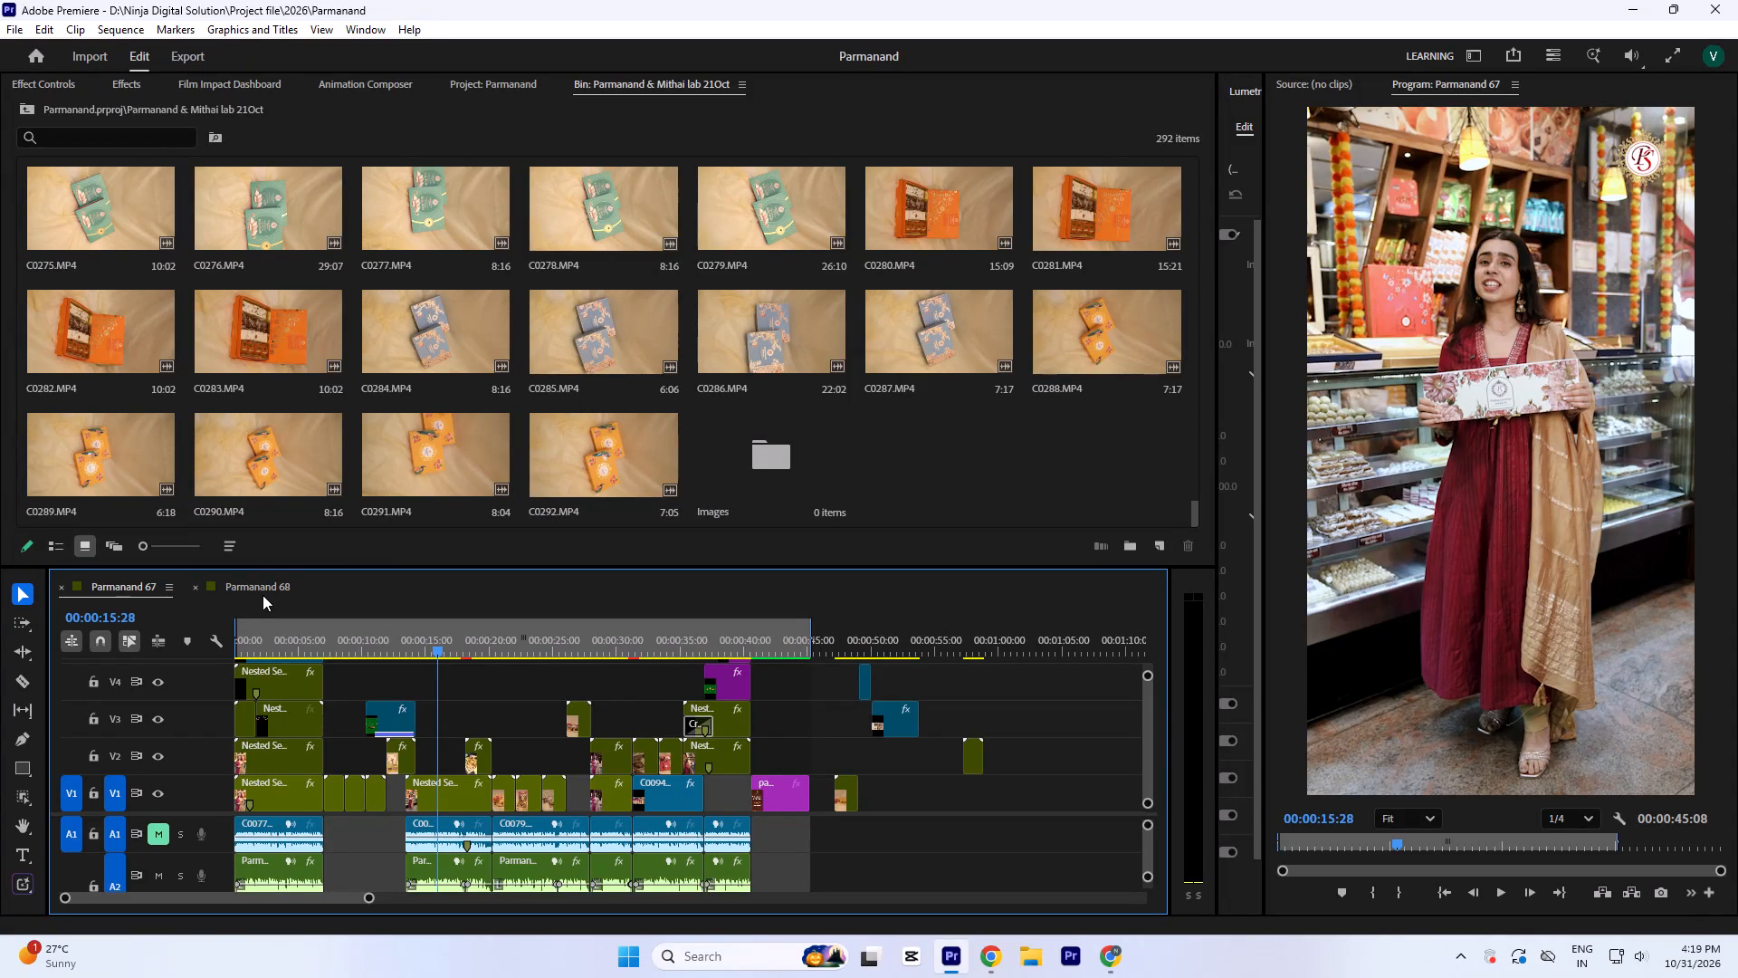
Preview the gift-box clips C0277, C0271, C0273, C0266 and C0259 from the Mithai lab bin, playing and scrubbing C0266.
scroll(335, 360, "up", 1)
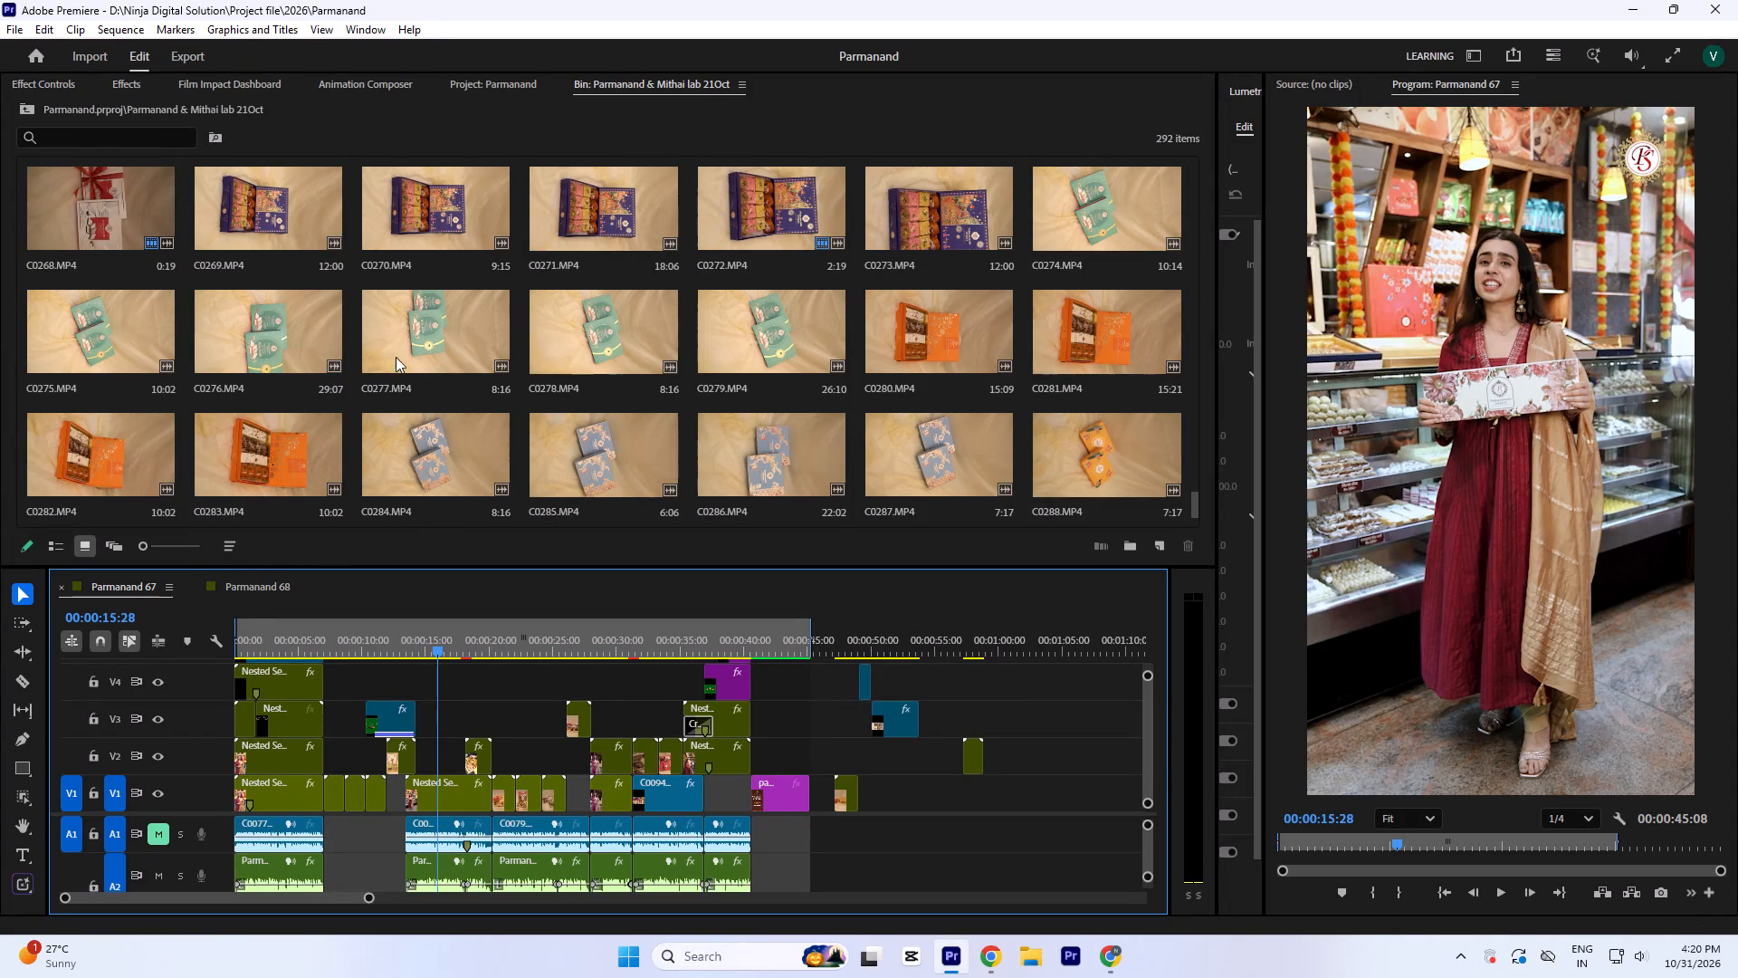
double_click(413, 342)
scroll(419, 377, "up", 1)
scroll(816, 360, "up", 1)
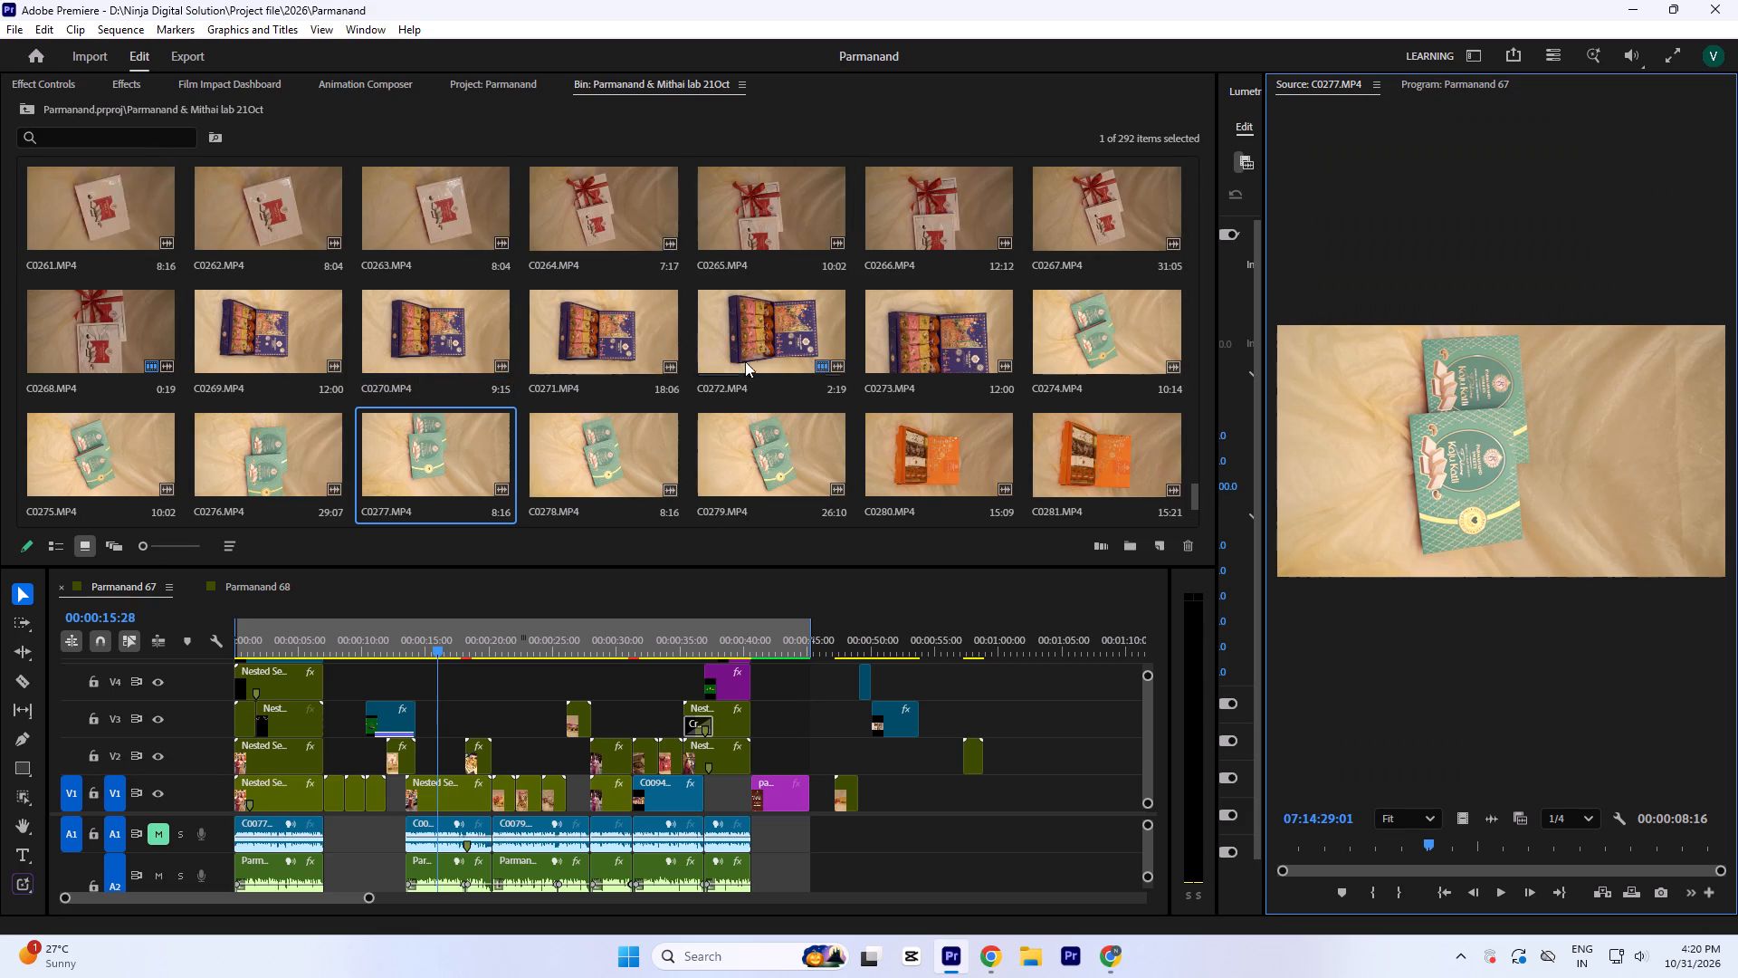
double_click(595, 322)
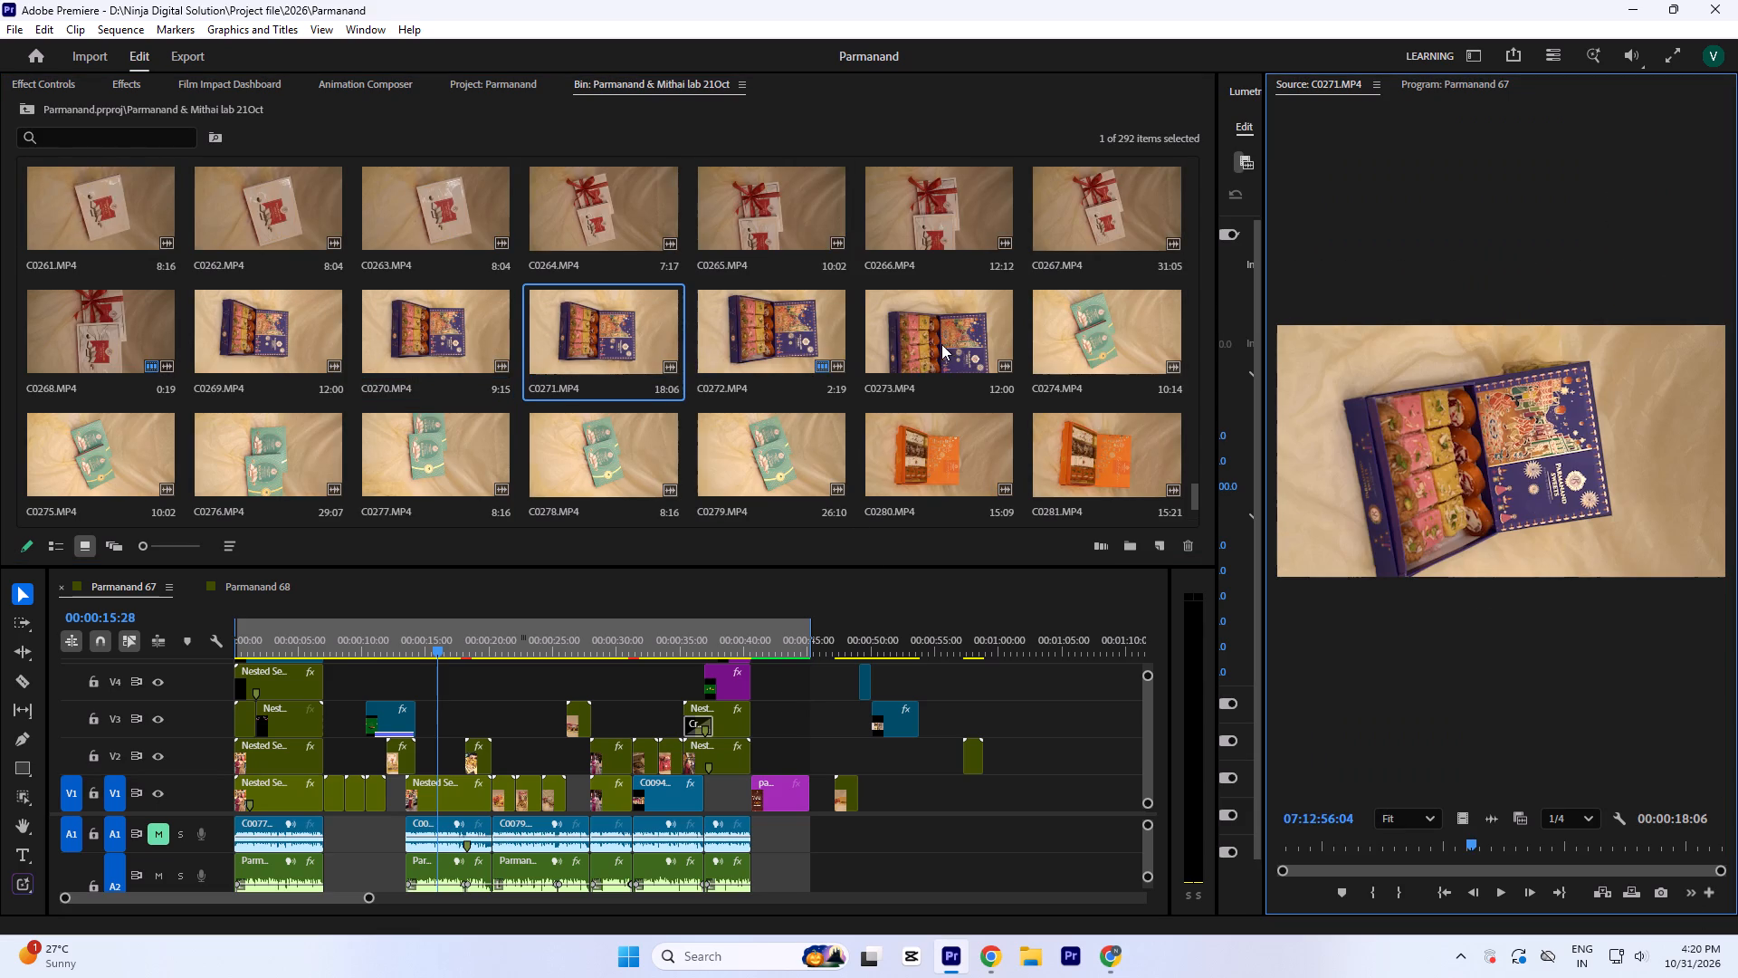
double_click(941, 344)
scroll(934, 348, "up", 1)
double_click(919, 302)
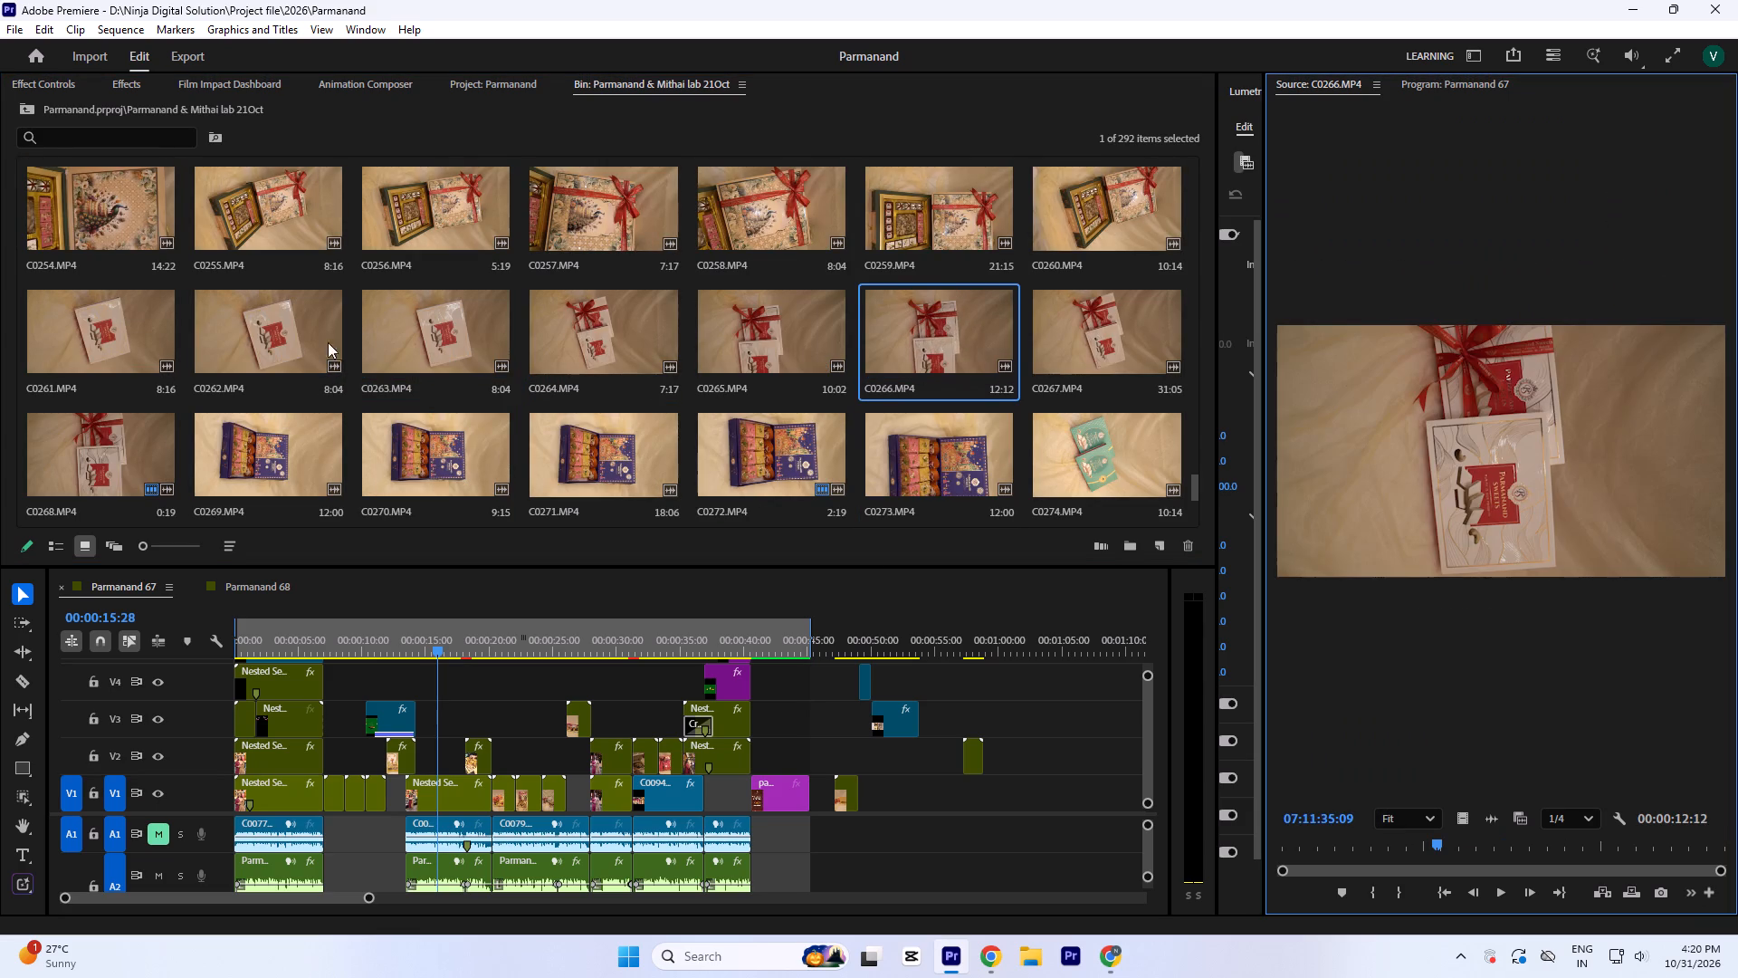
key("space")
left_click_drag(1466, 839, 1577, 849)
scroll(864, 430, "up", 2)
double_click(910, 441)
key("space")
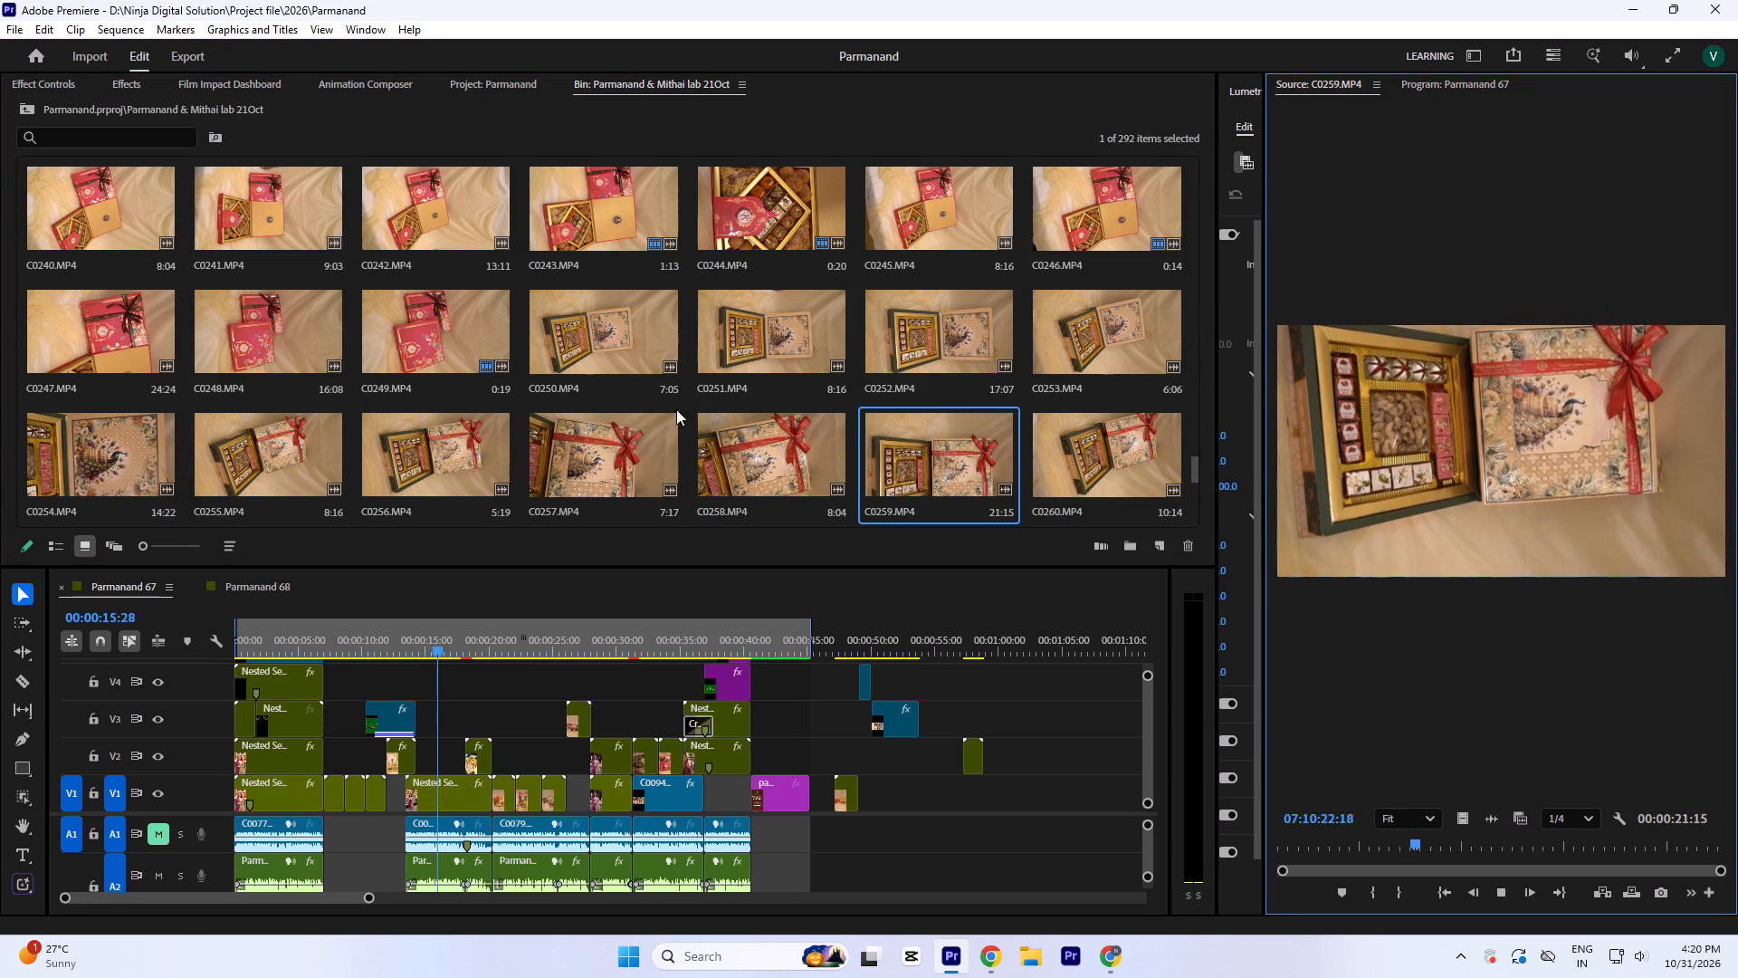
Preview the open and ribboned gift-box clips C0251, C0243, C0236 and C0238 as source footage.
double_click(745, 313)
scroll(733, 359, "up", 1)
double_click(626, 331)
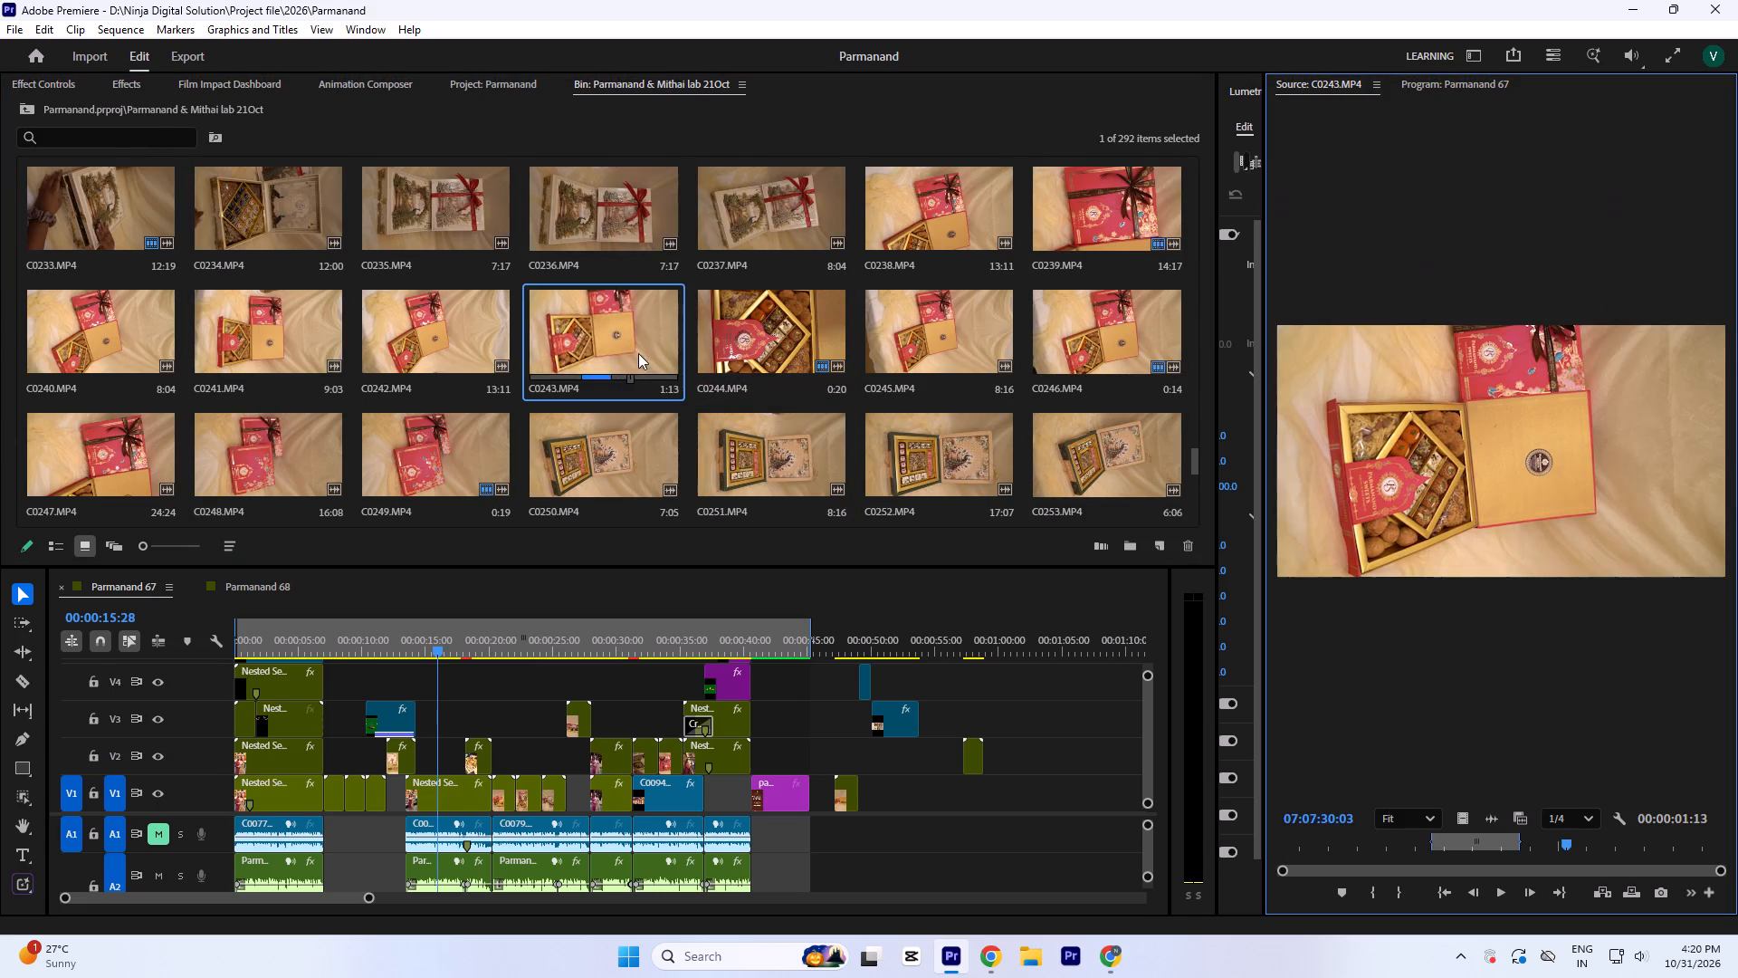
scroll(639, 361, "up", 1)
double_click(621, 341)
key("space")
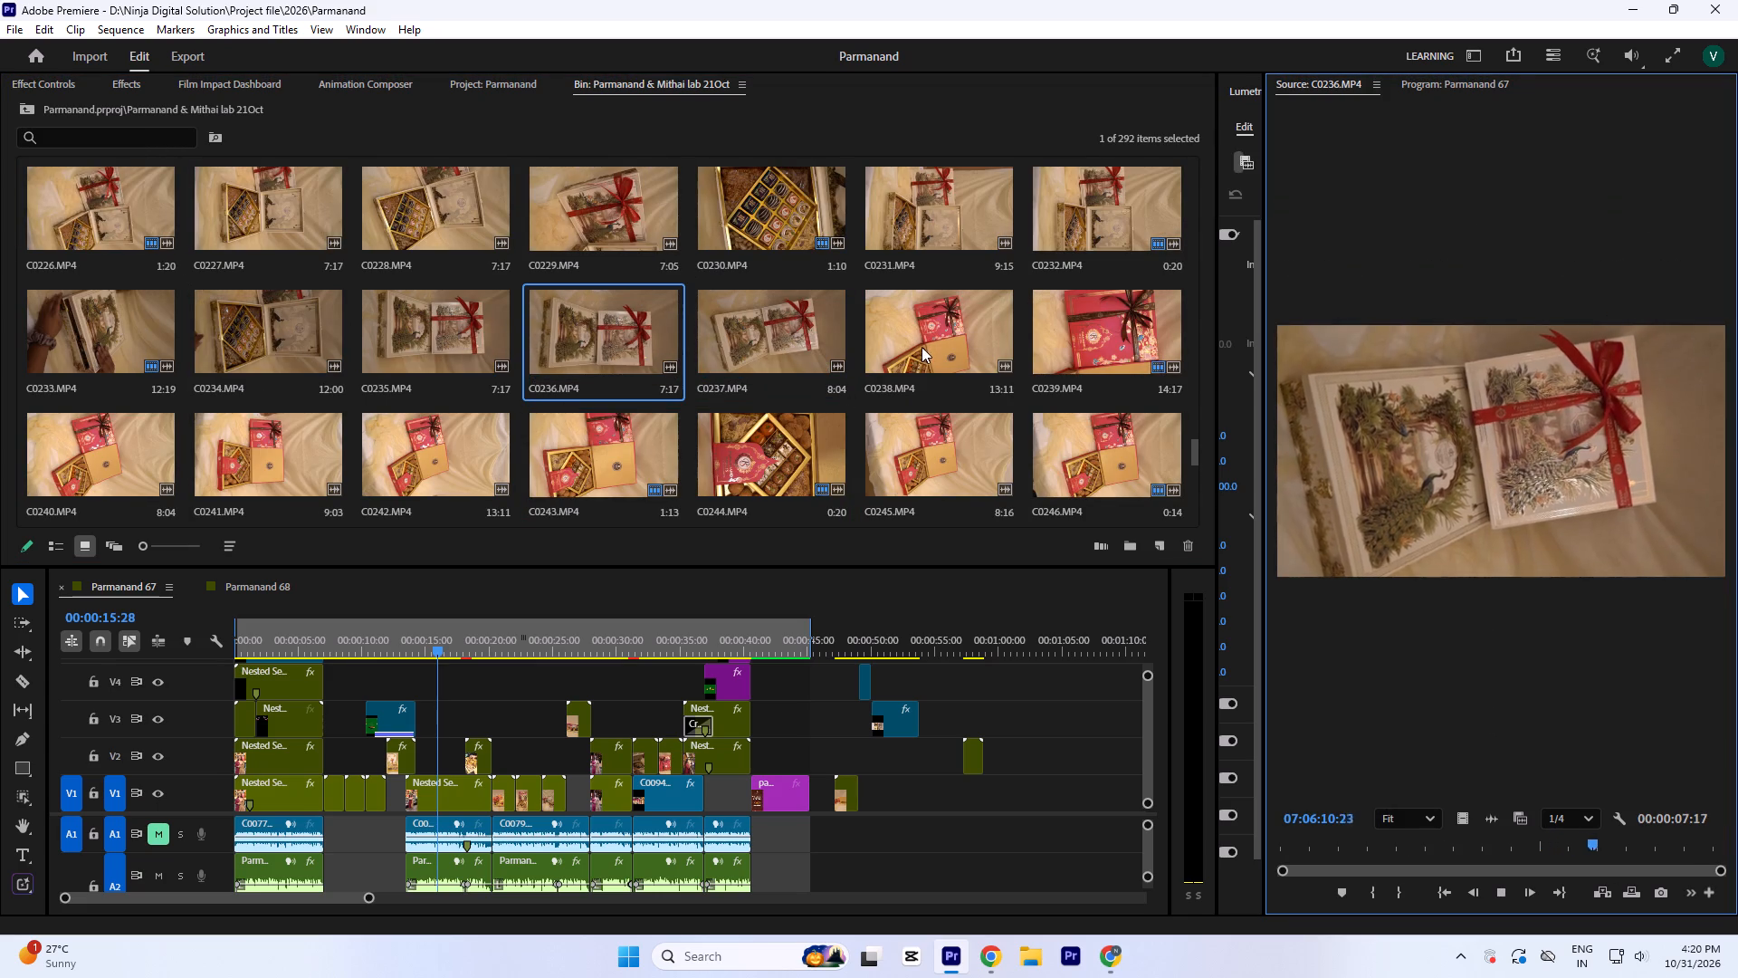
double_click(922, 346)
scroll(904, 379, "up", 2)
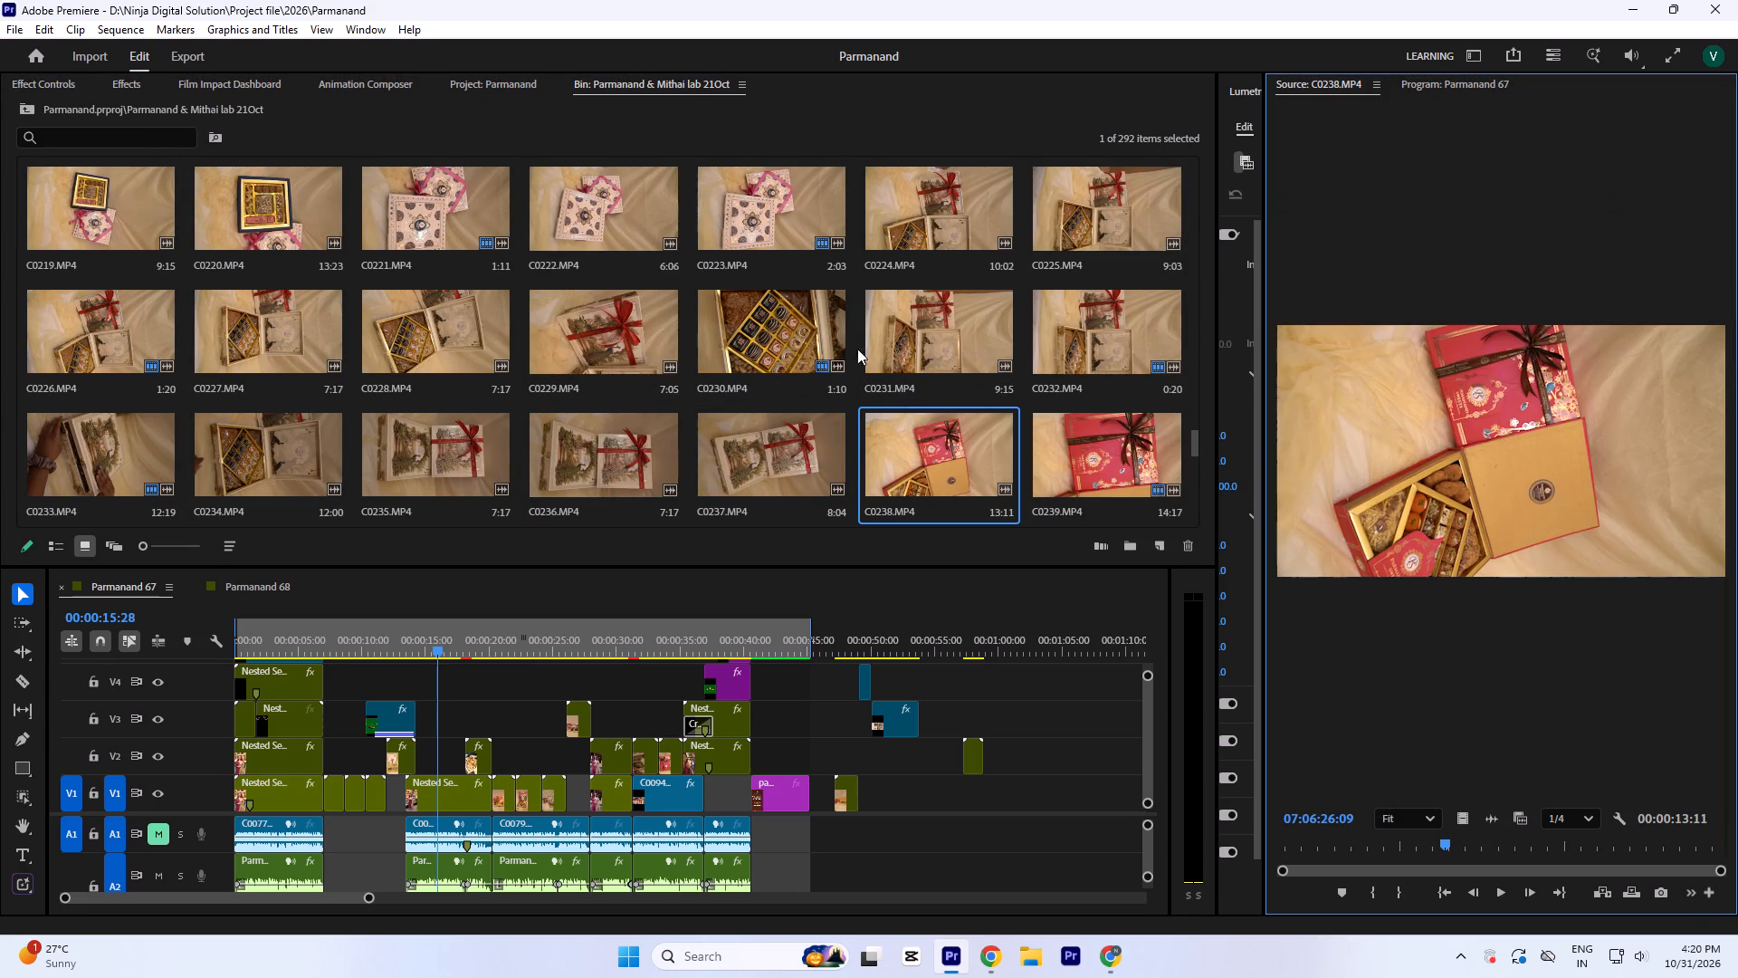
Preview the earlier product clips C0231, C0224, C0225, C0217, C0210 and C0203 as source footage.
double_click(917, 320)
scroll(910, 338, "up", 1)
double_click(924, 343)
double_click(1081, 355)
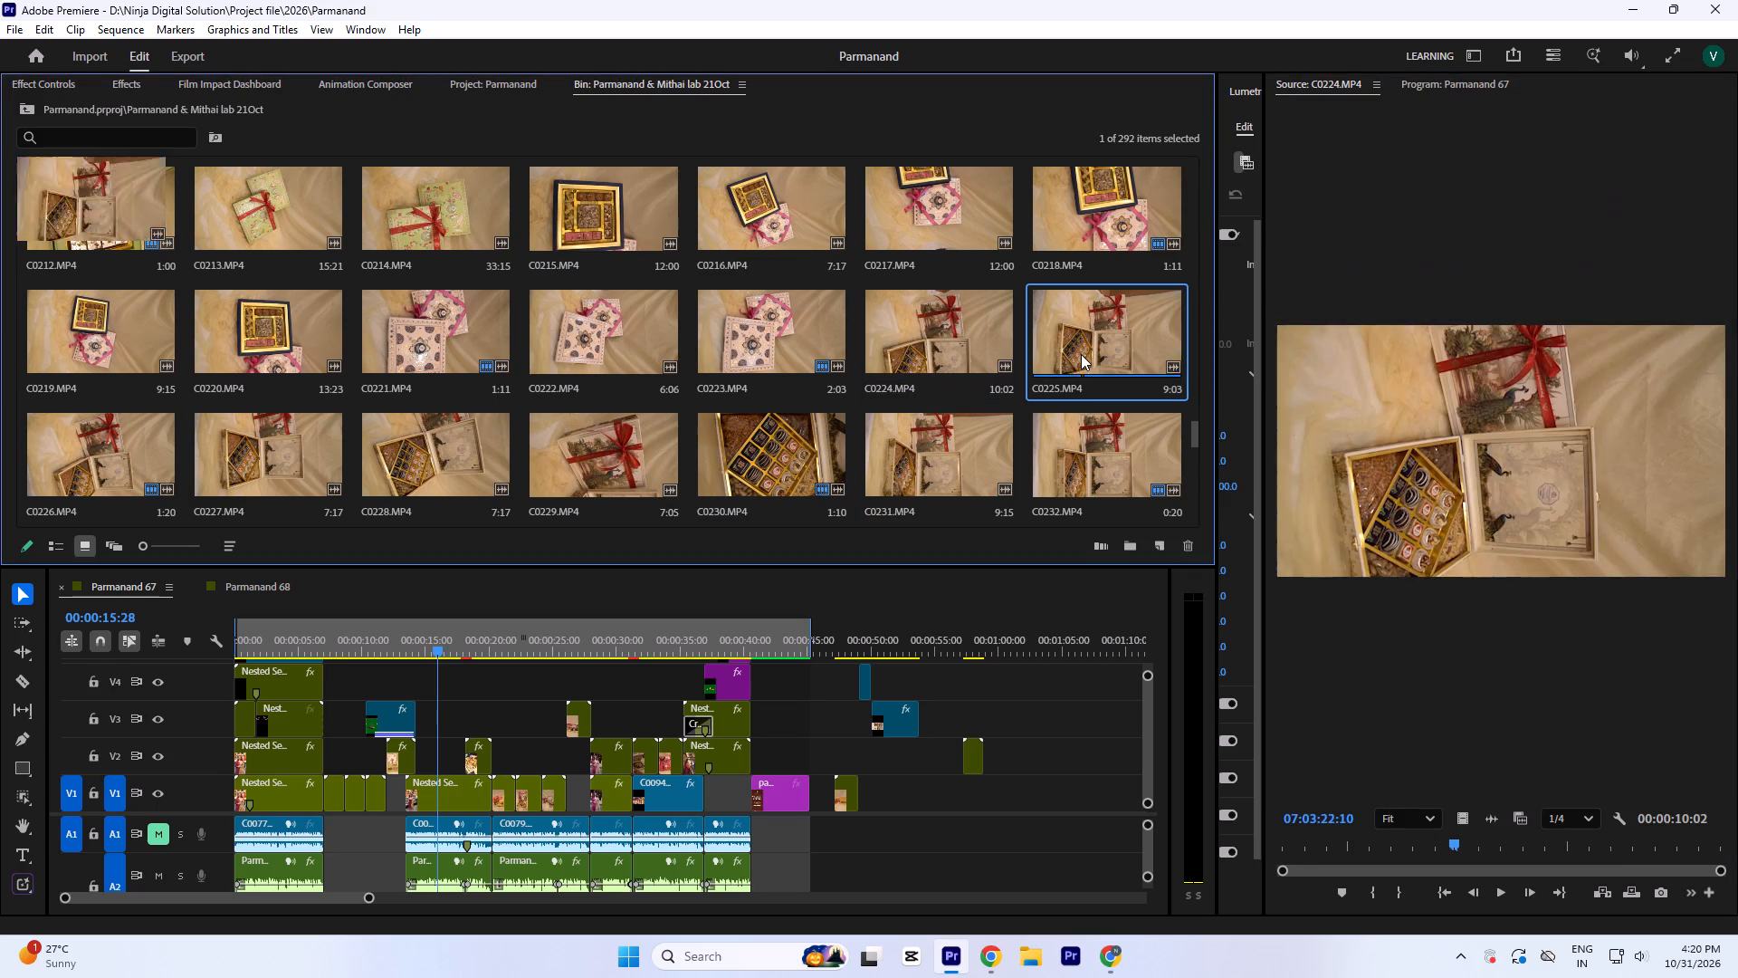
scroll(1071, 360, "up", 1)
double_click(969, 340)
scroll(936, 378, "up", 2)
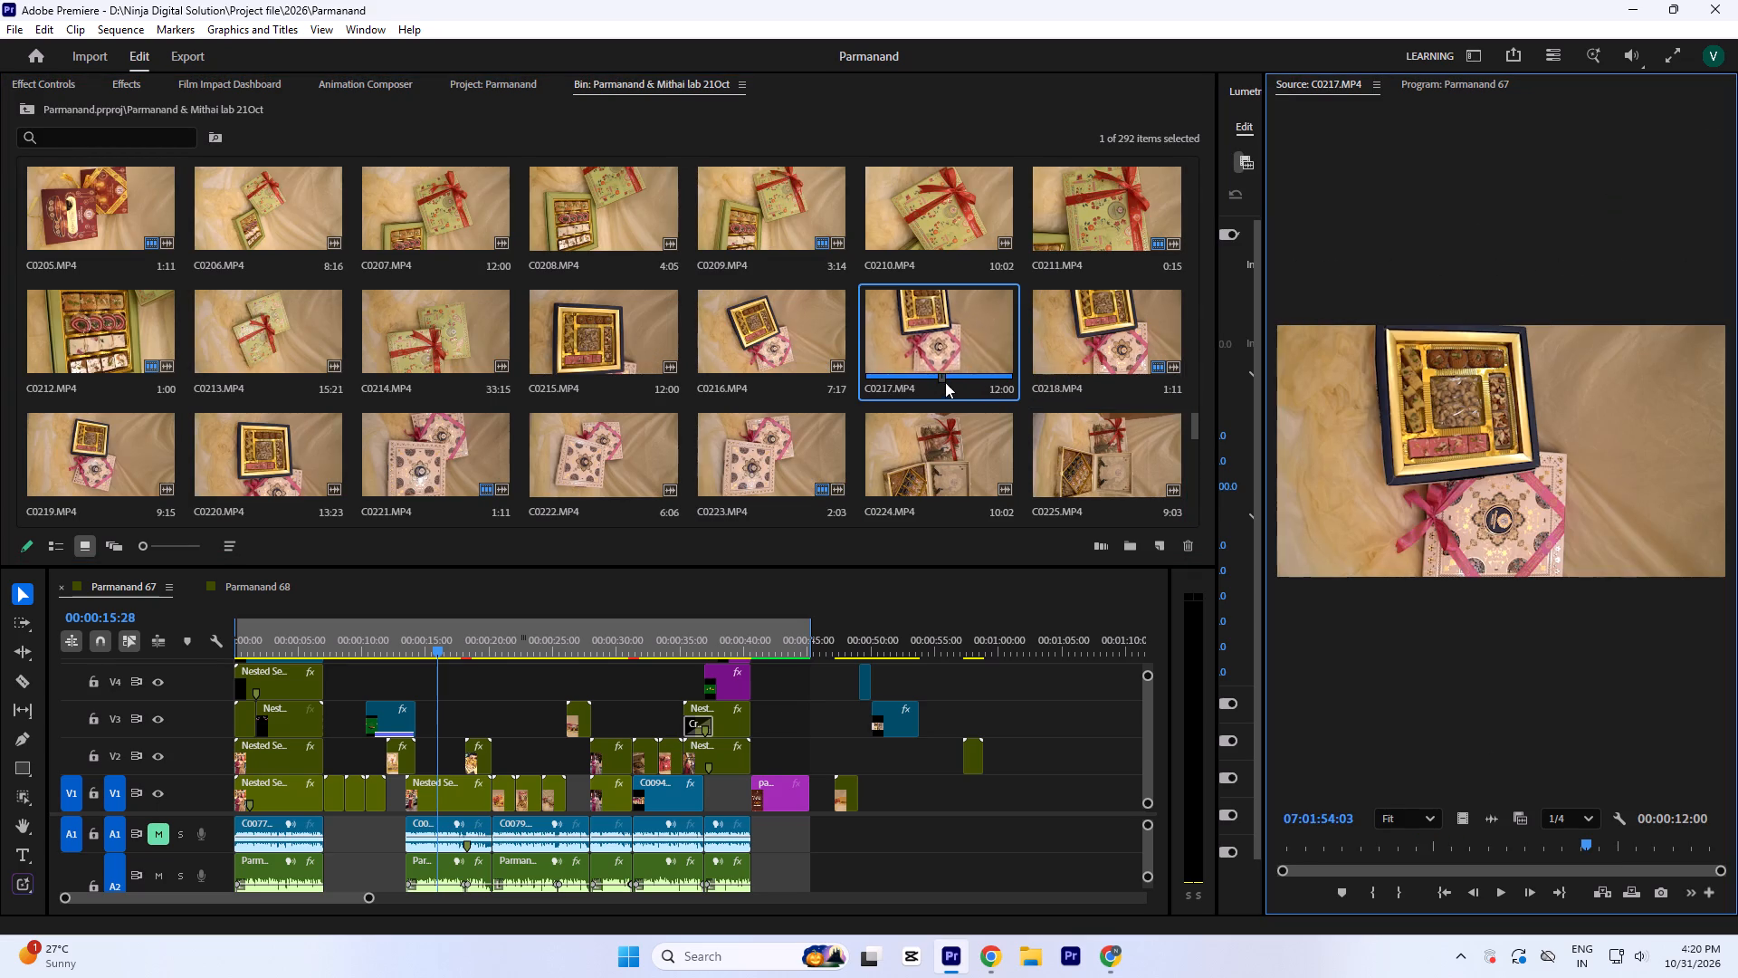
double_click(924, 336)
scroll(924, 337, "up", 2)
double_click(914, 350)
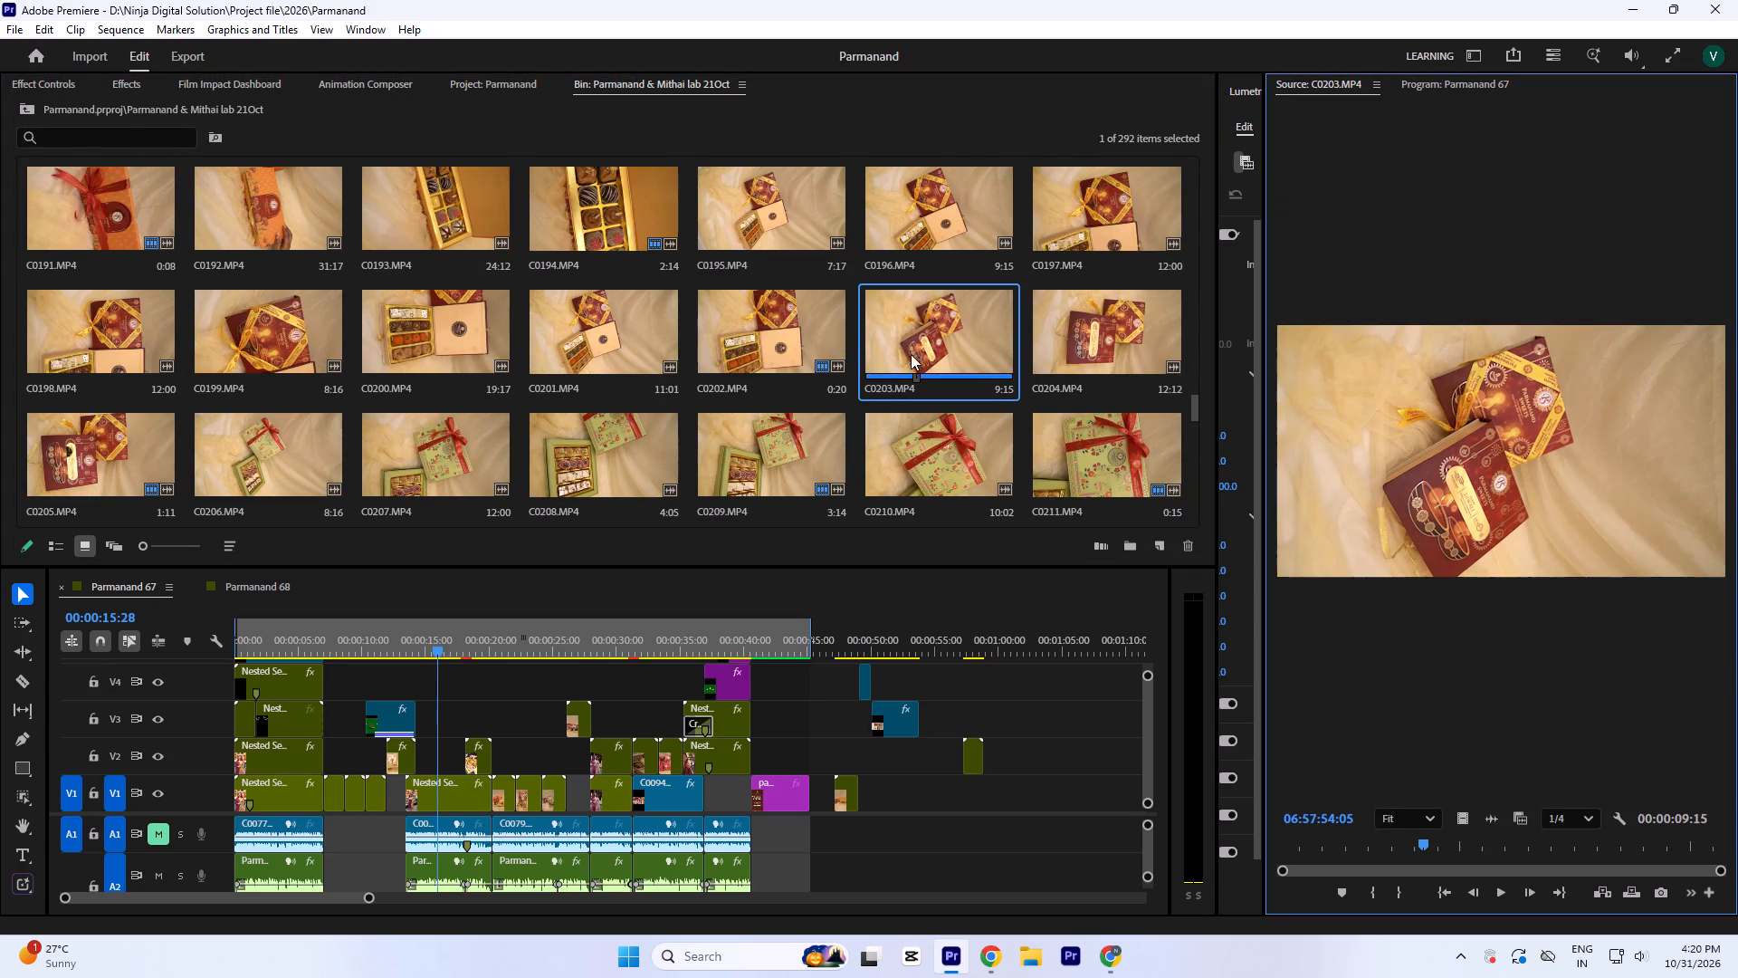
Browse the clip thumbnails across the whole bin, from the presenter shots to the last product shots.
scroll(810, 334, "up", 6)
scroll(659, 333, "up", 1)
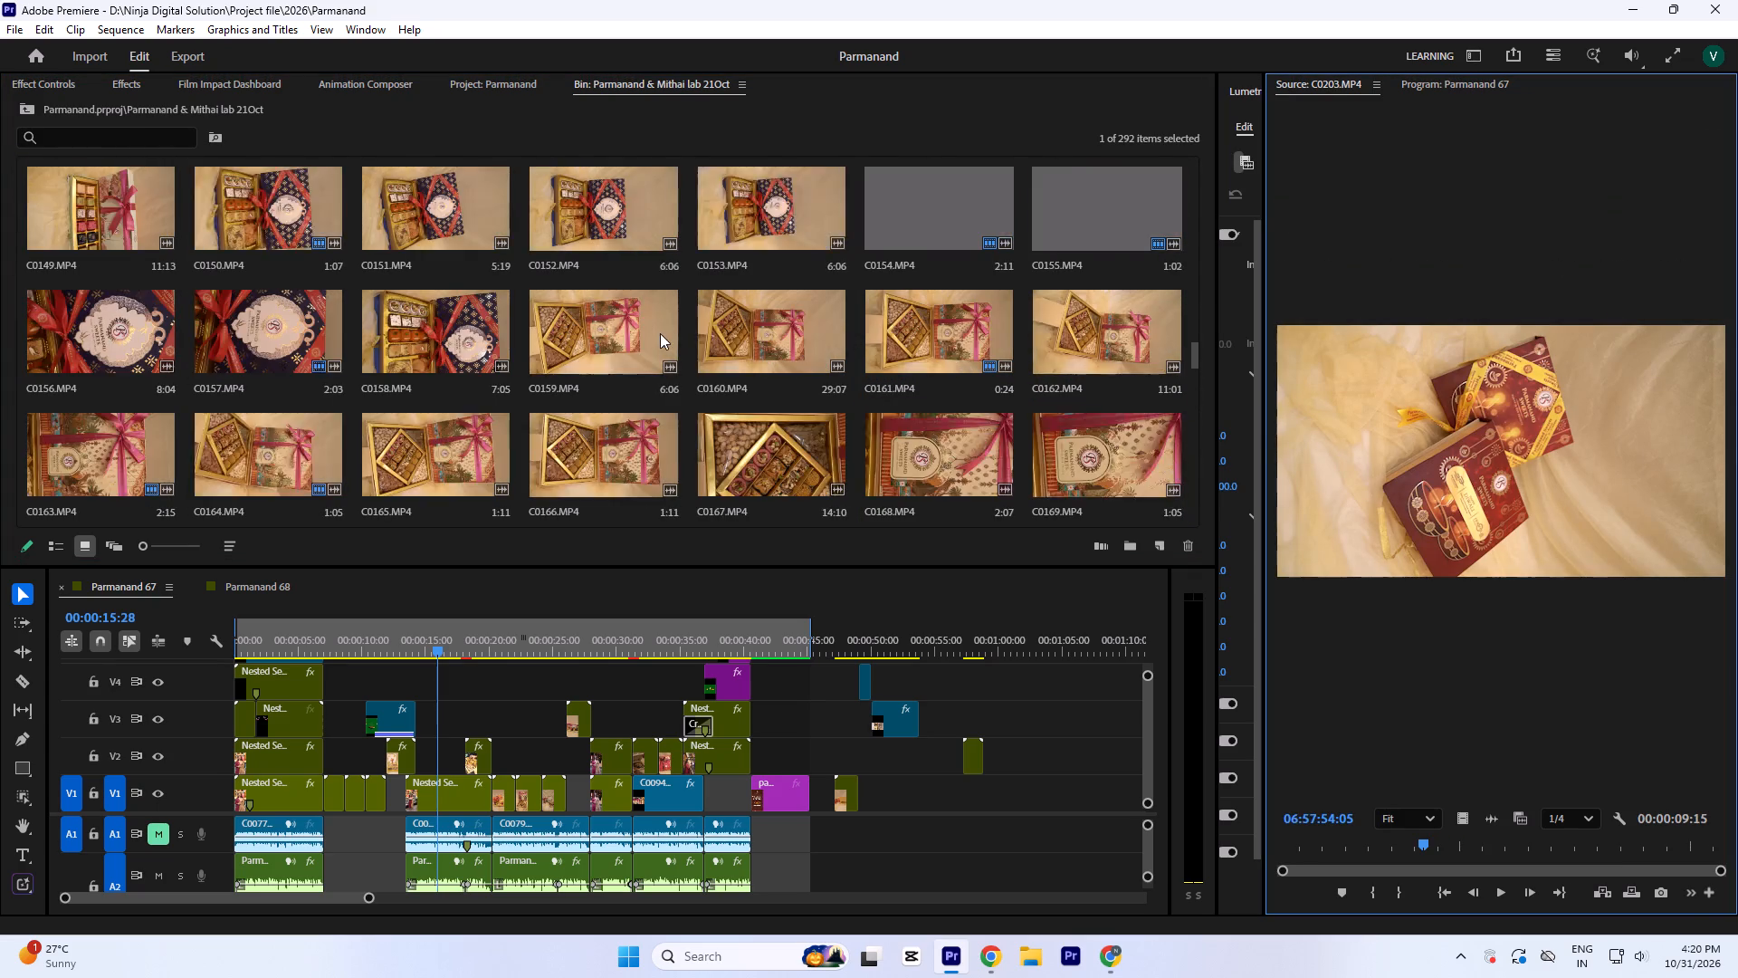
scroll(660, 333, "up", 1)
scroll(409, 329, "up", 8)
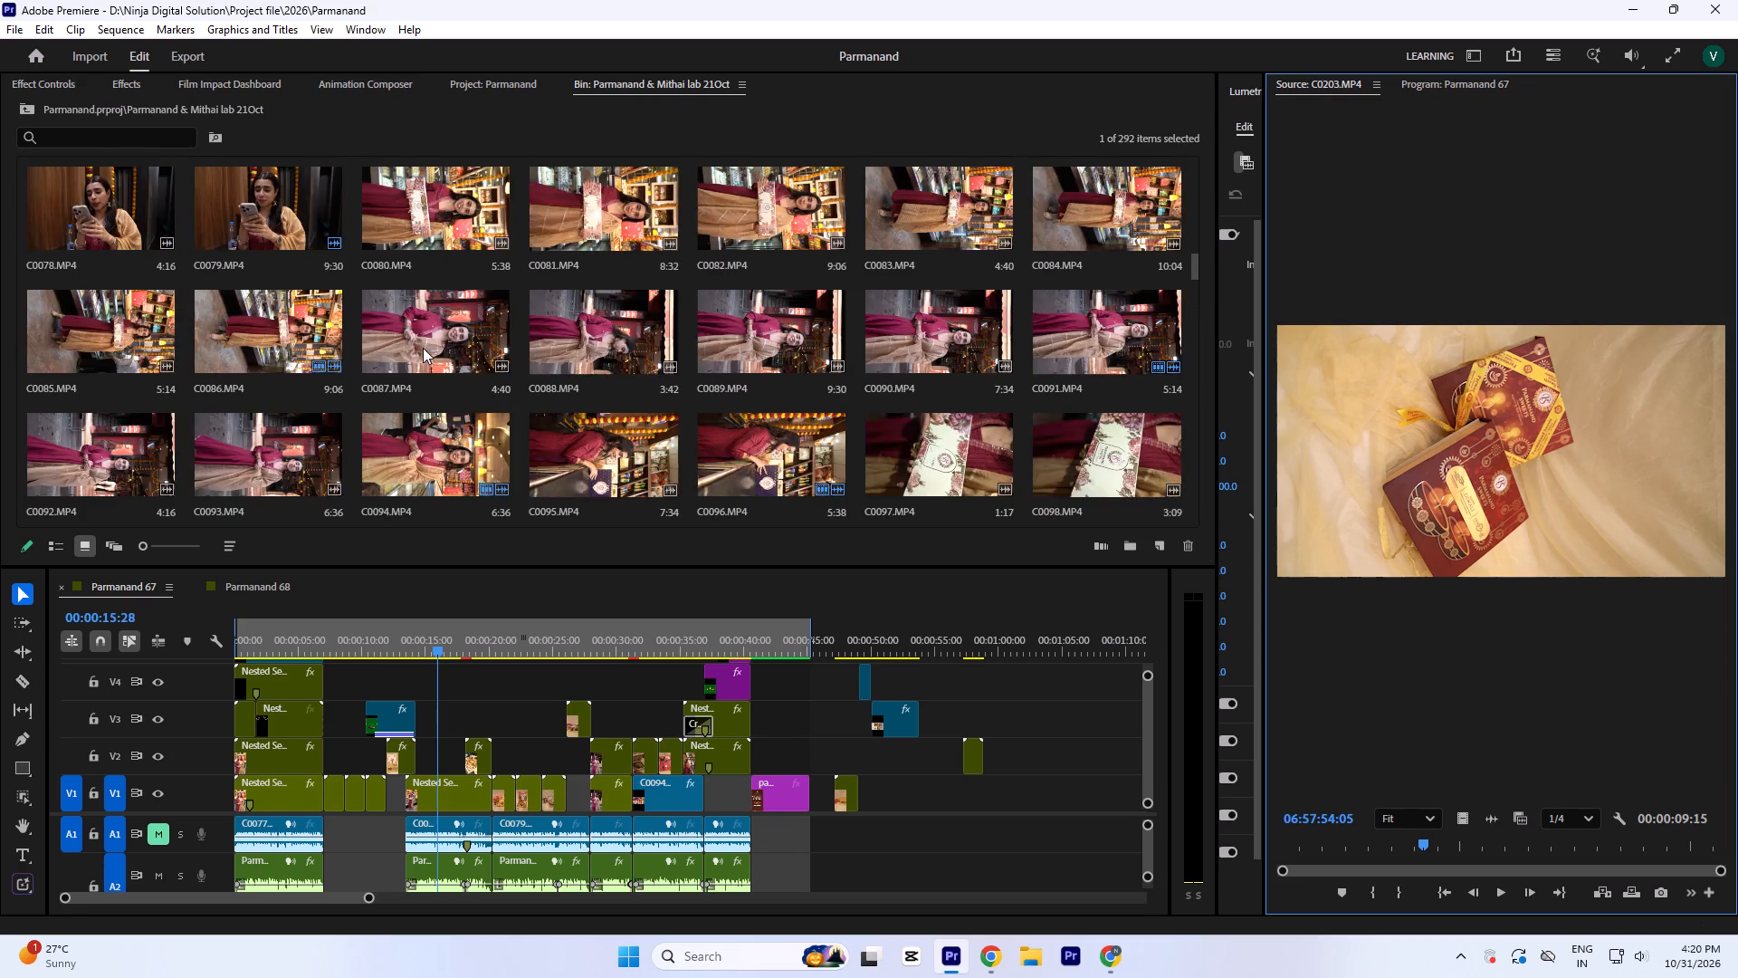
scroll(476, 358, "up", 7)
scroll(792, 380, "up", 9)
scroll(610, 354, "down", 3)
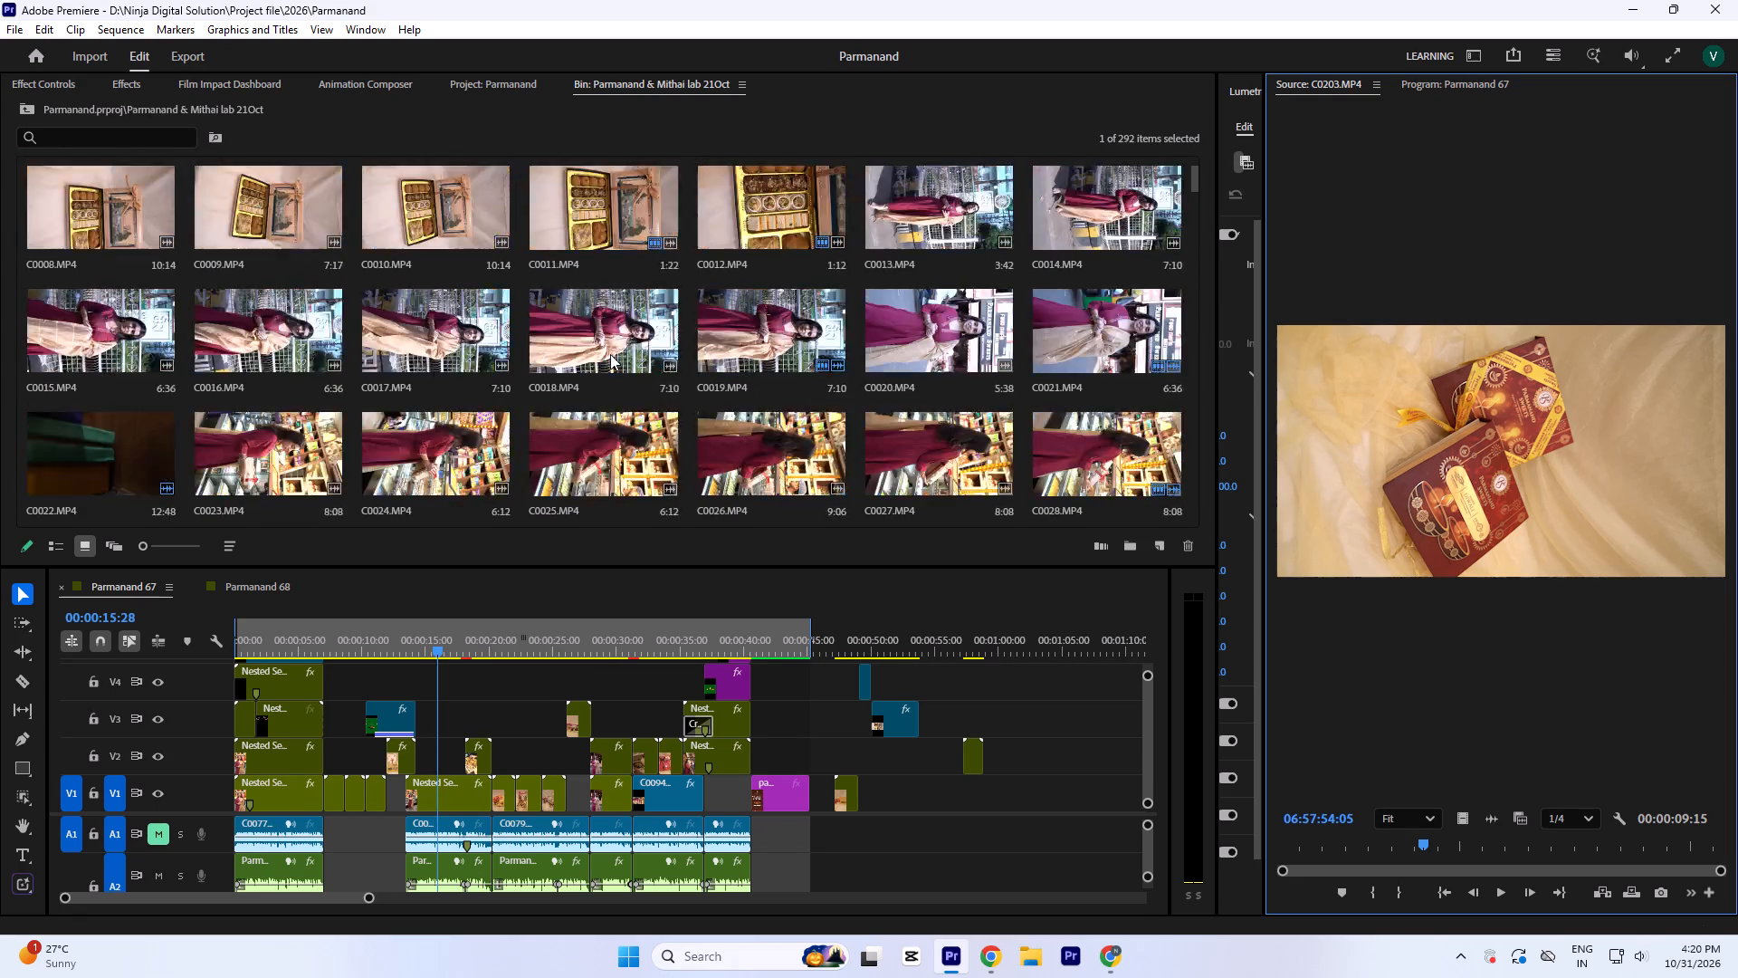
scroll(610, 354, "down", 20)
scroll(610, 354, "down", 20)
scroll(610, 354, "down", 11)
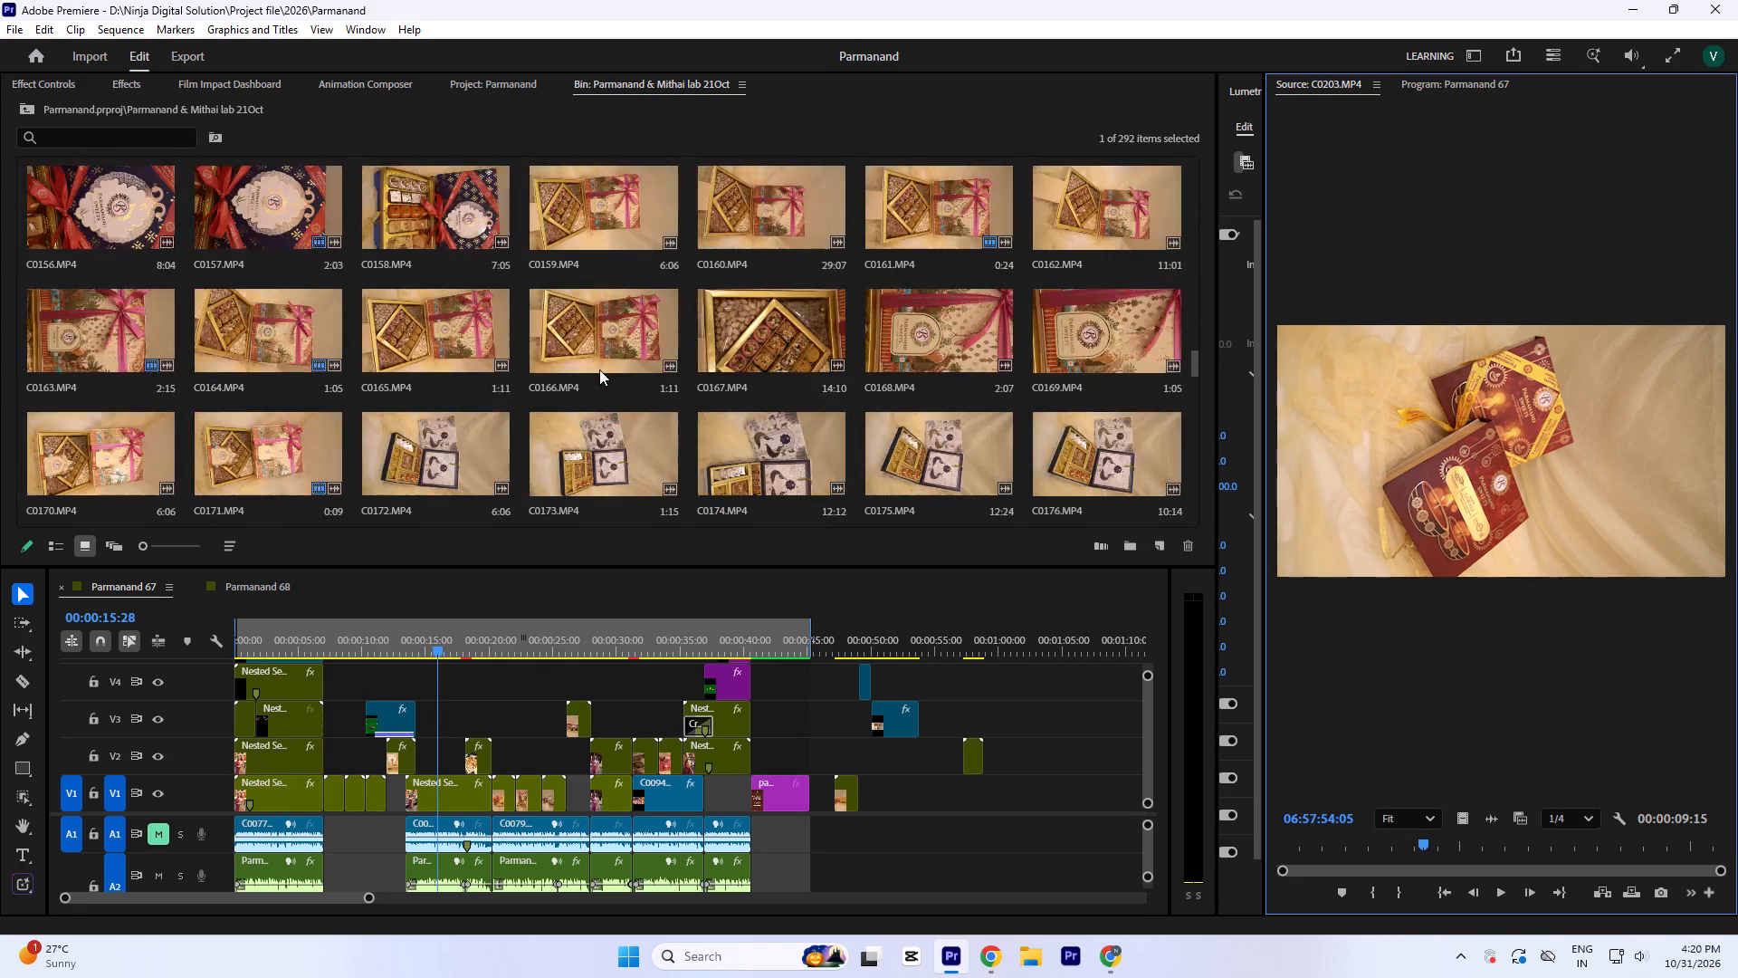
scroll(599, 369, "down", 8)
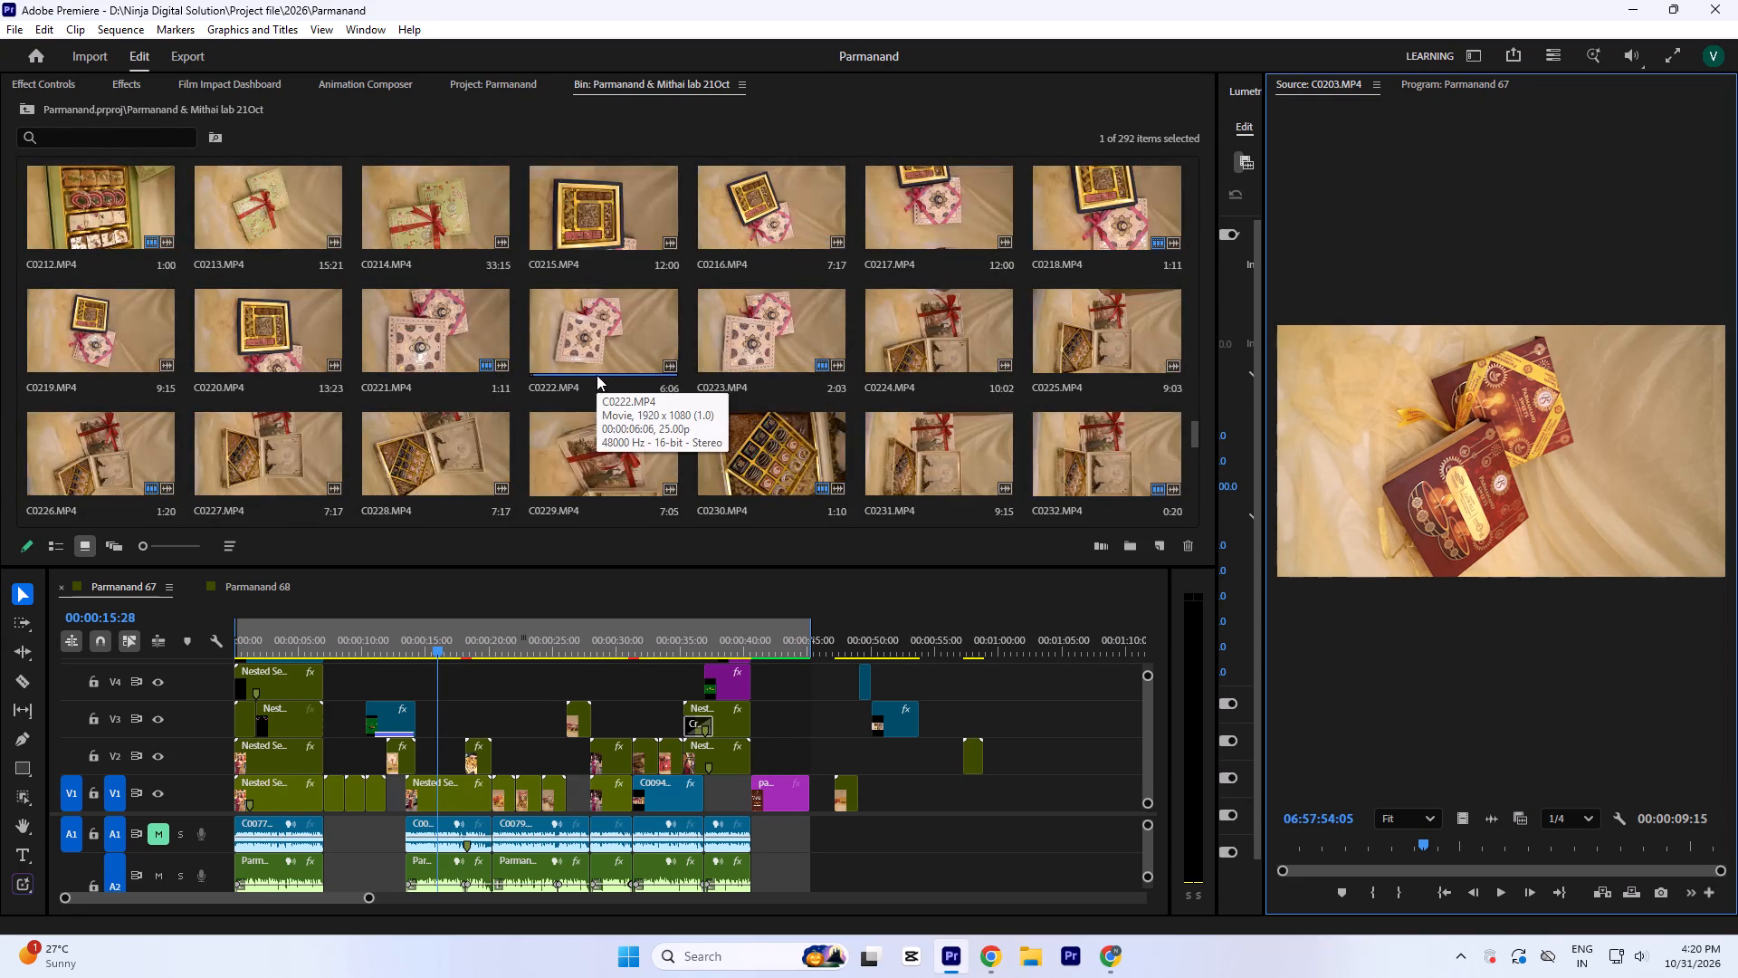
scroll(597, 375, "down", 14)
scroll(610, 412, "down", 8)
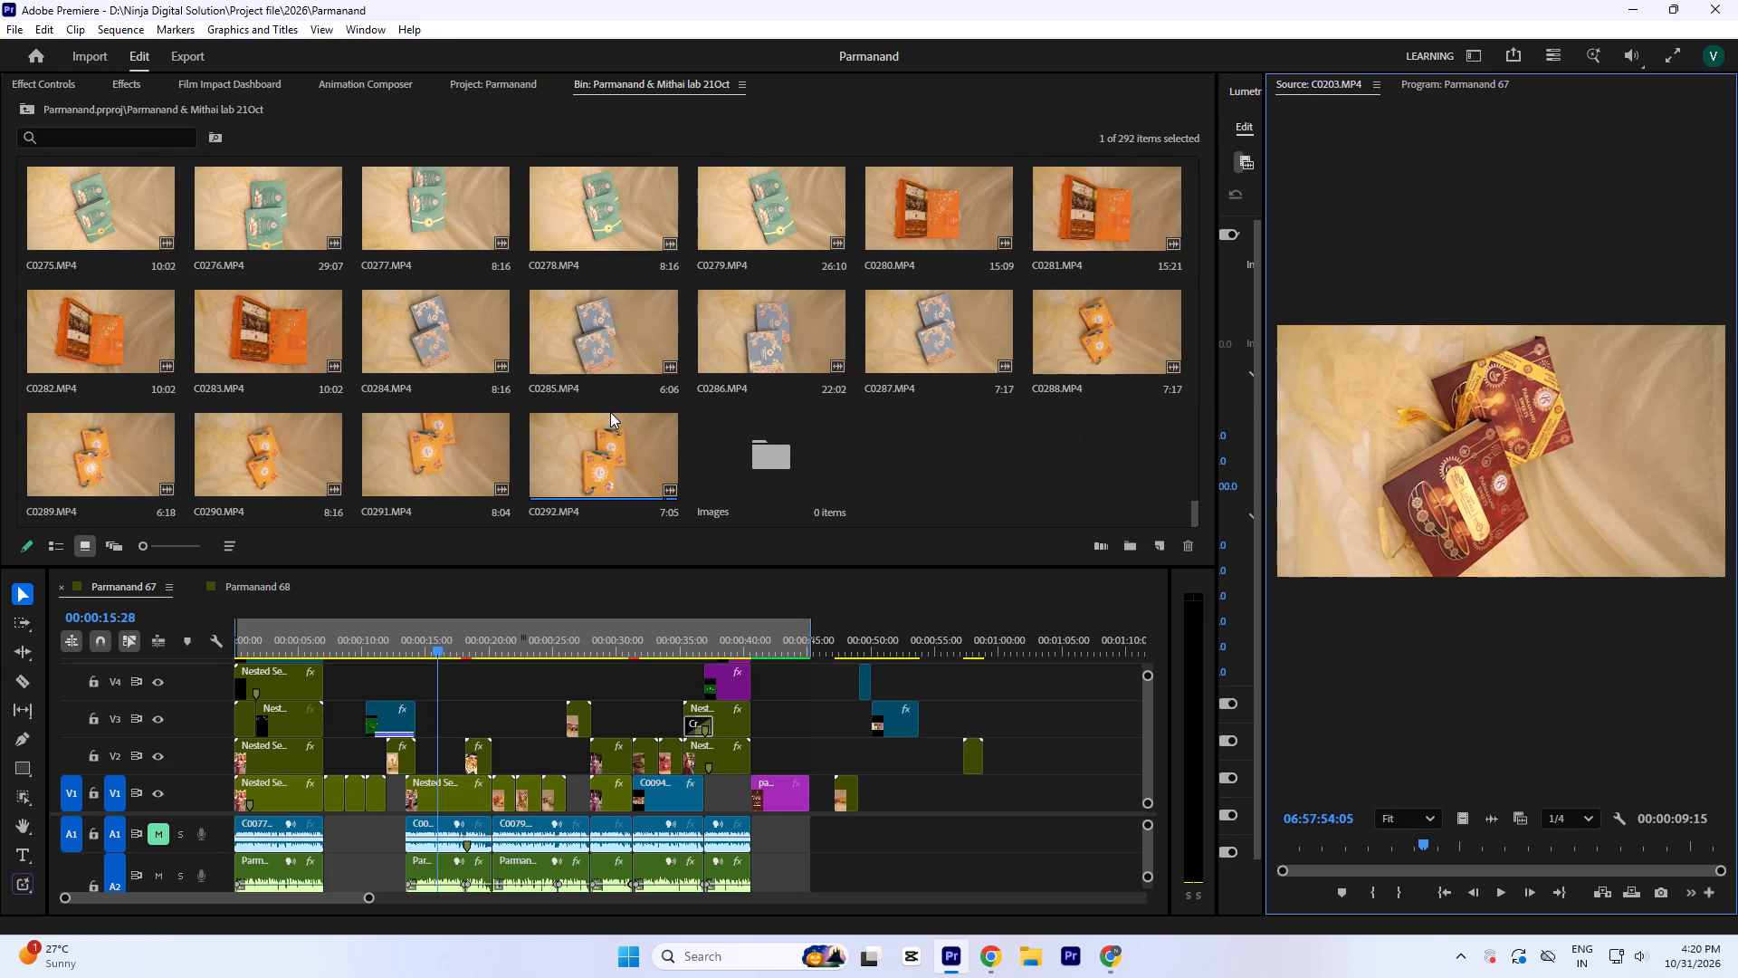
scroll(619, 405, "down", 4)
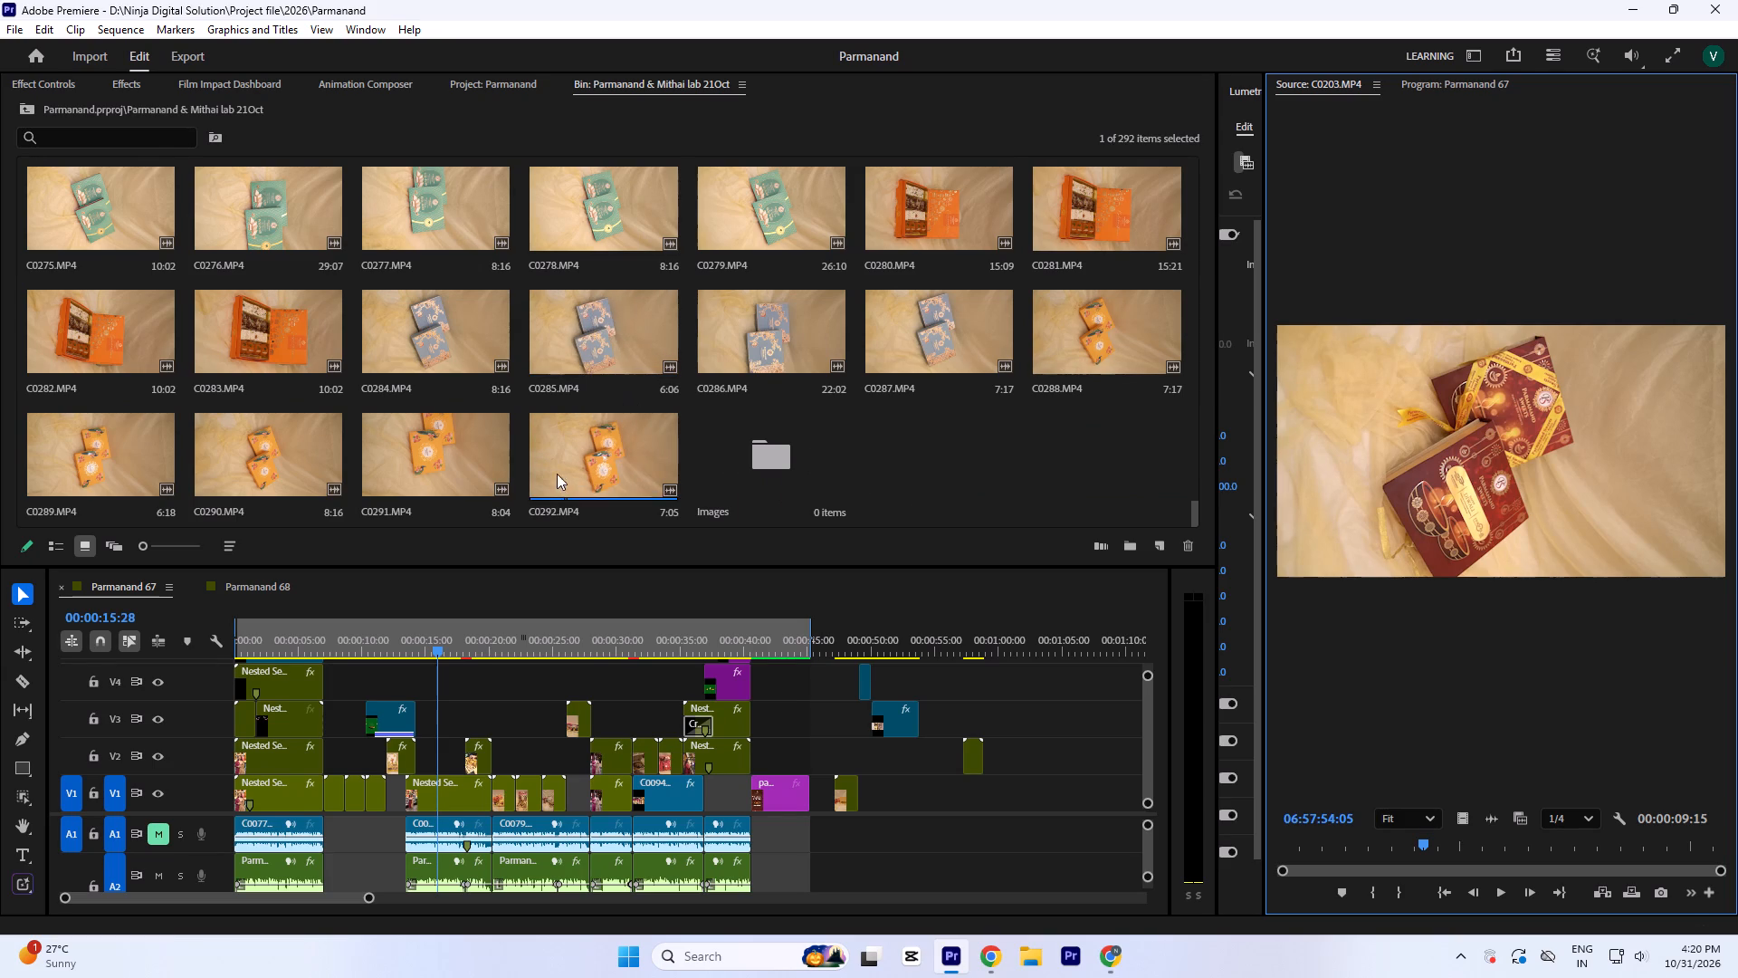
scroll(407, 442, "up", 1)
scroll(625, 420, "up", 1)
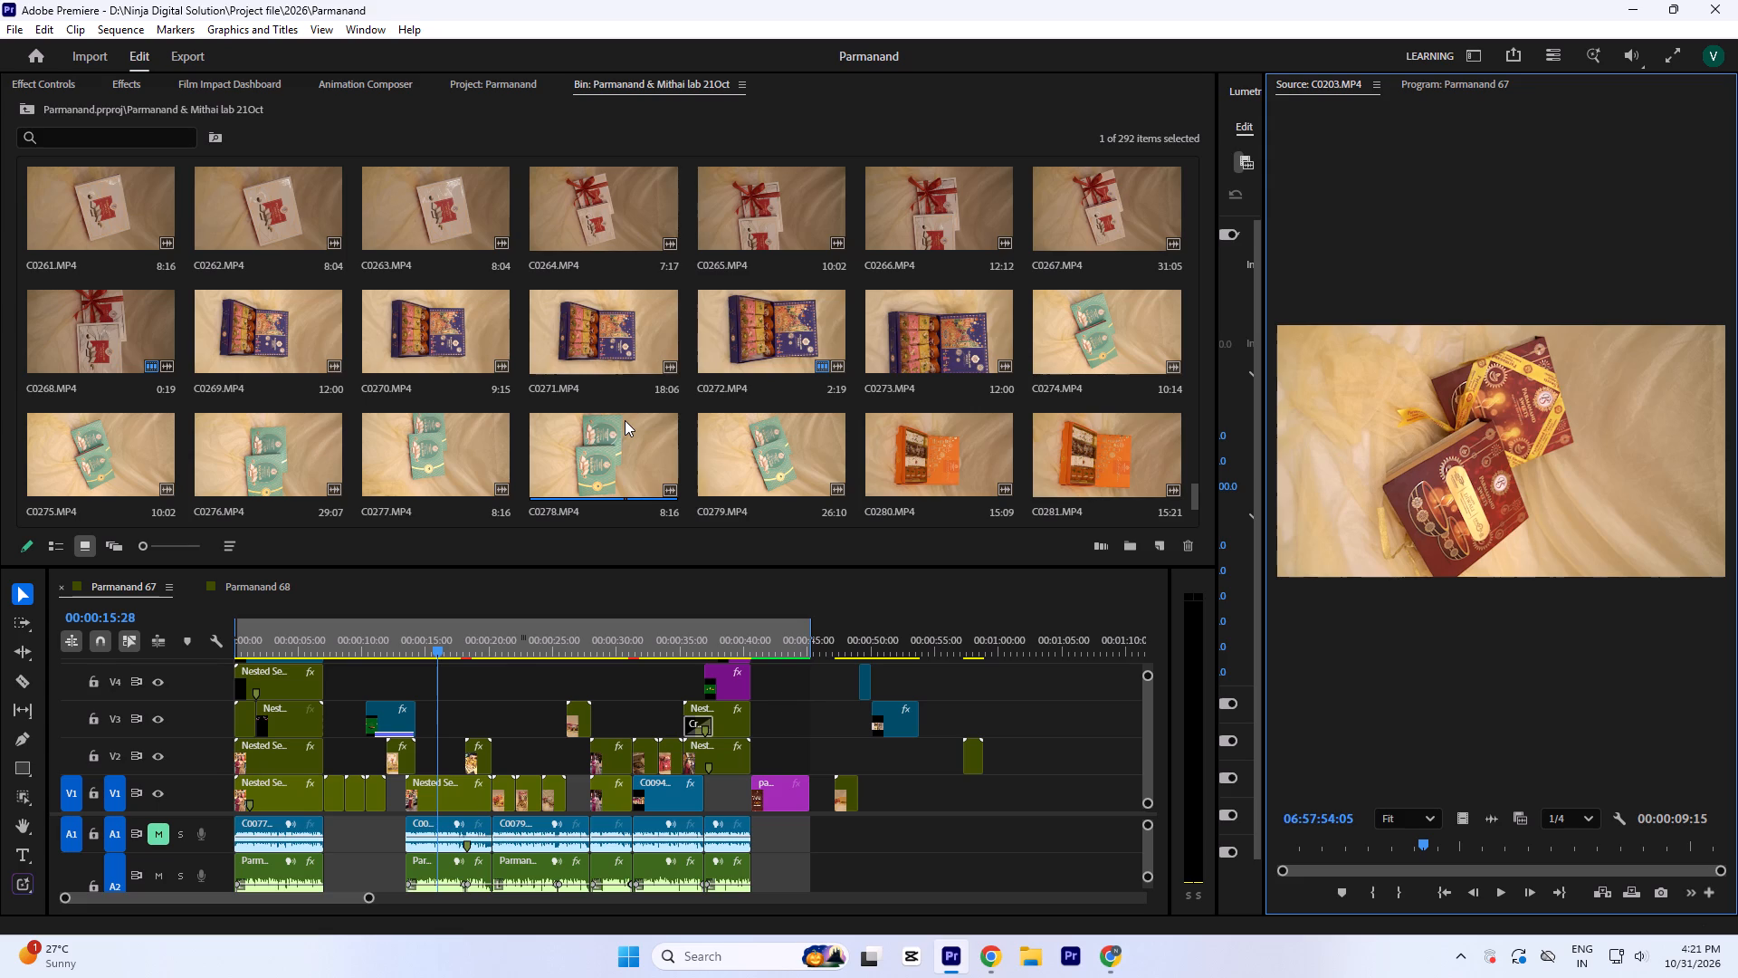
scroll(625, 331, "down", 3)
scroll(630, 436, "down", 5)
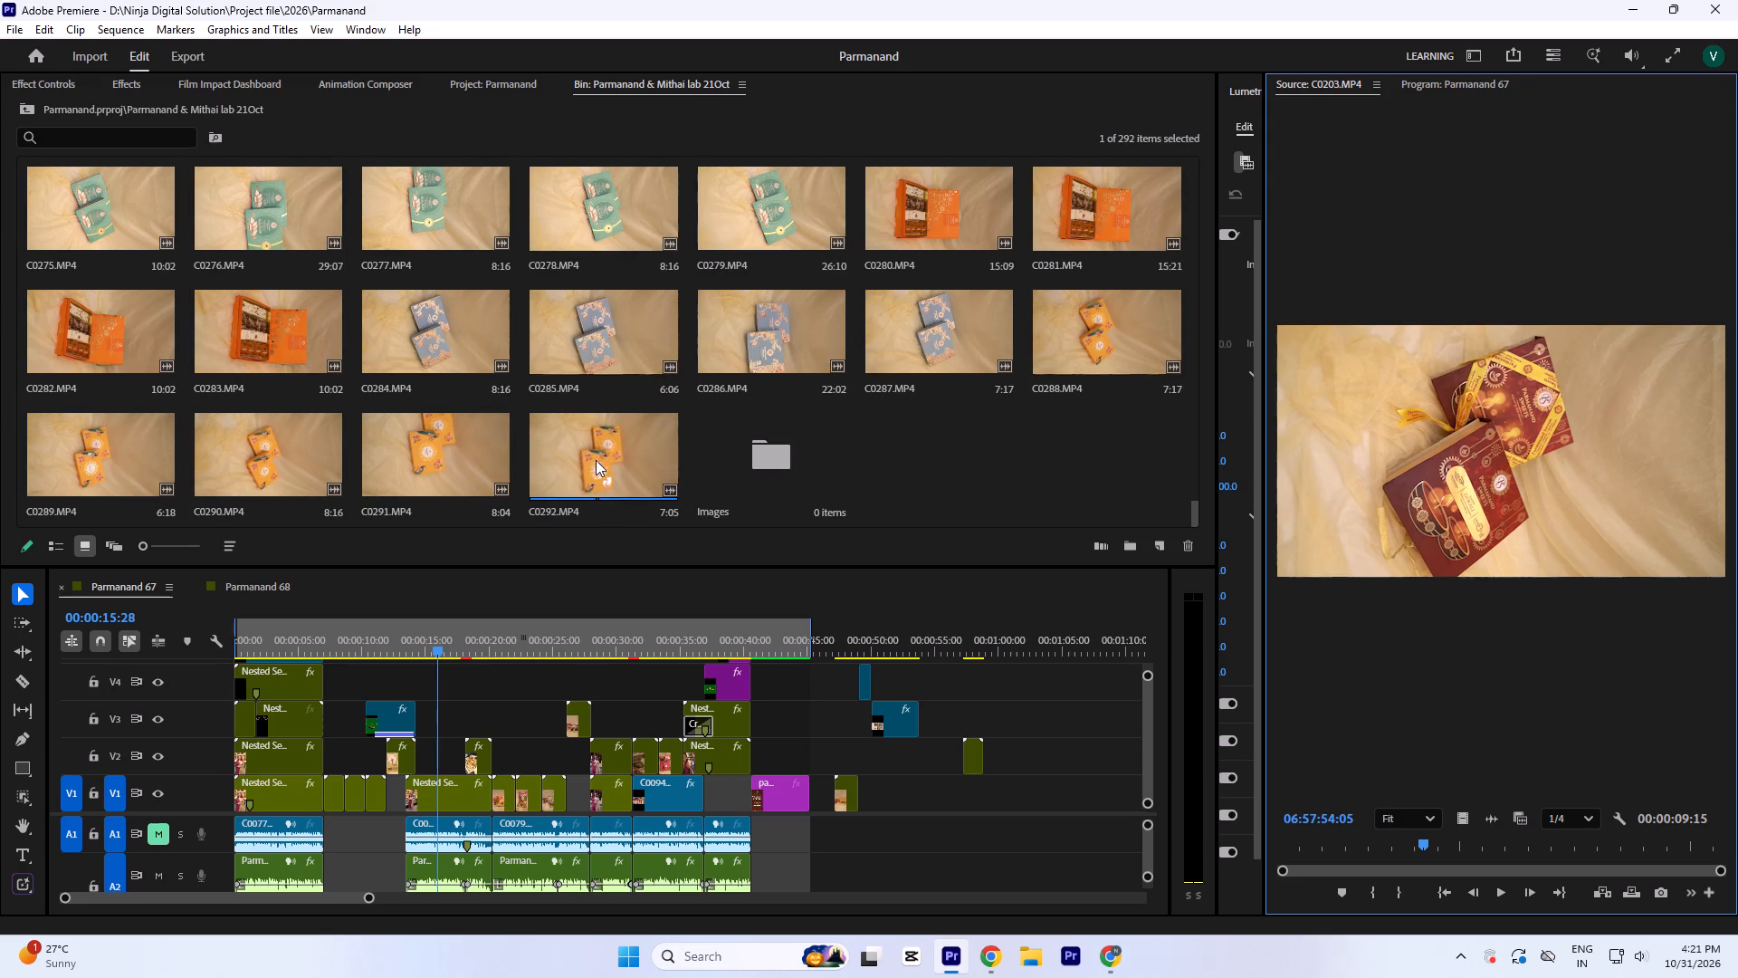
Scrub through the orange box clip C0292 and open the green box clip C0279 for preview.
triple_click(589, 455)
left_click_drag(1457, 846, 1621, 846)
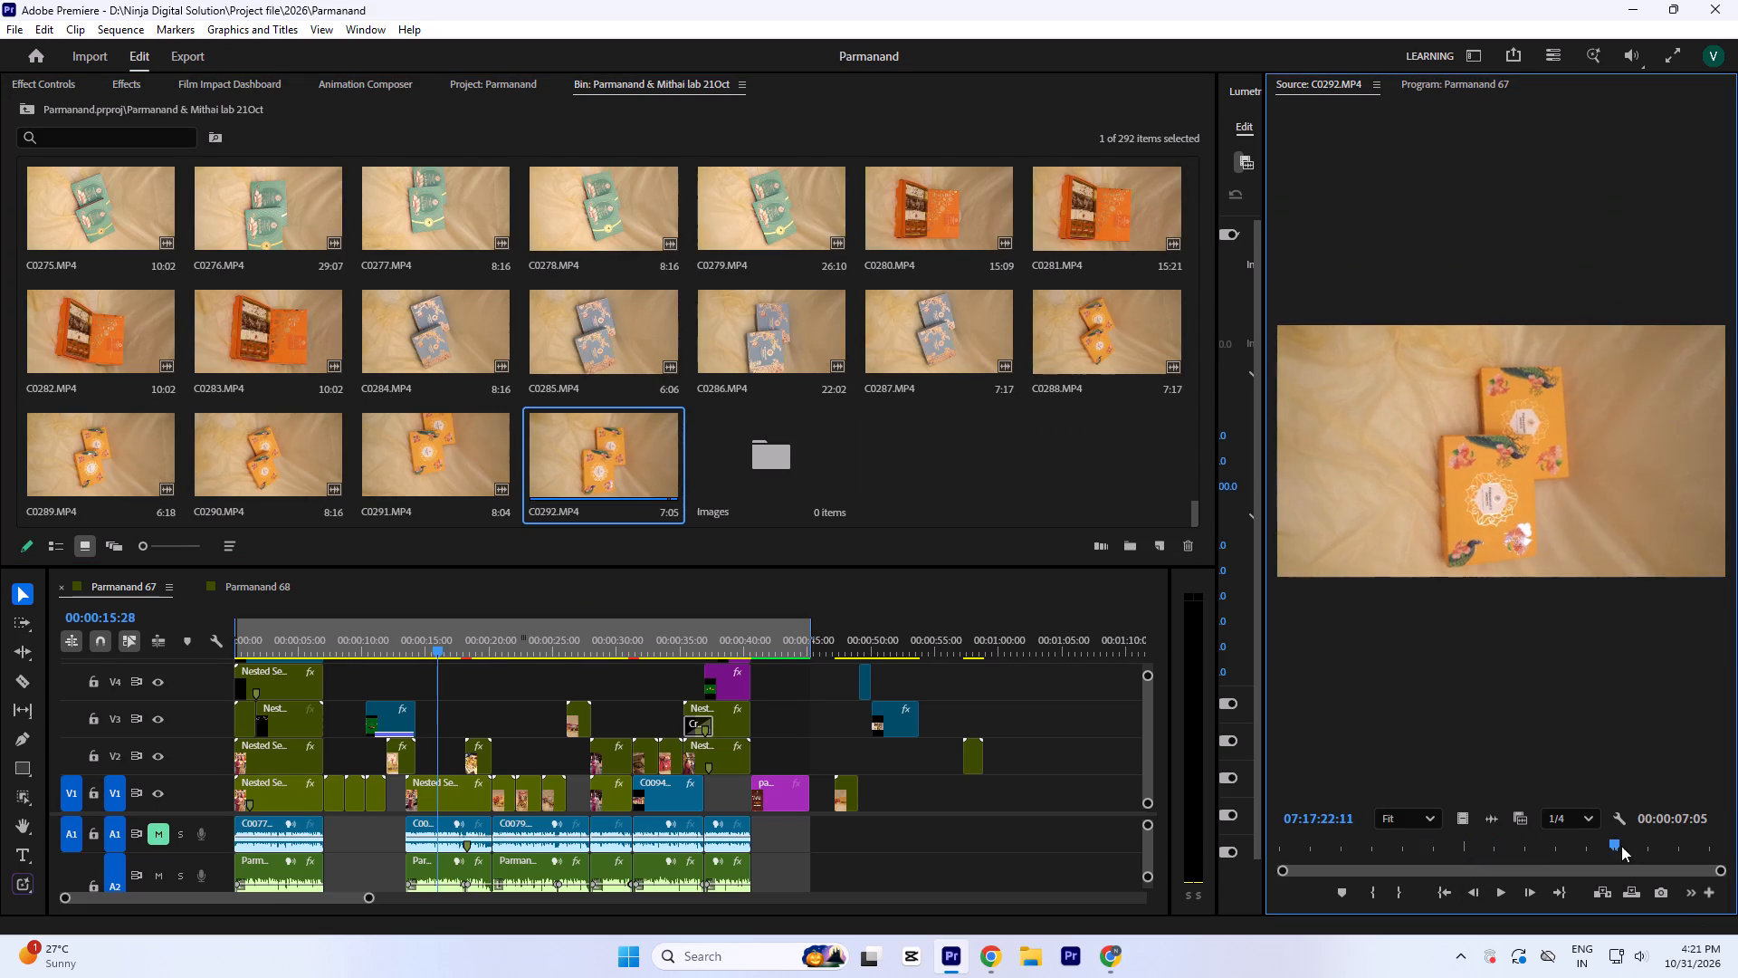
left_click_drag(1621, 846, 1608, 835)
scroll(836, 416, "up", 1)
double_click(781, 354)
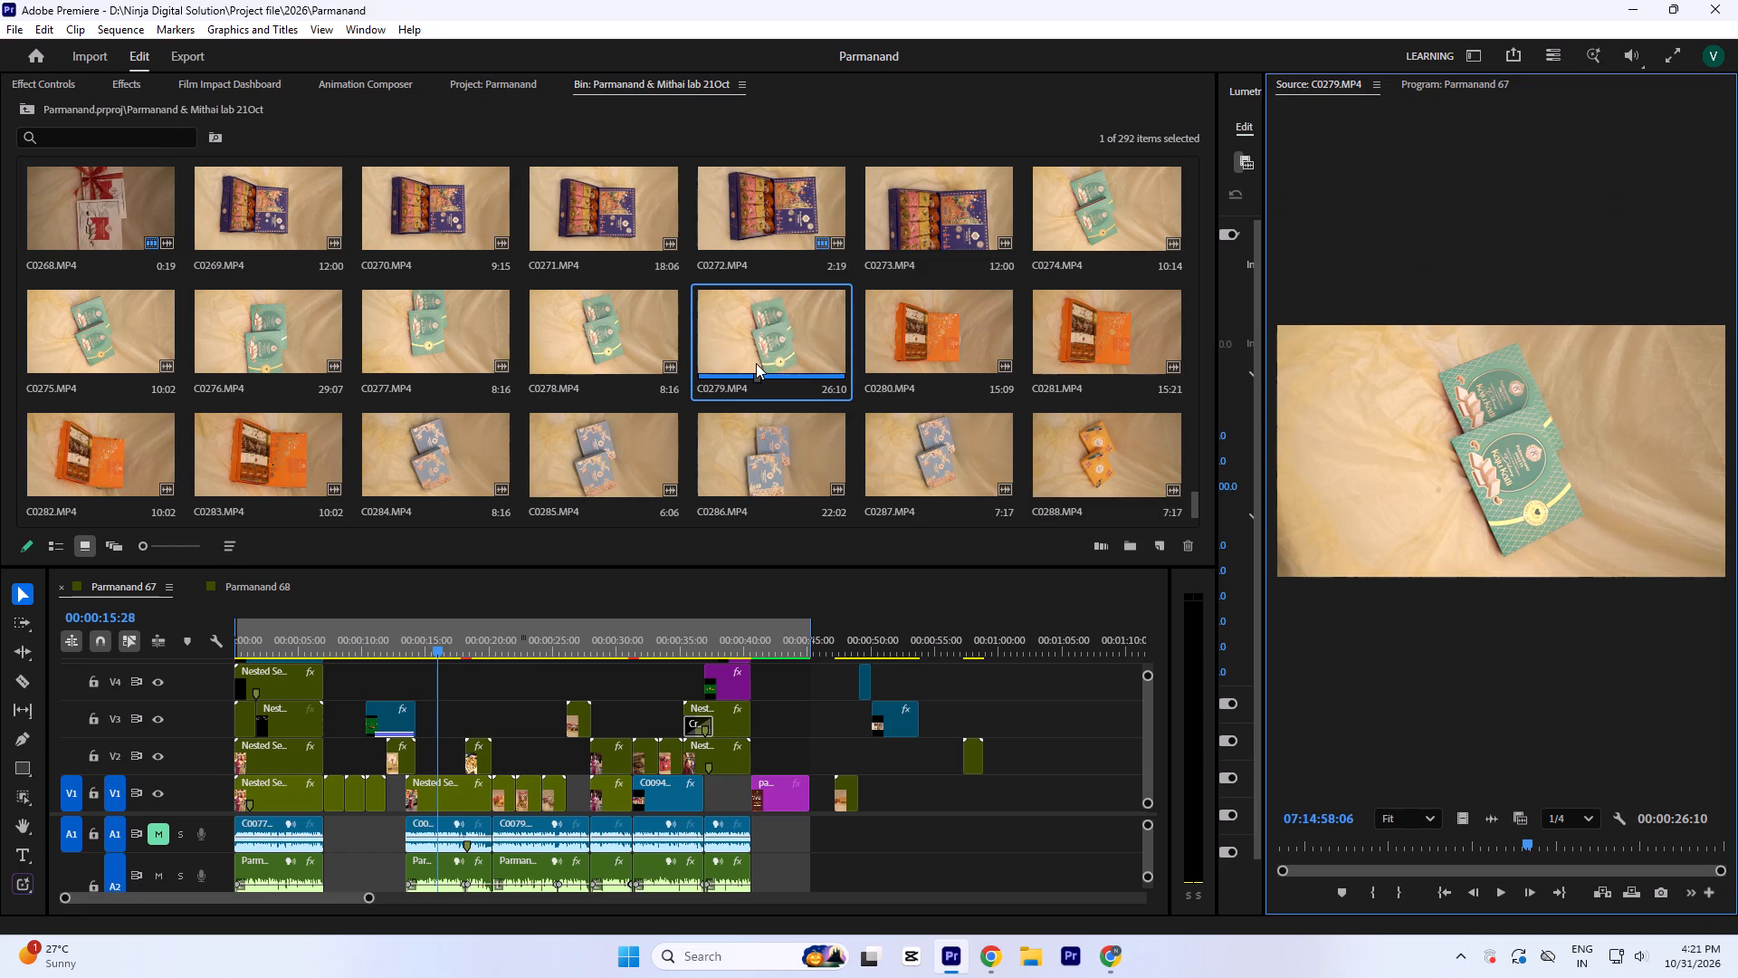
Browse the bin's thumbnails again from the green box clips to the first clips and back to the last ones.
scroll(756, 363, "up", 7)
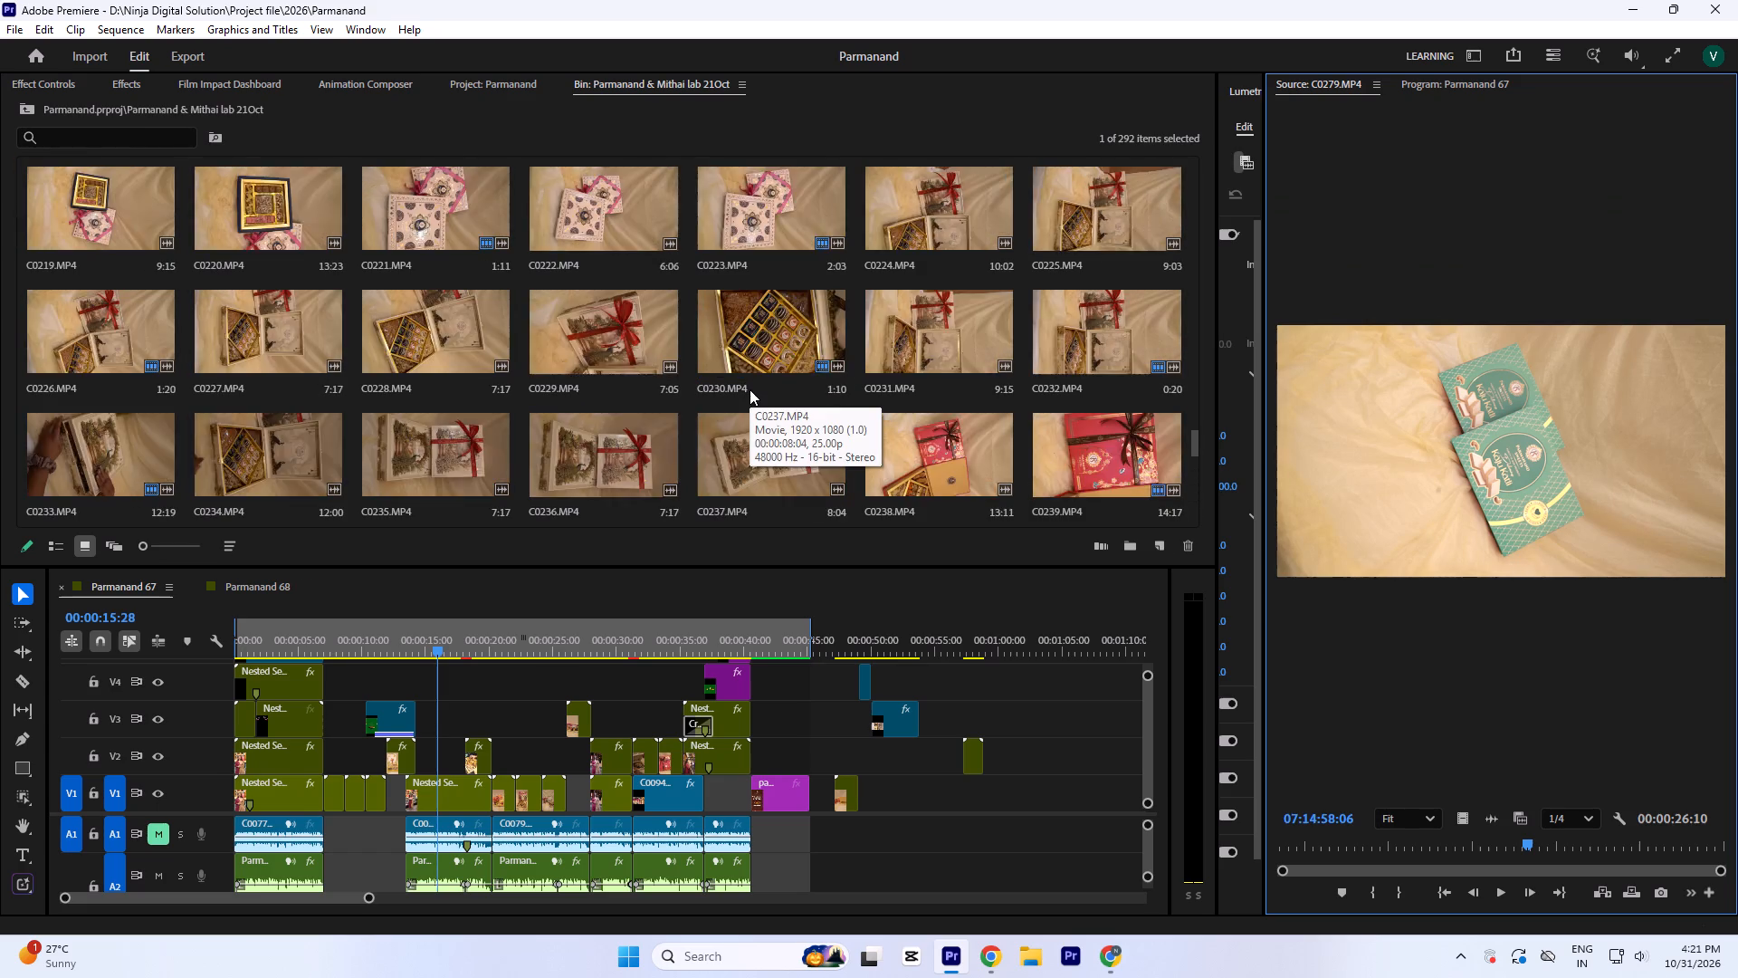
scroll(750, 389, "up", 19)
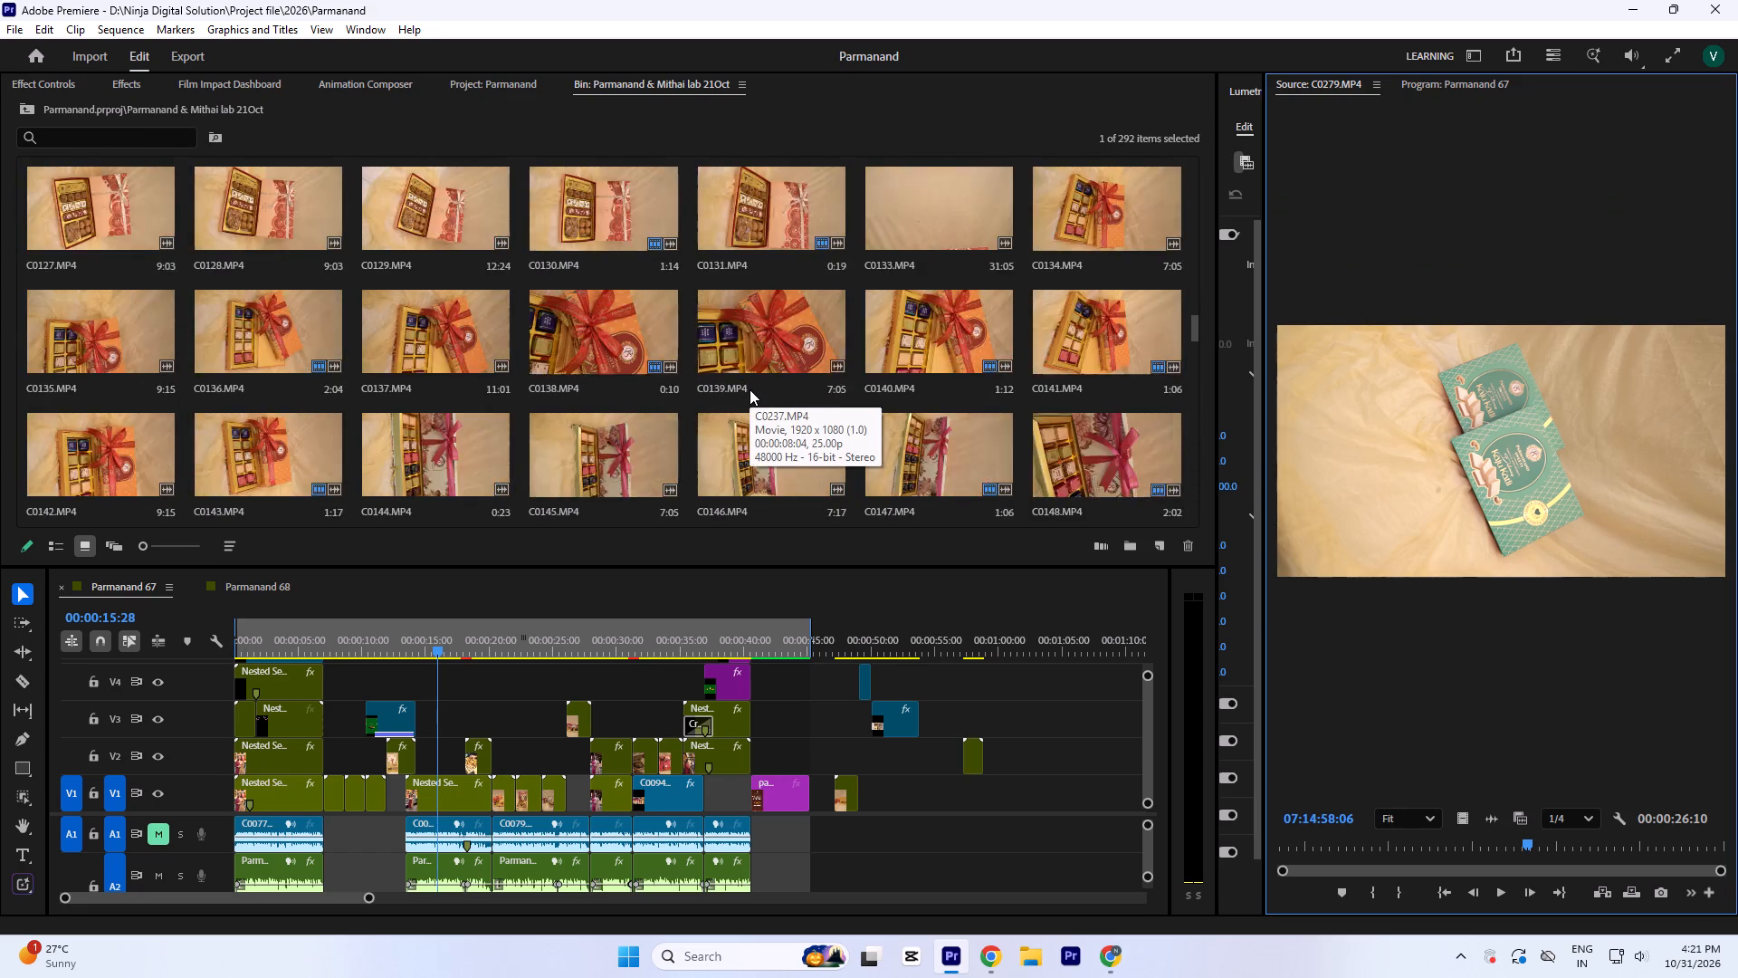
scroll(750, 389, "up", 18)
scroll(797, 390, "up", 5)
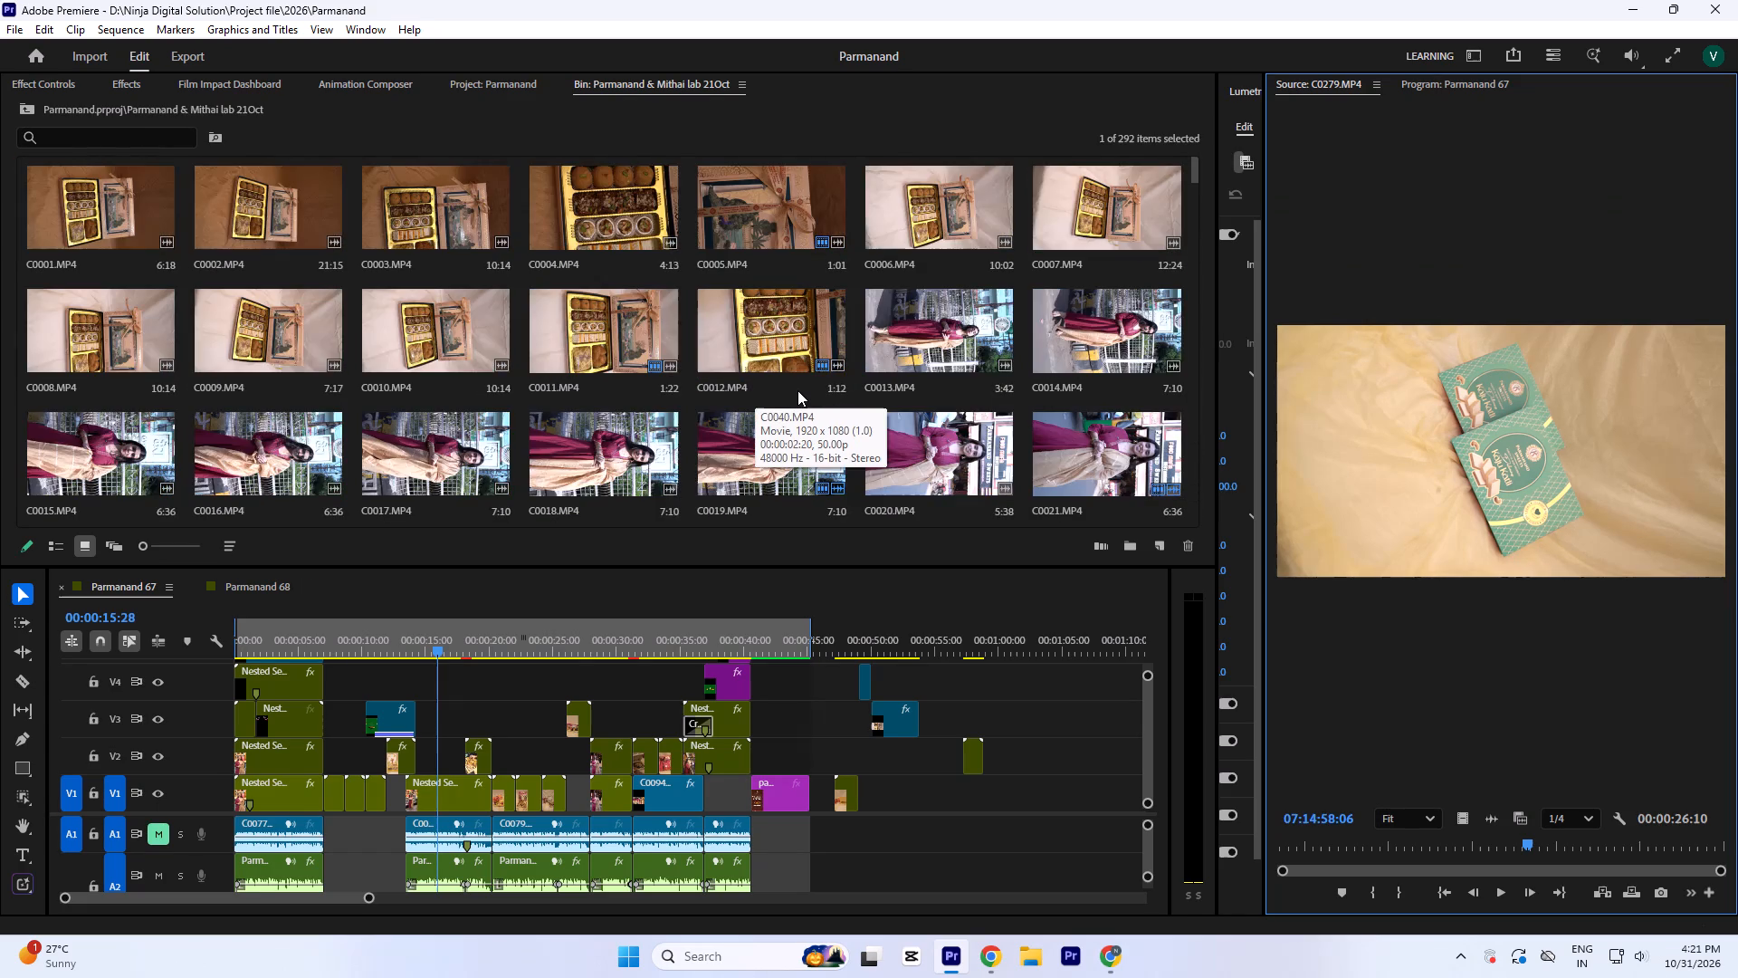
scroll(797, 390, "up", 5)
scroll(677, 367, "down", 5)
scroll(675, 367, "down", 20)
scroll(675, 367, "down", 2)
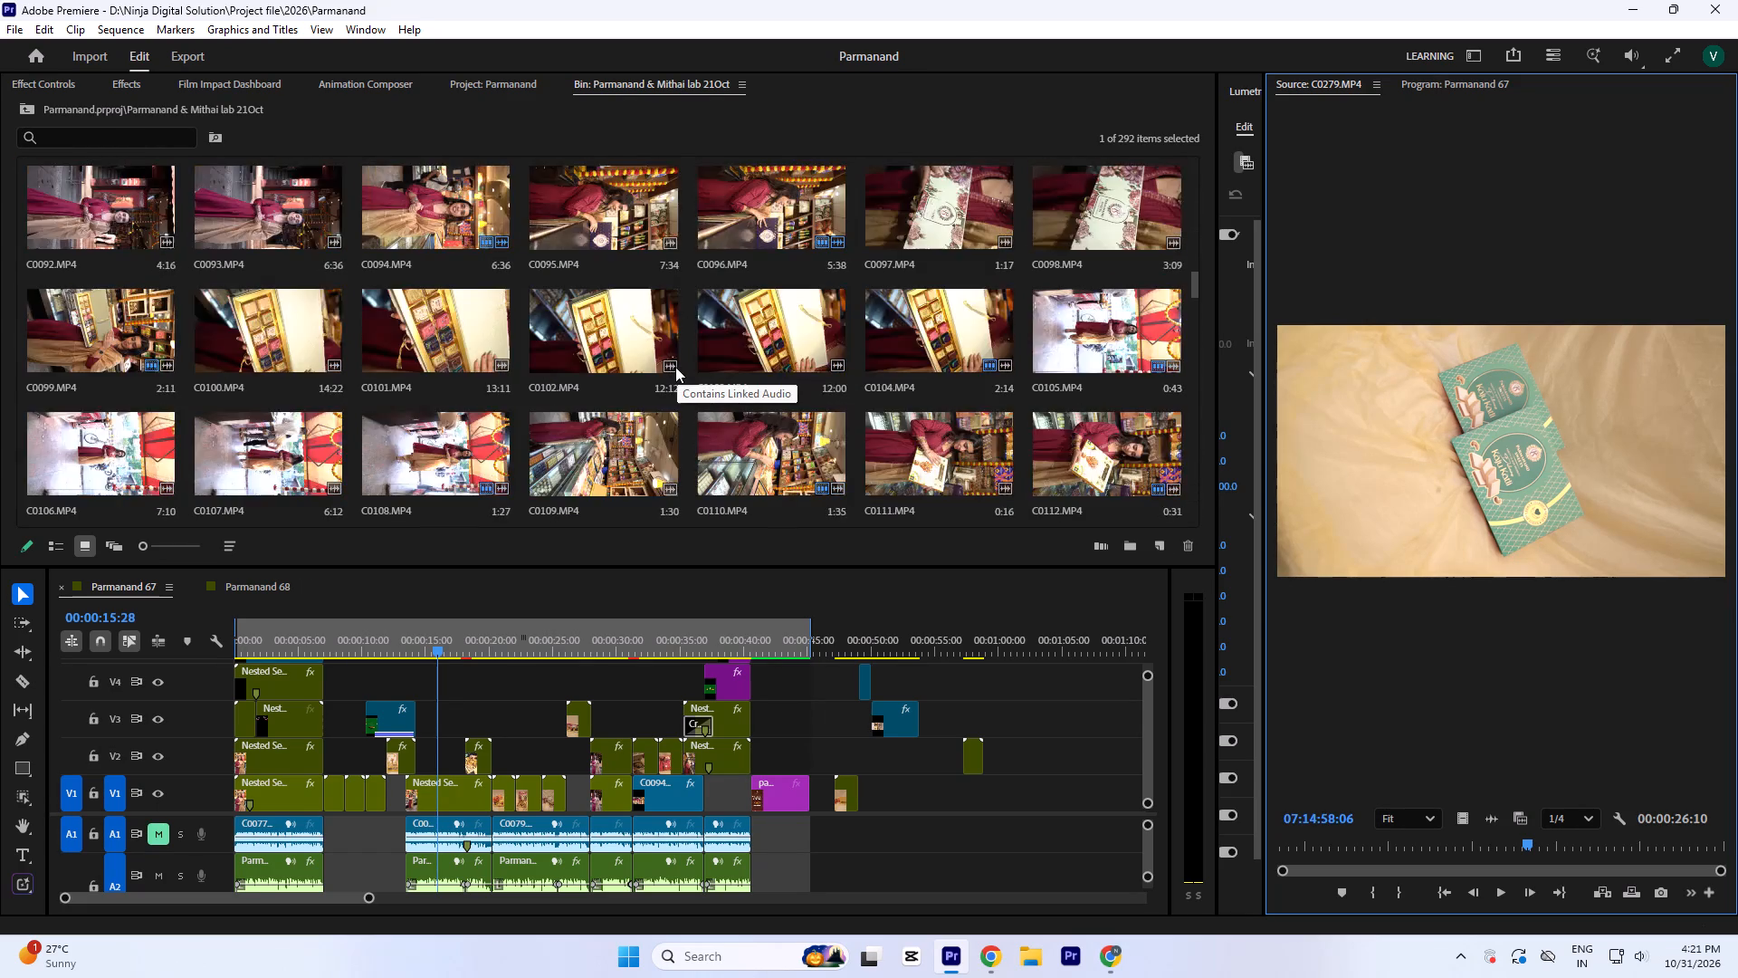
scroll(675, 367, "down", 9)
scroll(524, 370, "down", 12)
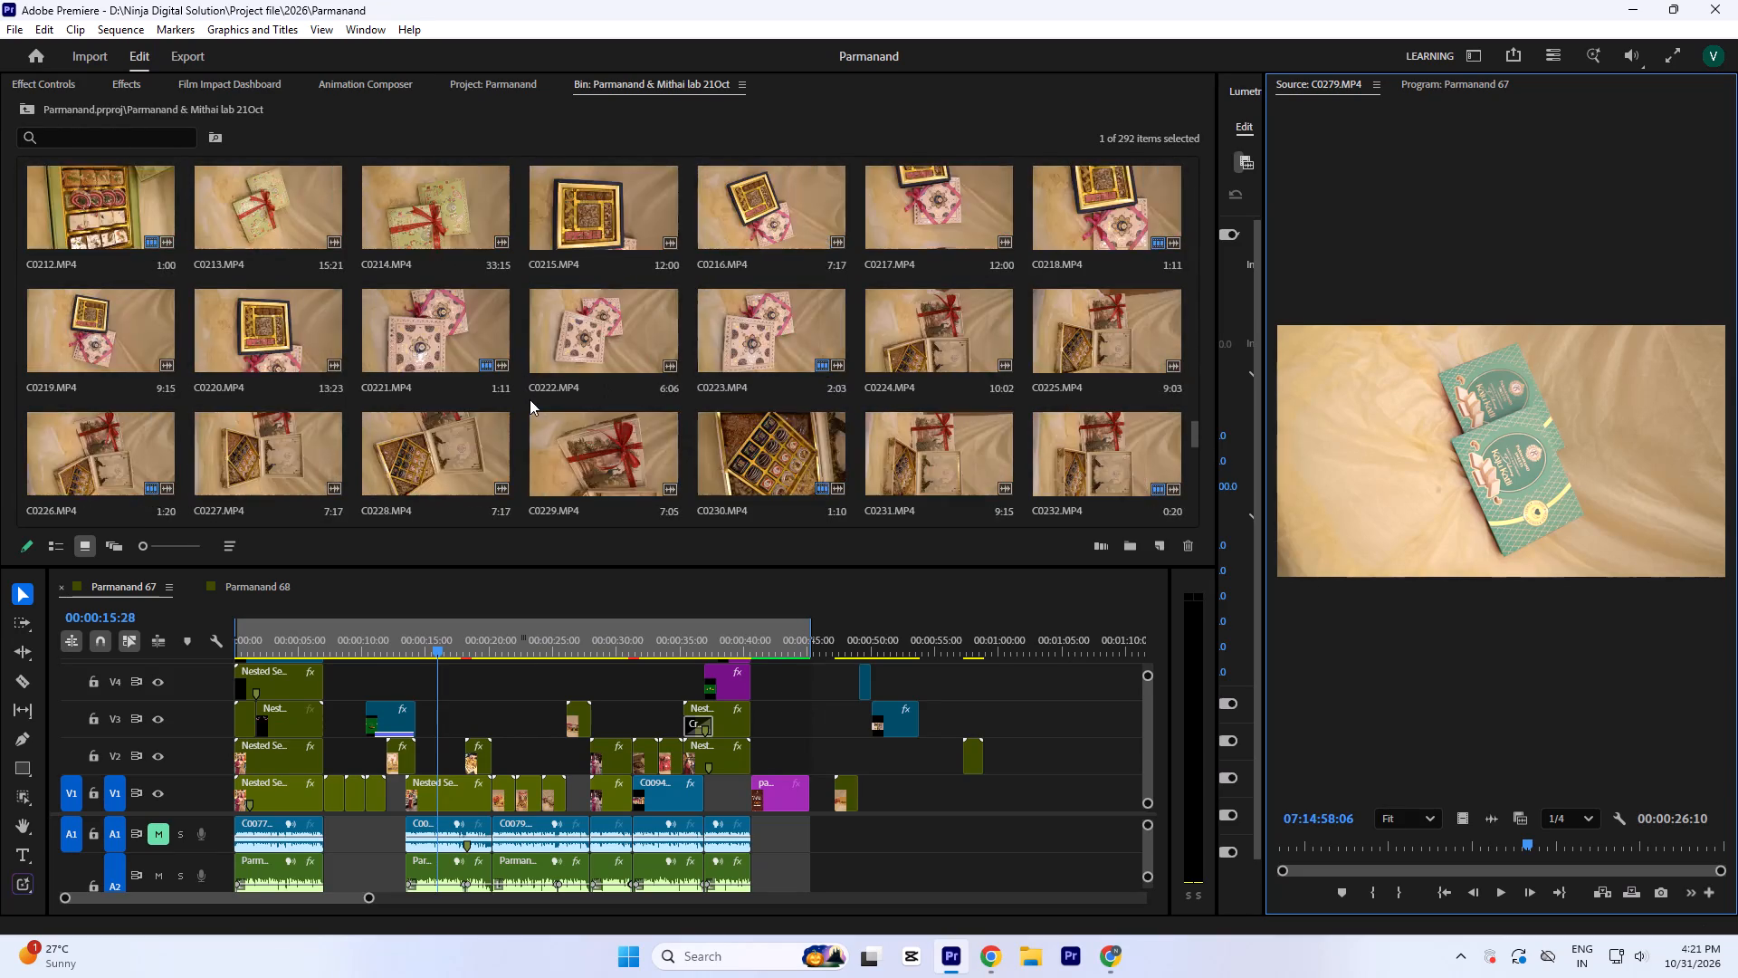
scroll(530, 405, "down", 4)
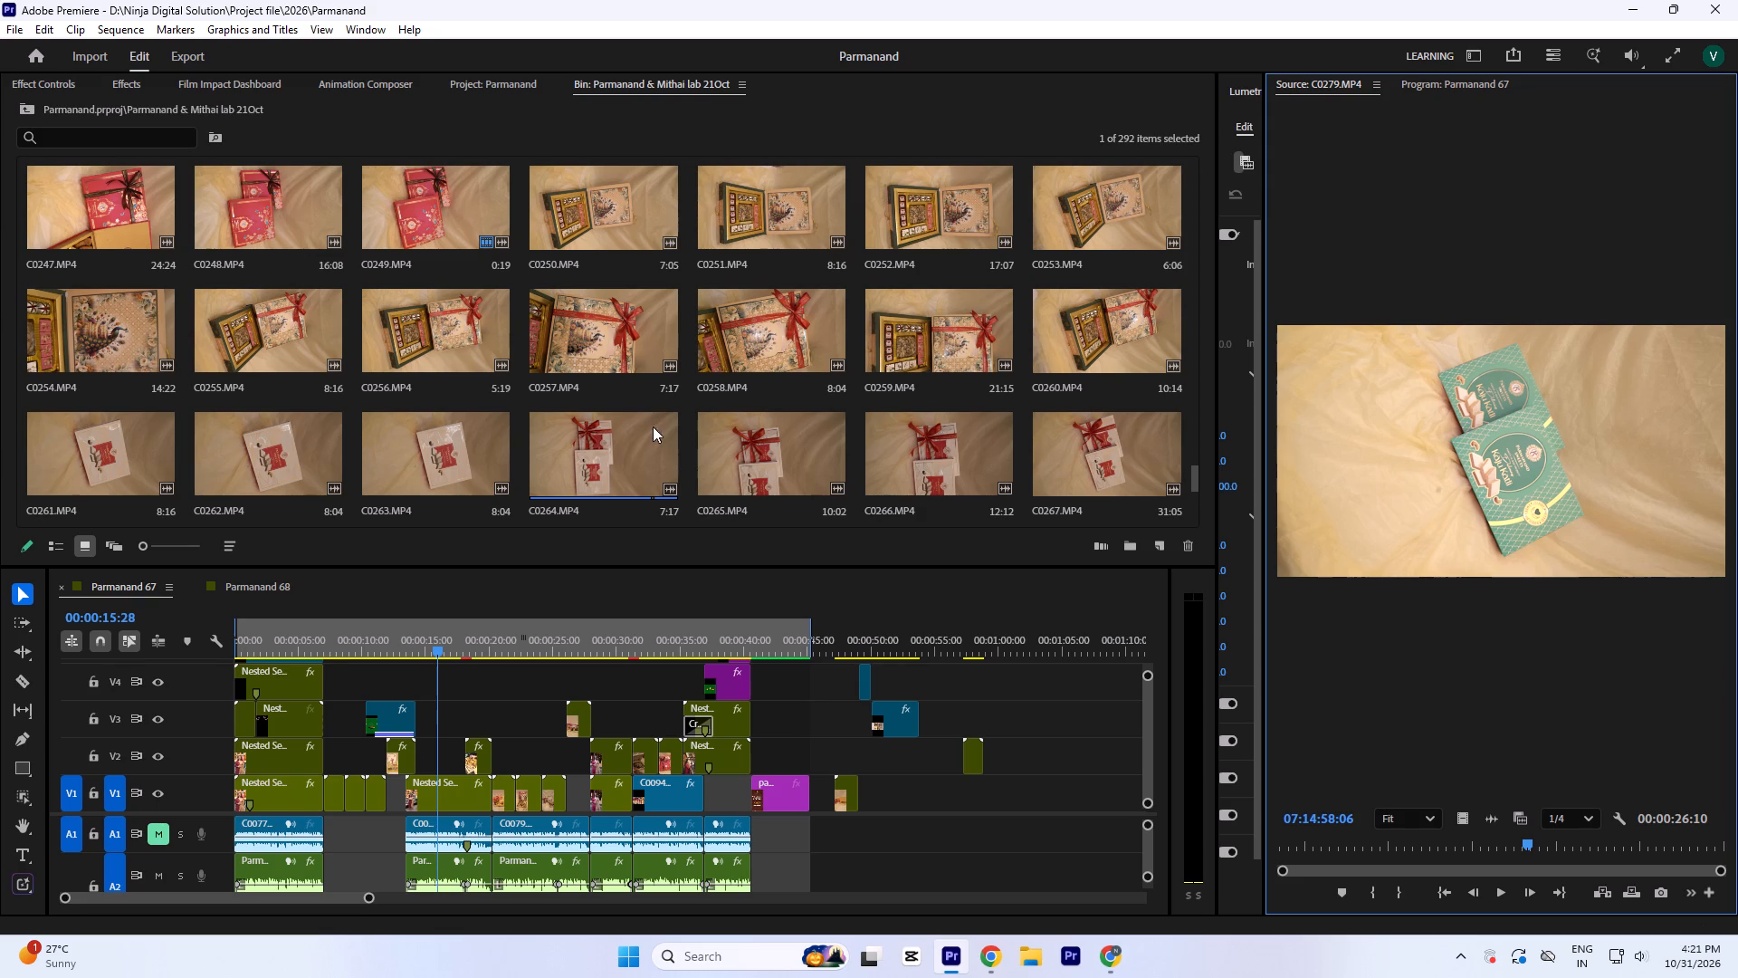
scroll(720, 434, "down", 5)
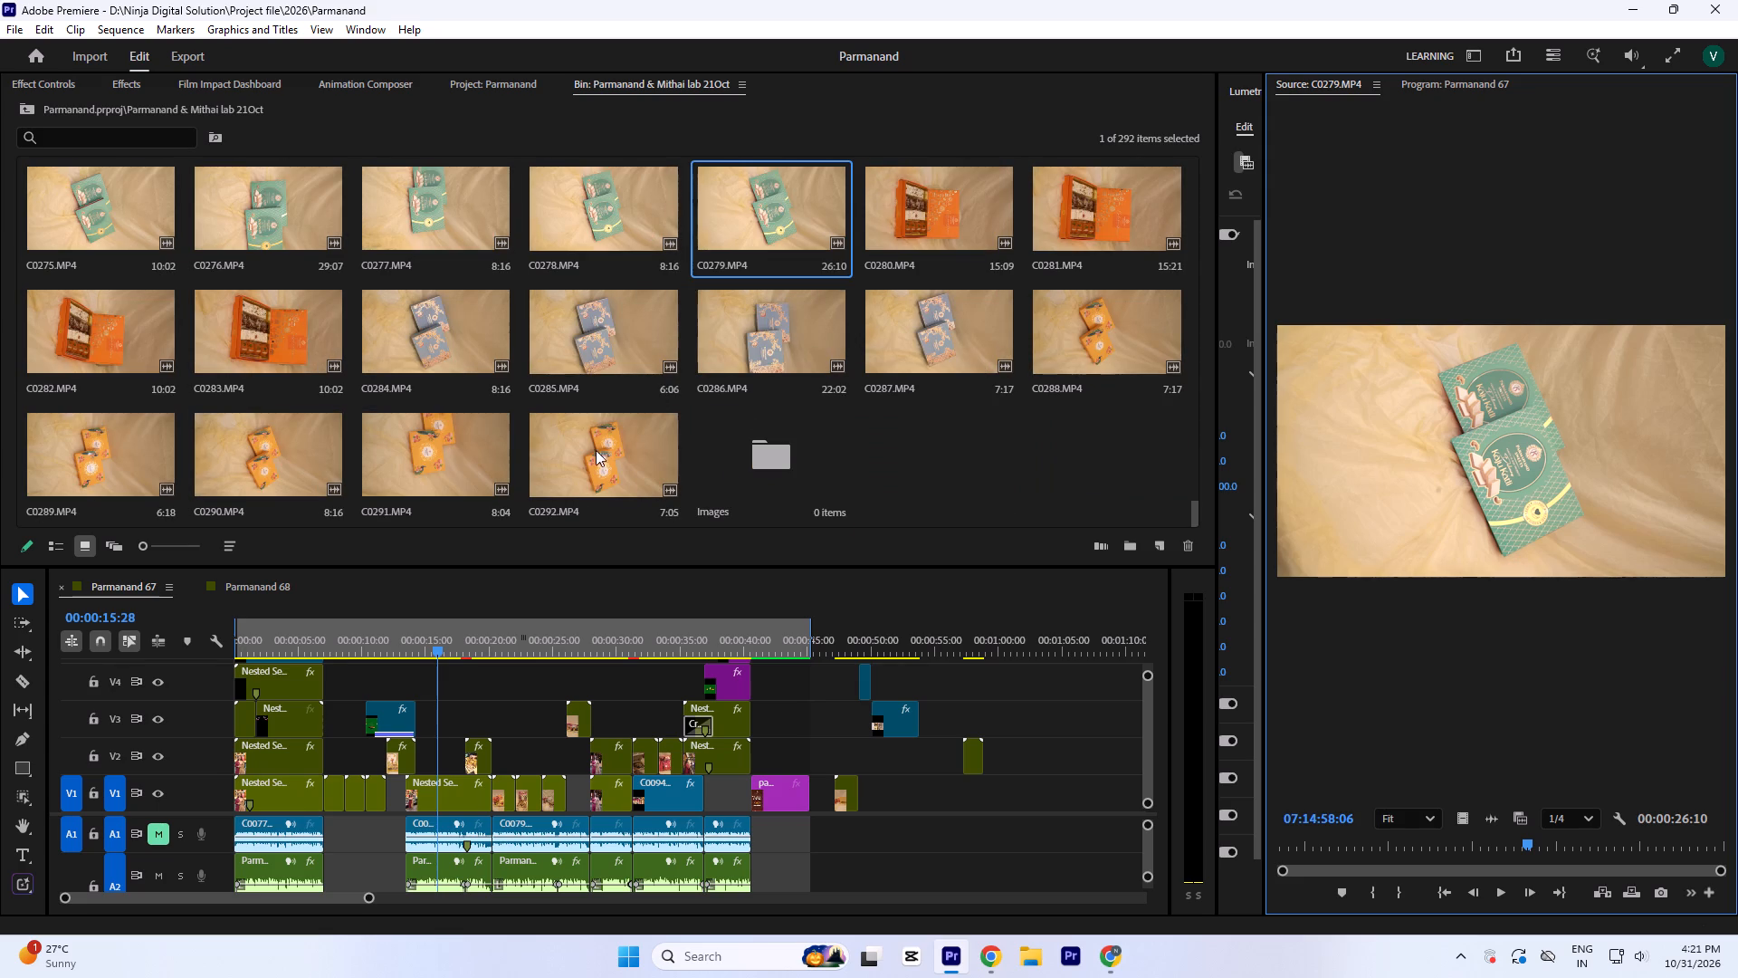
Preview the product clips C0292, C0291, C0290, C0285, C0278, C0271 and C0264 as source footage.
triple_click(596, 470)
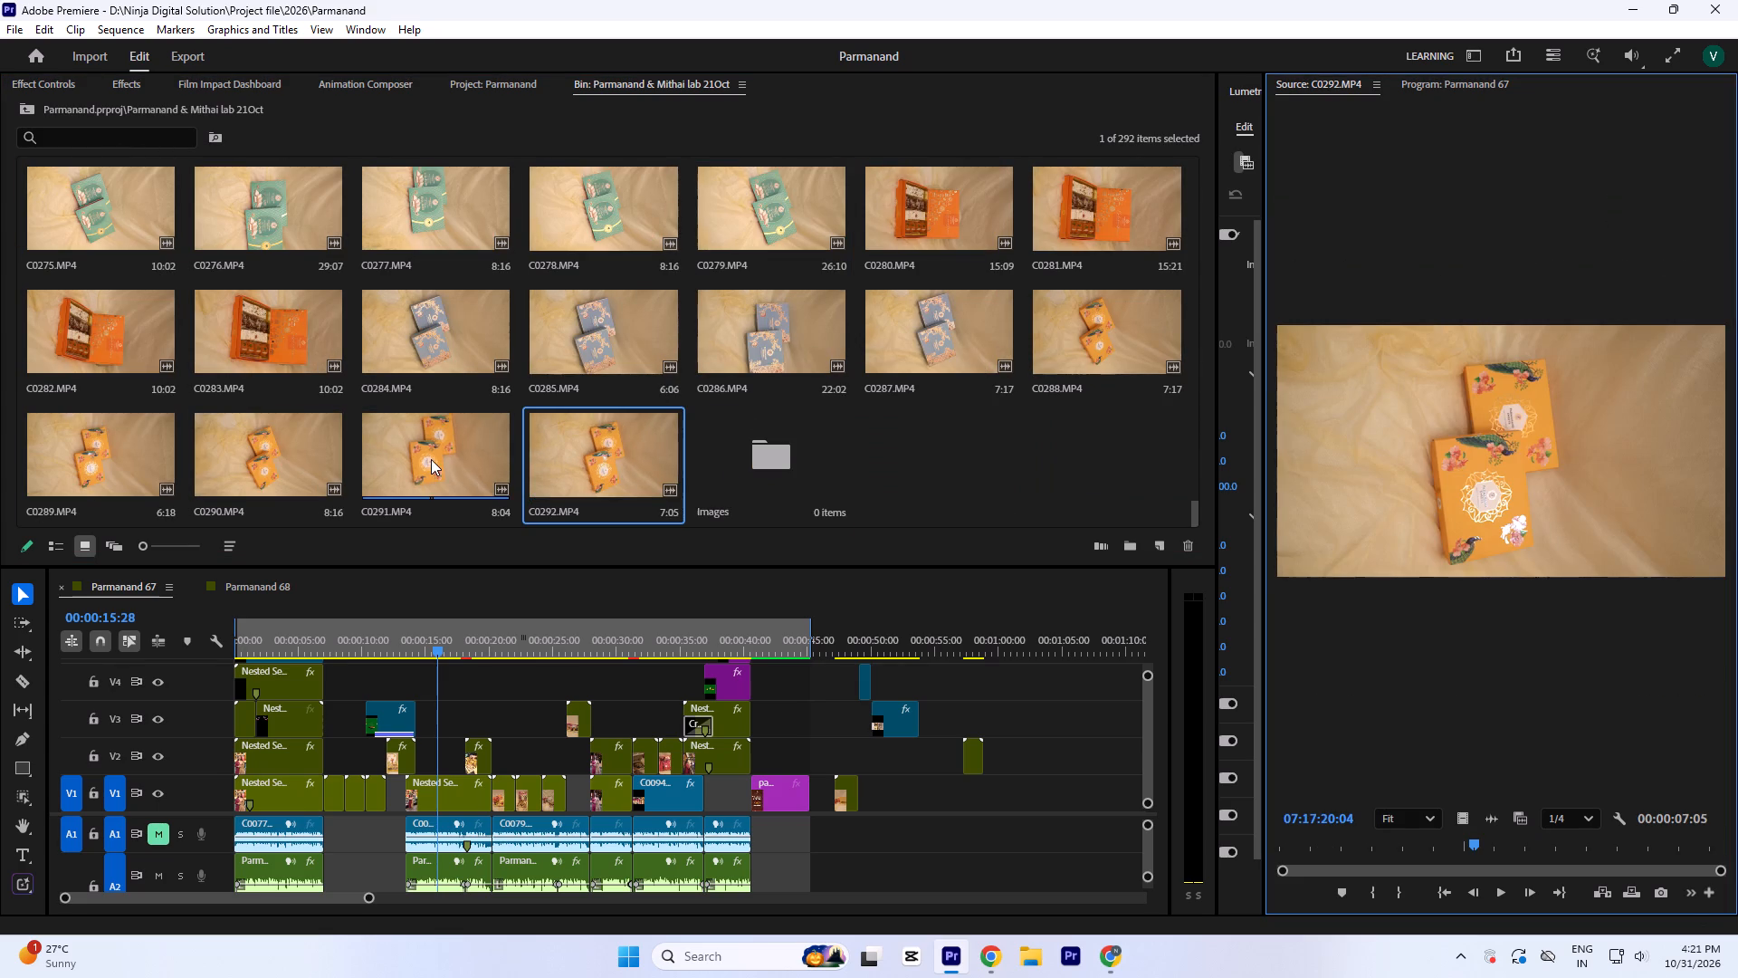
double_click(431, 459)
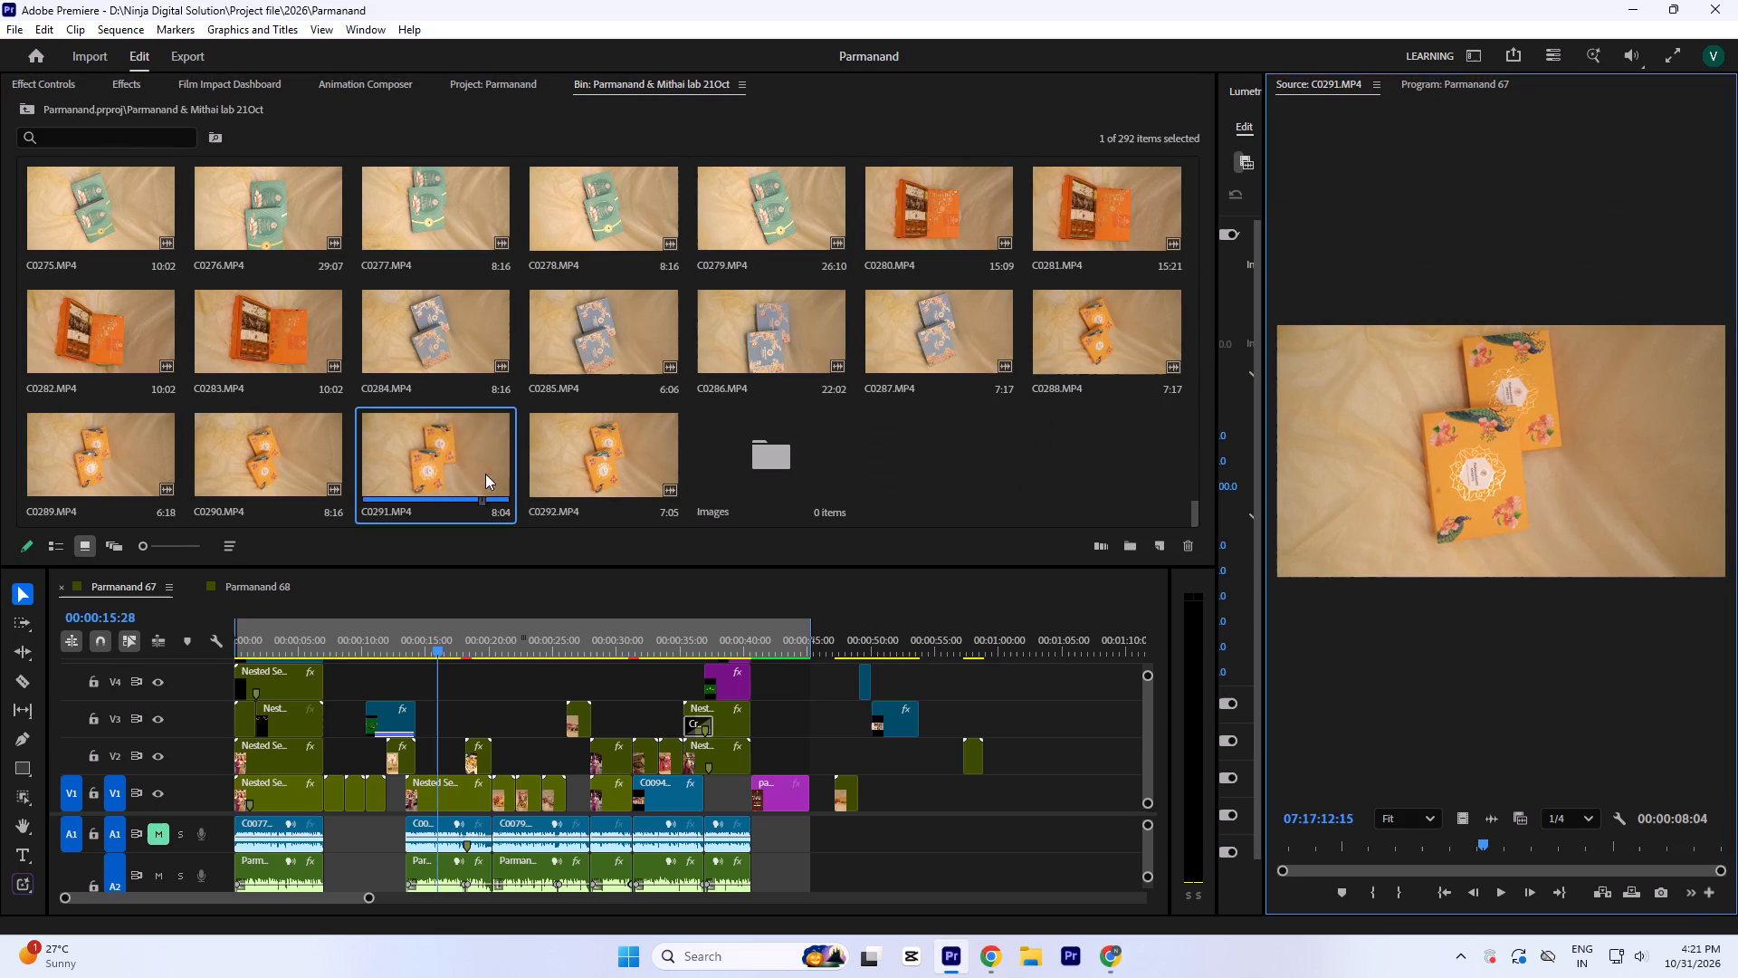
double_click(290, 463)
double_click(604, 455)
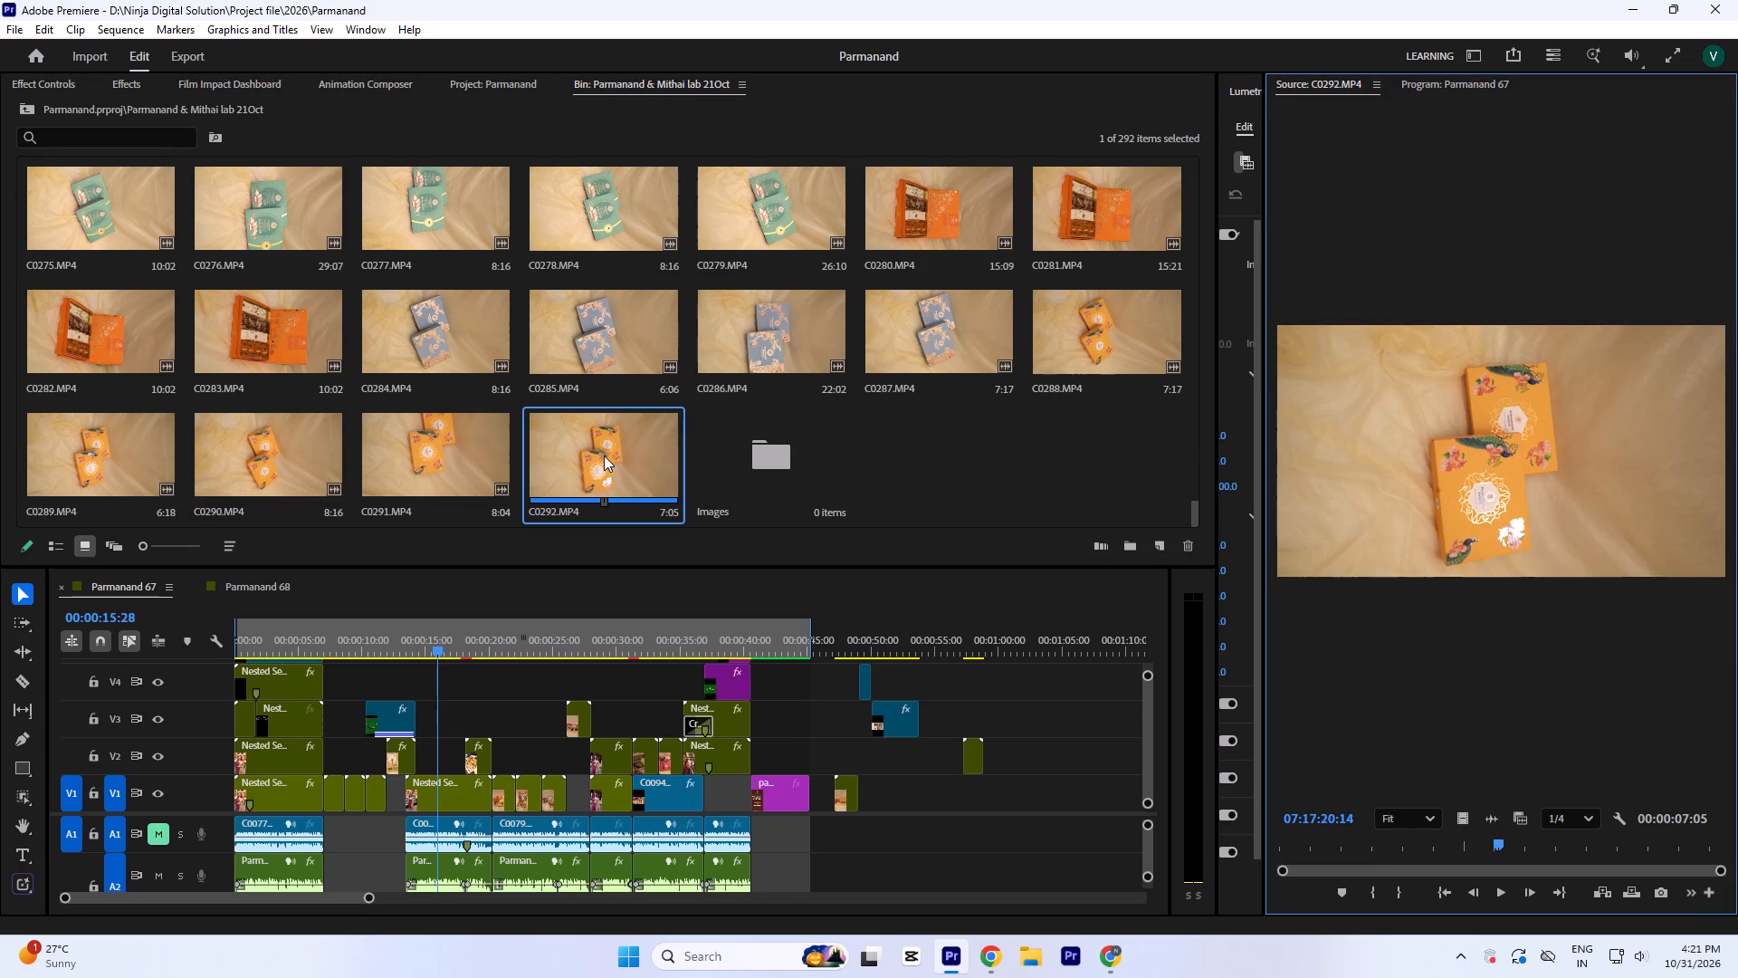
scroll(604, 455, "up", 1)
double_click(598, 466)
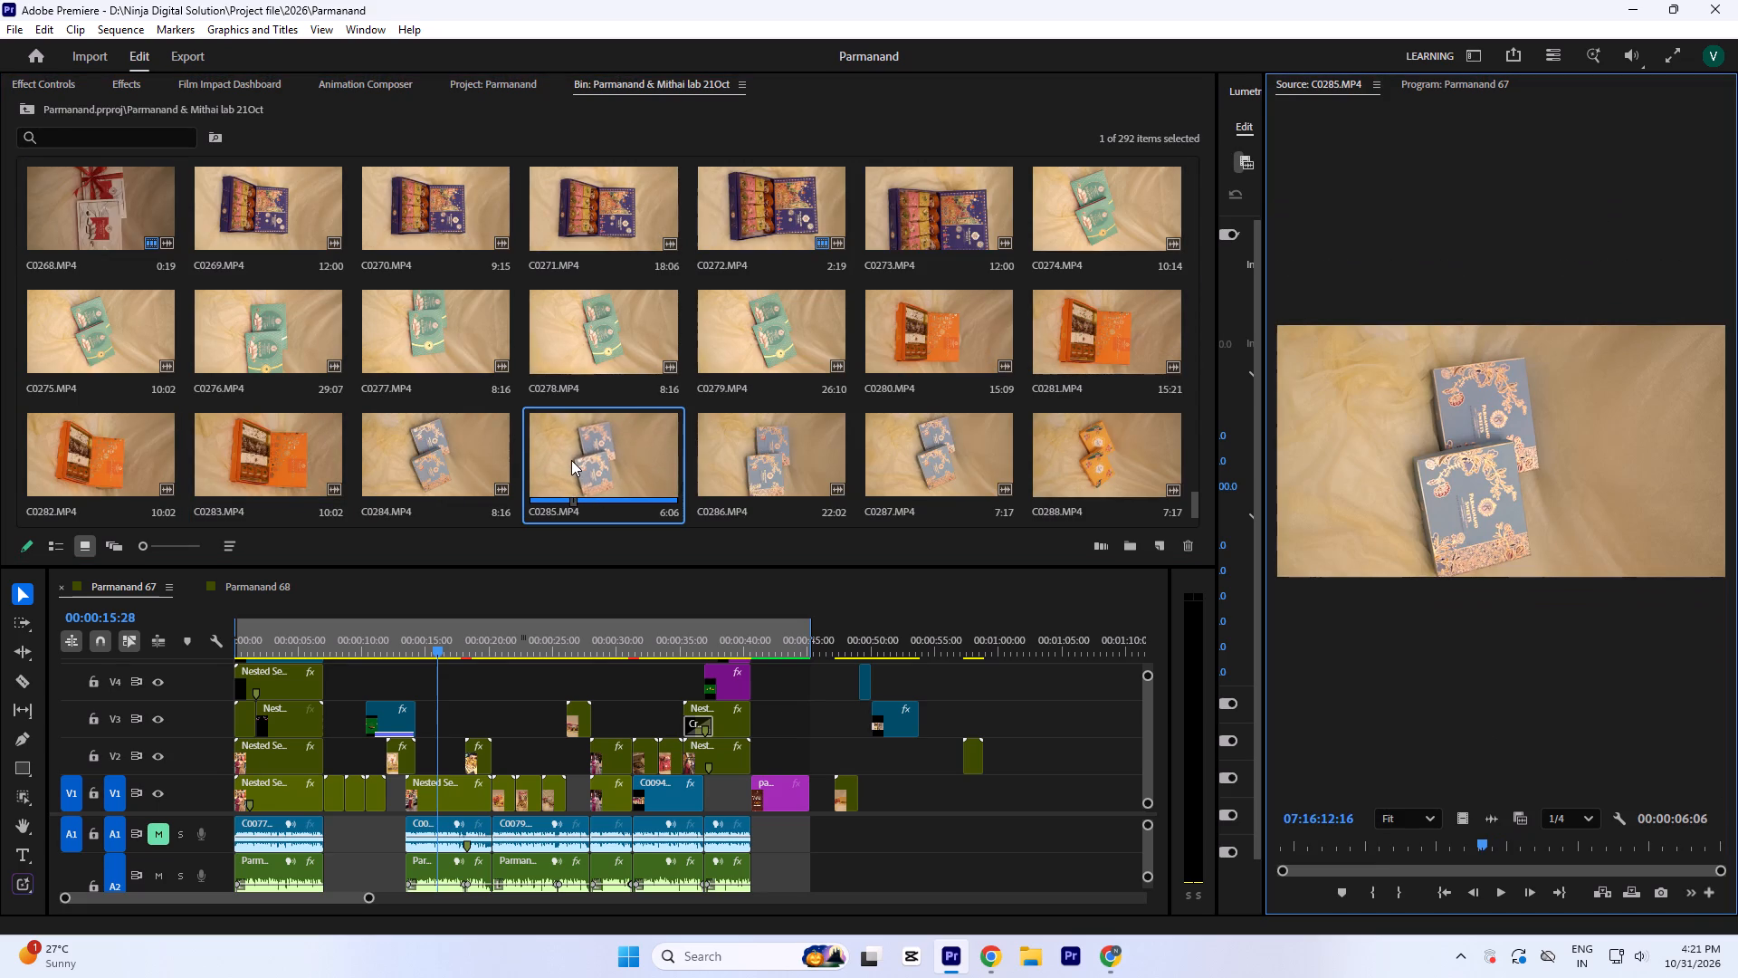
scroll(571, 460, "up", 1)
triple_click(599, 437)
scroll(599, 437, "up", 1)
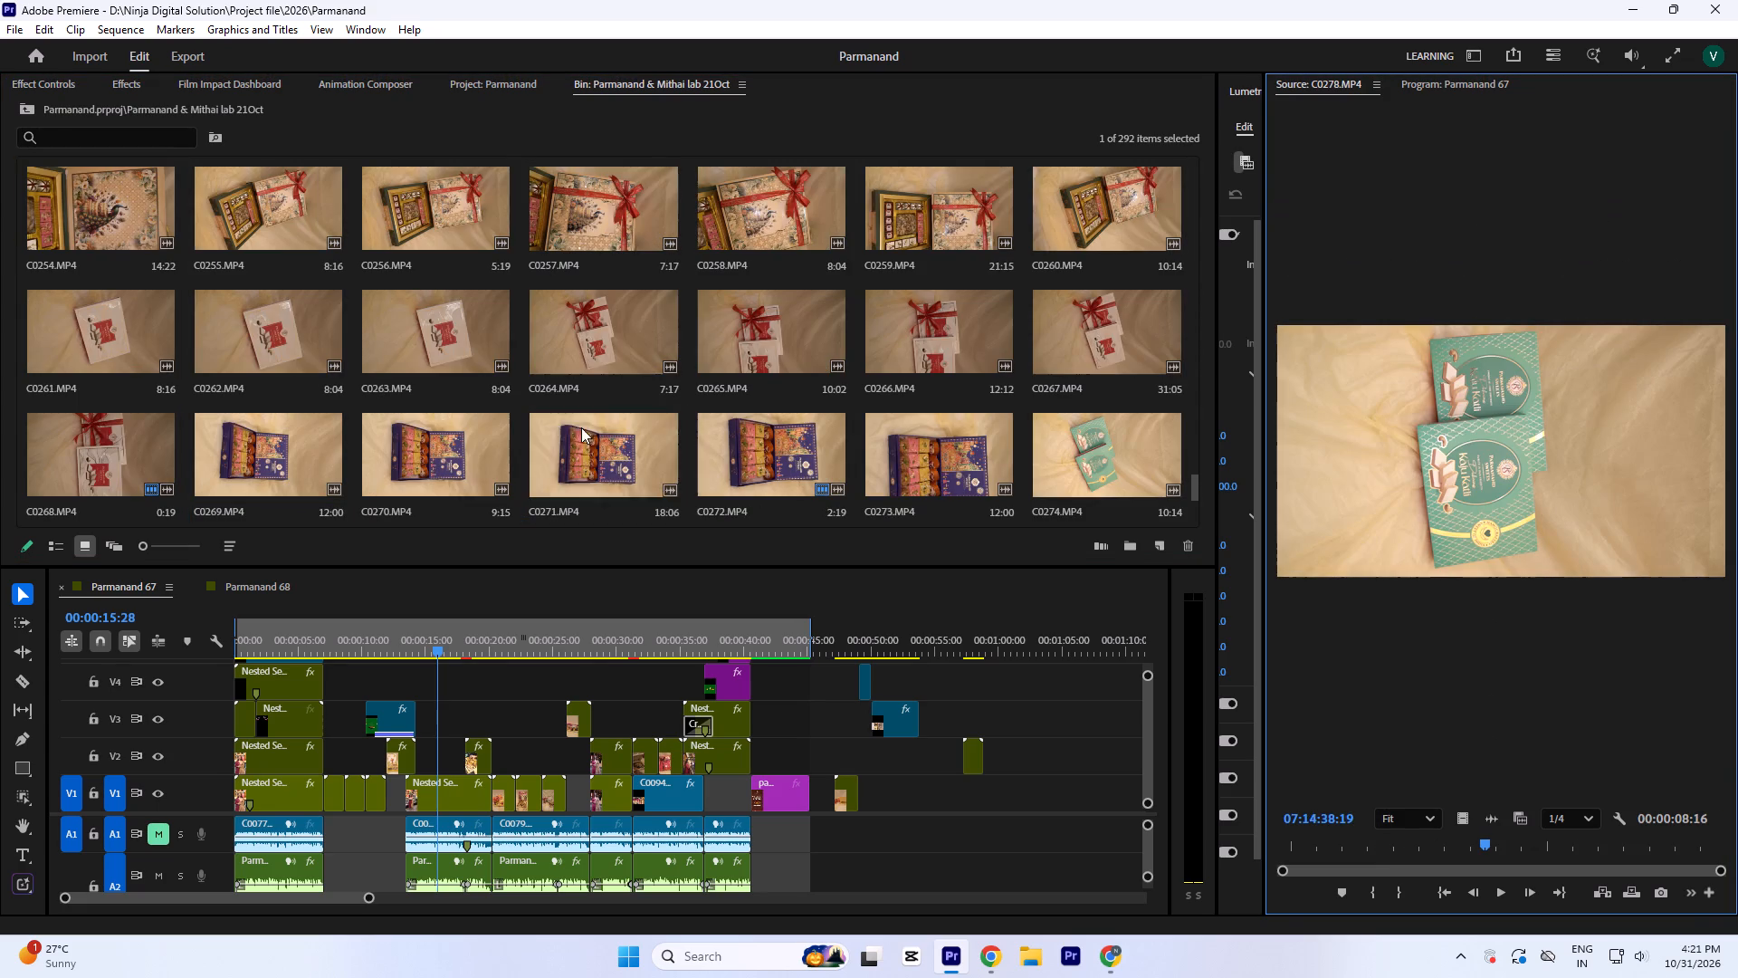
double_click(606, 461)
scroll(606, 461, "up", 1)
double_click(614, 473)
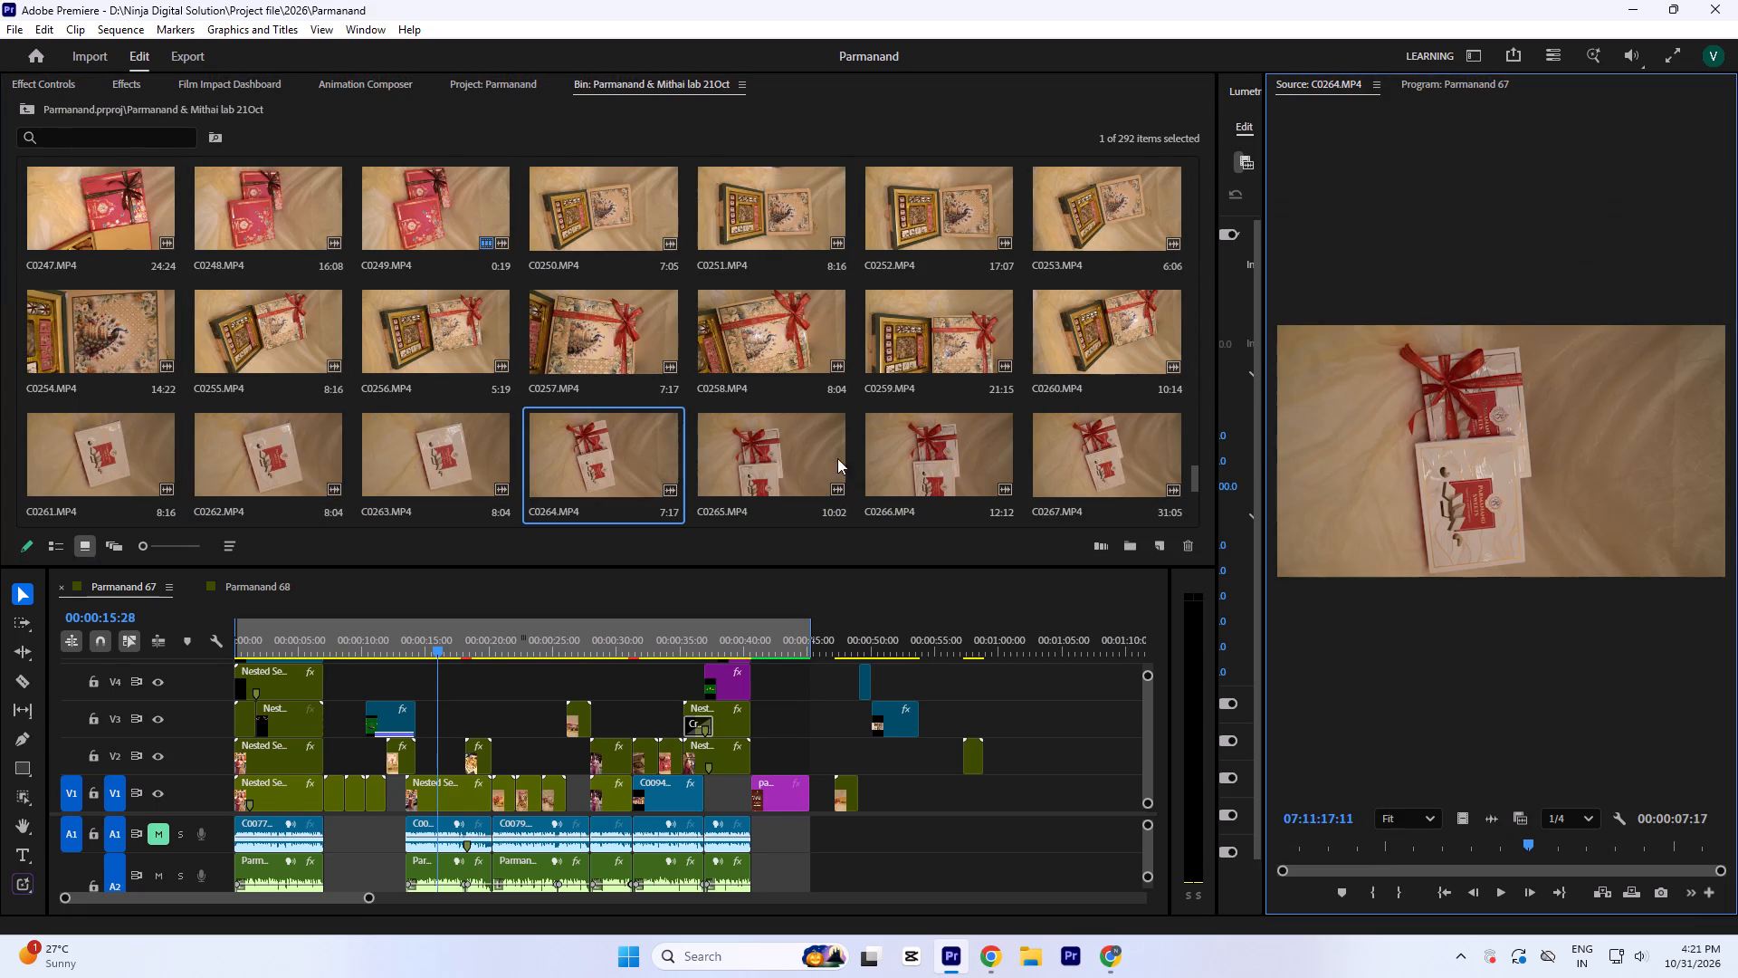
Preview the ribbon-tied white box clips C0265 and C0266 and the peacock box clip C0259 as source footage.
left_click(845, 454)
double_click(772, 447)
double_click(922, 439)
scroll(922, 439, "up", 1)
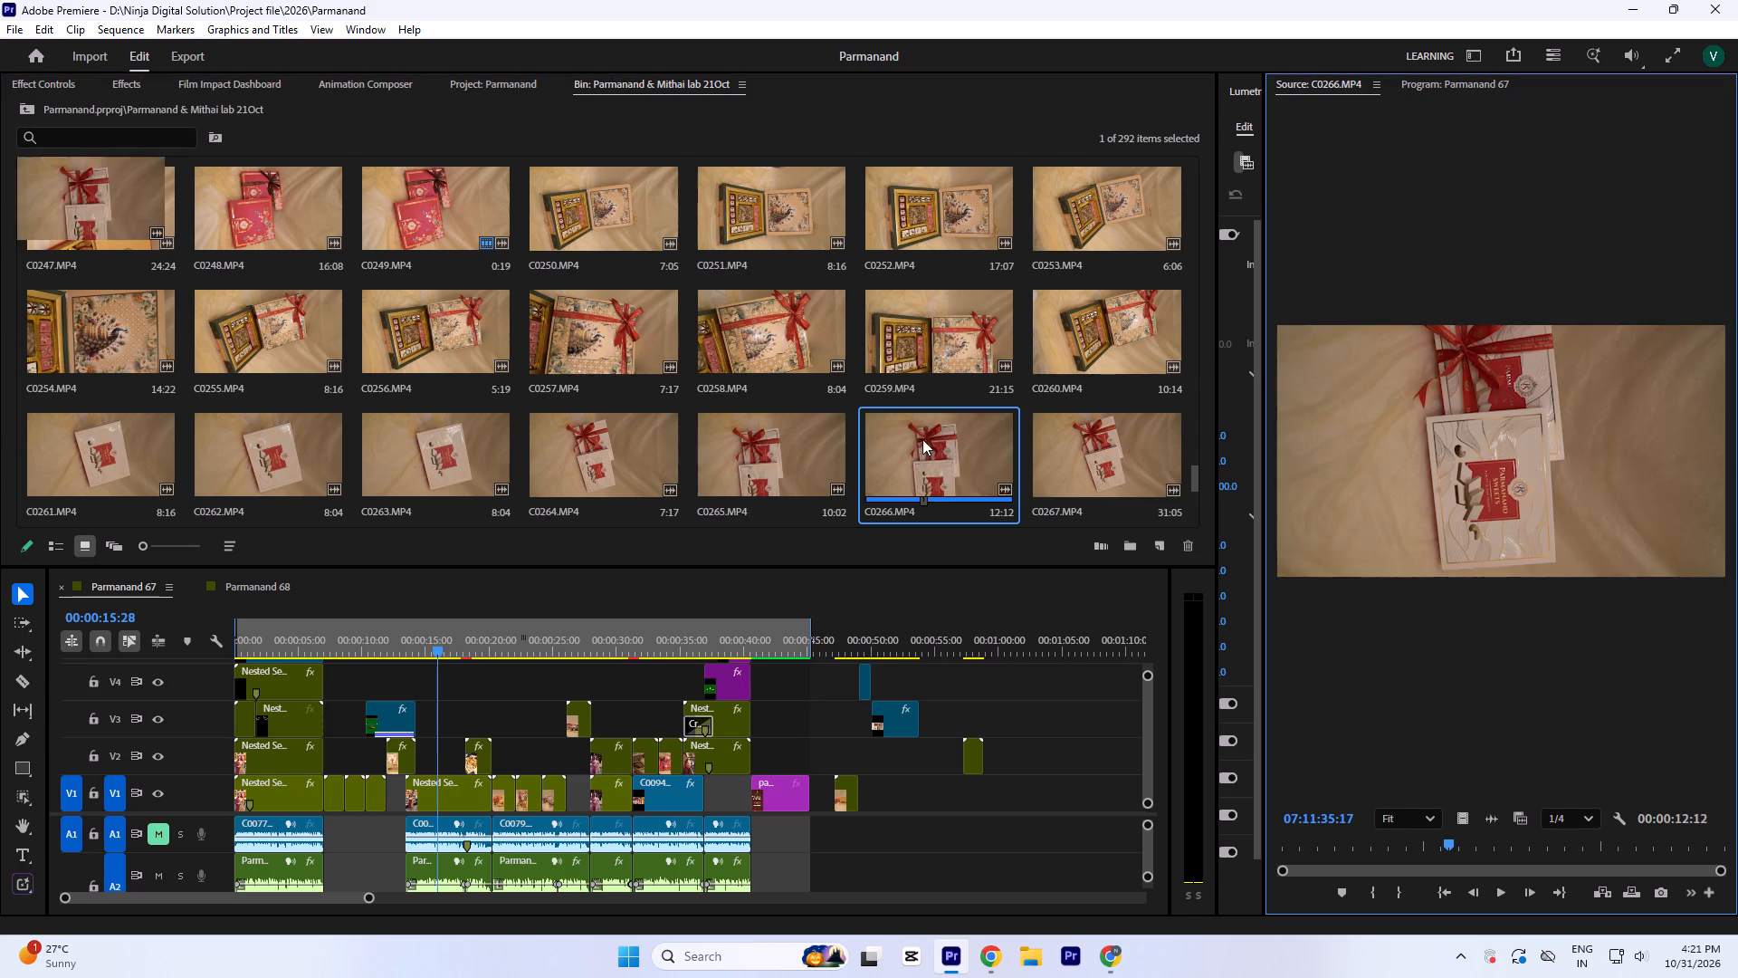
double_click(937, 445)
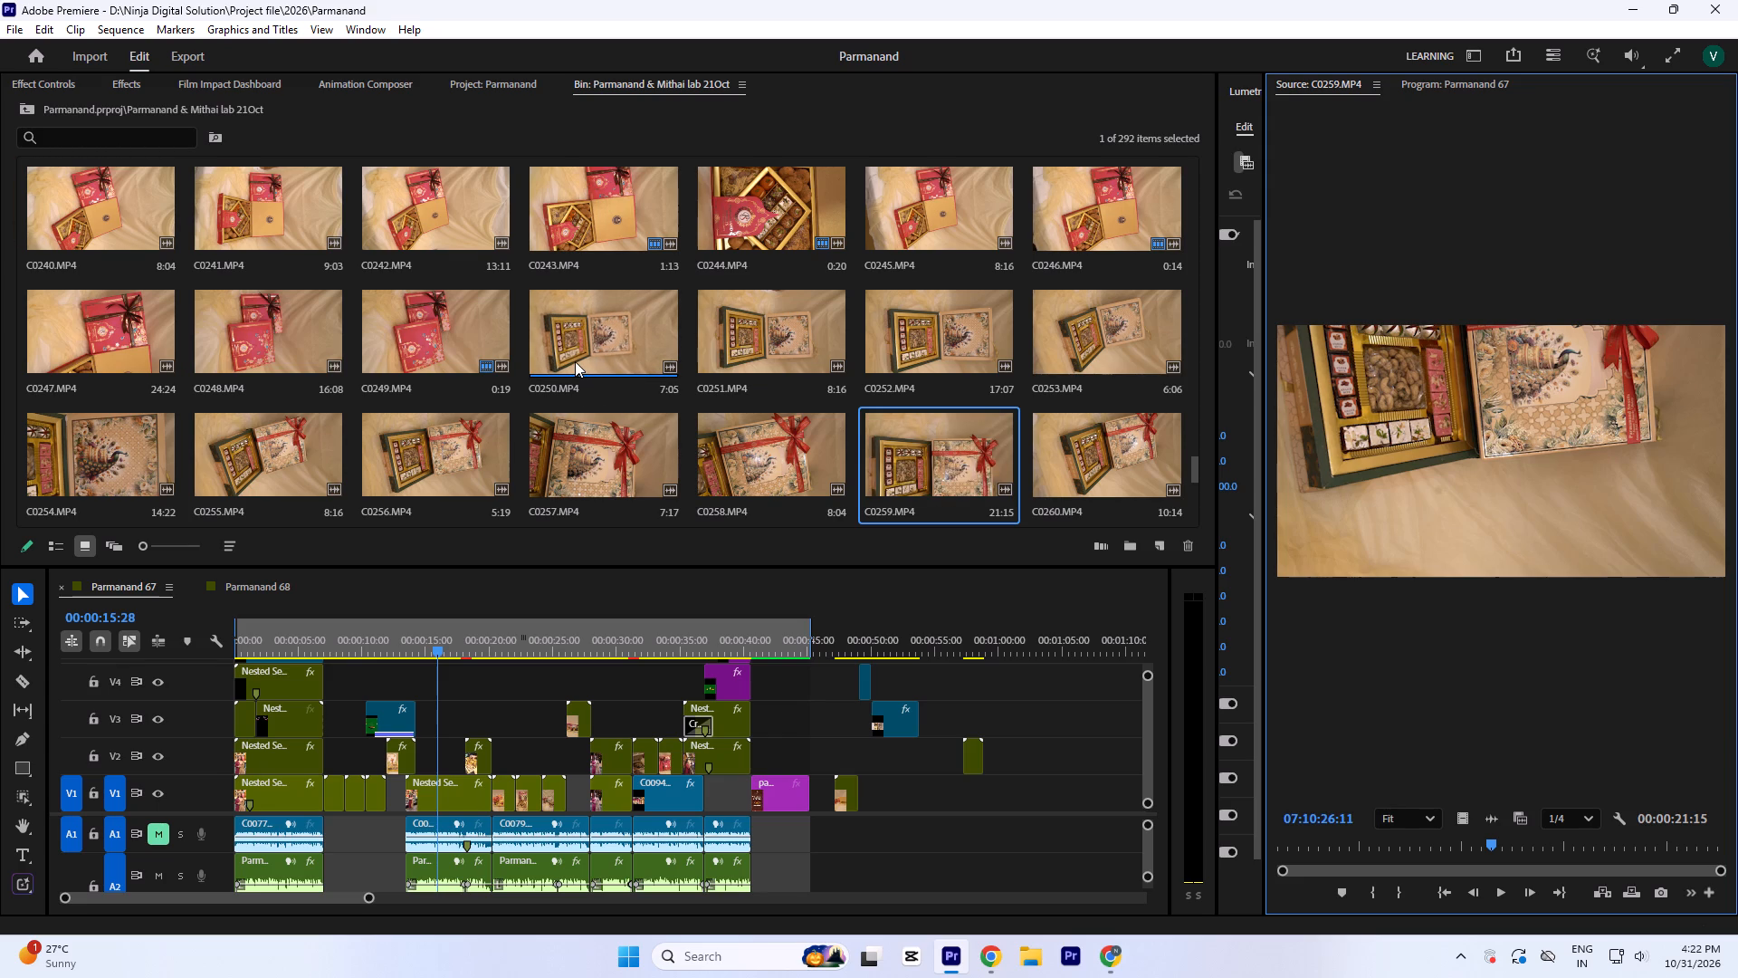
Preview the yellow box clips C0292, C0291 and C0290 and the open orange box clip C0283.
scroll(622, 422, "down", 8)
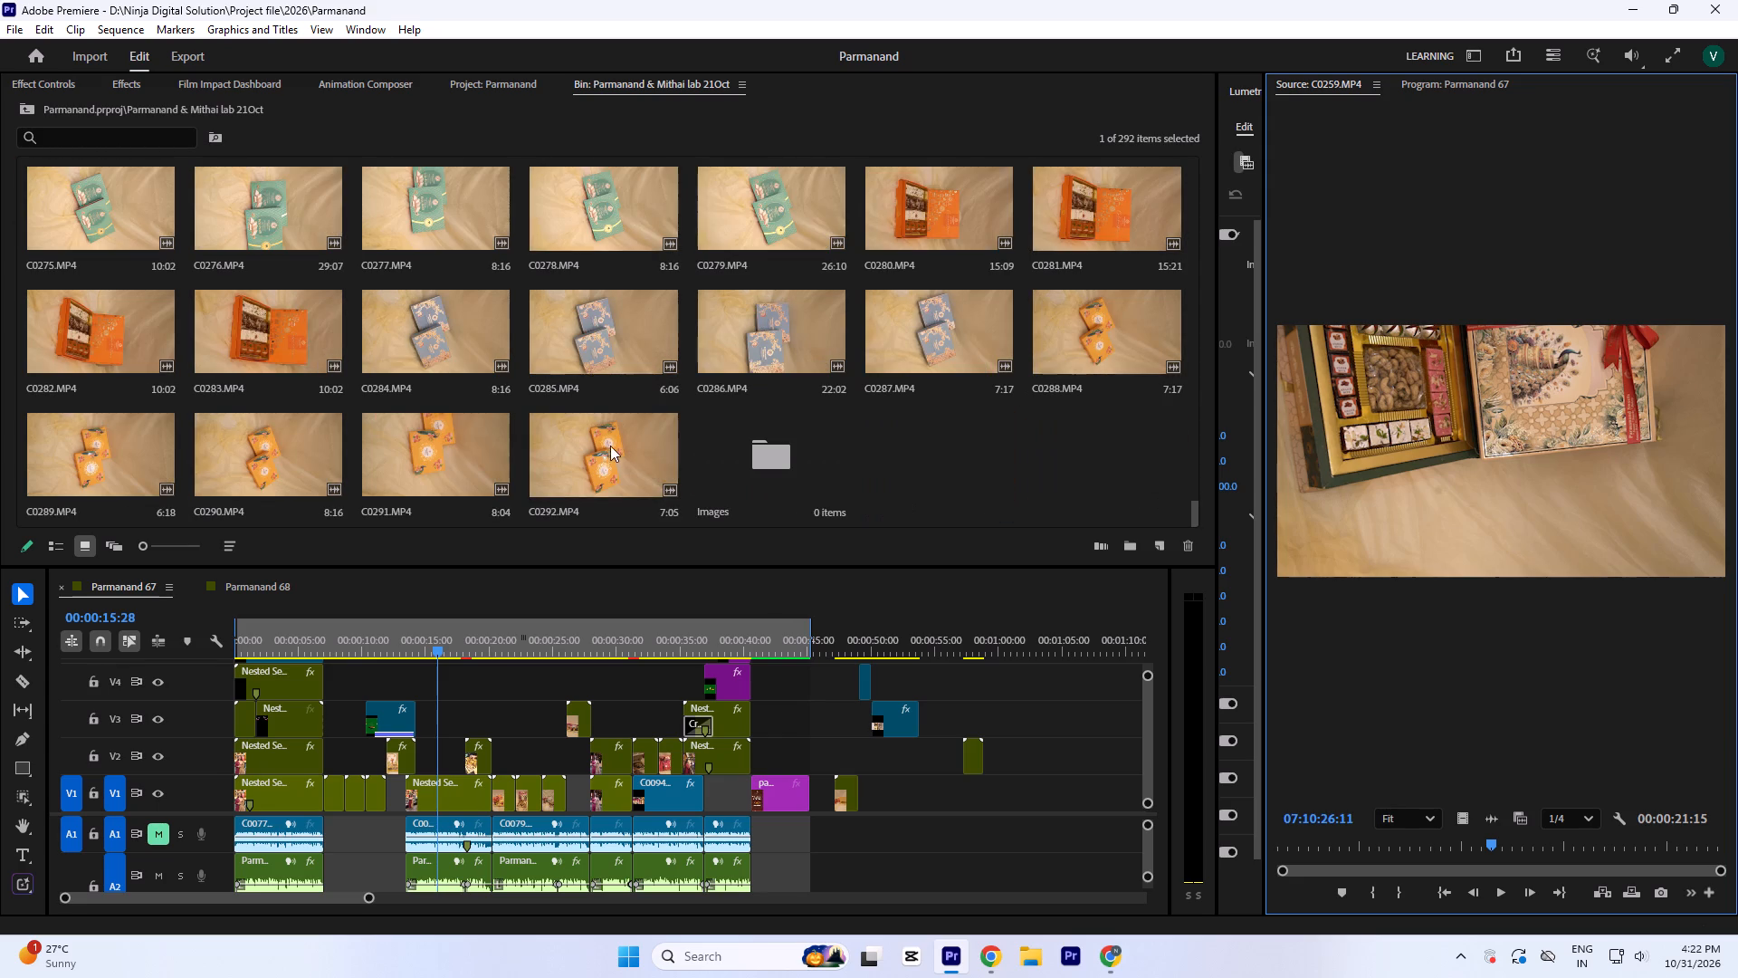
scroll(542, 441, "down", 5)
double_click(588, 452)
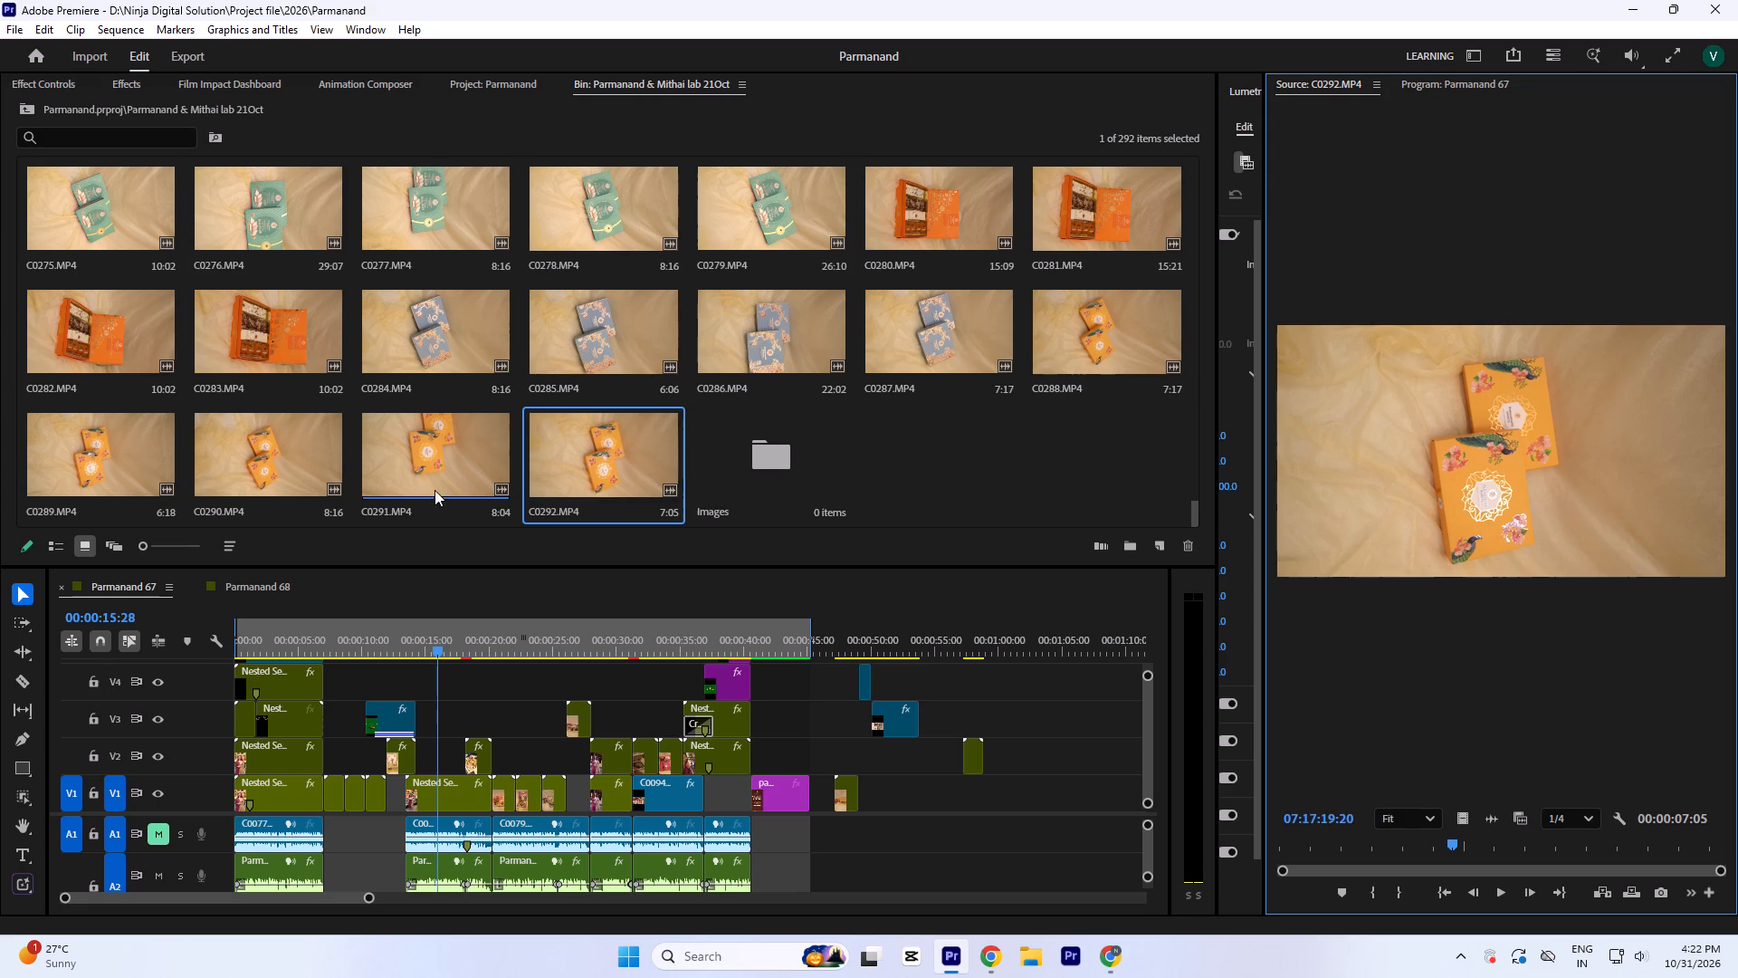
double_click(406, 454)
double_click(279, 443)
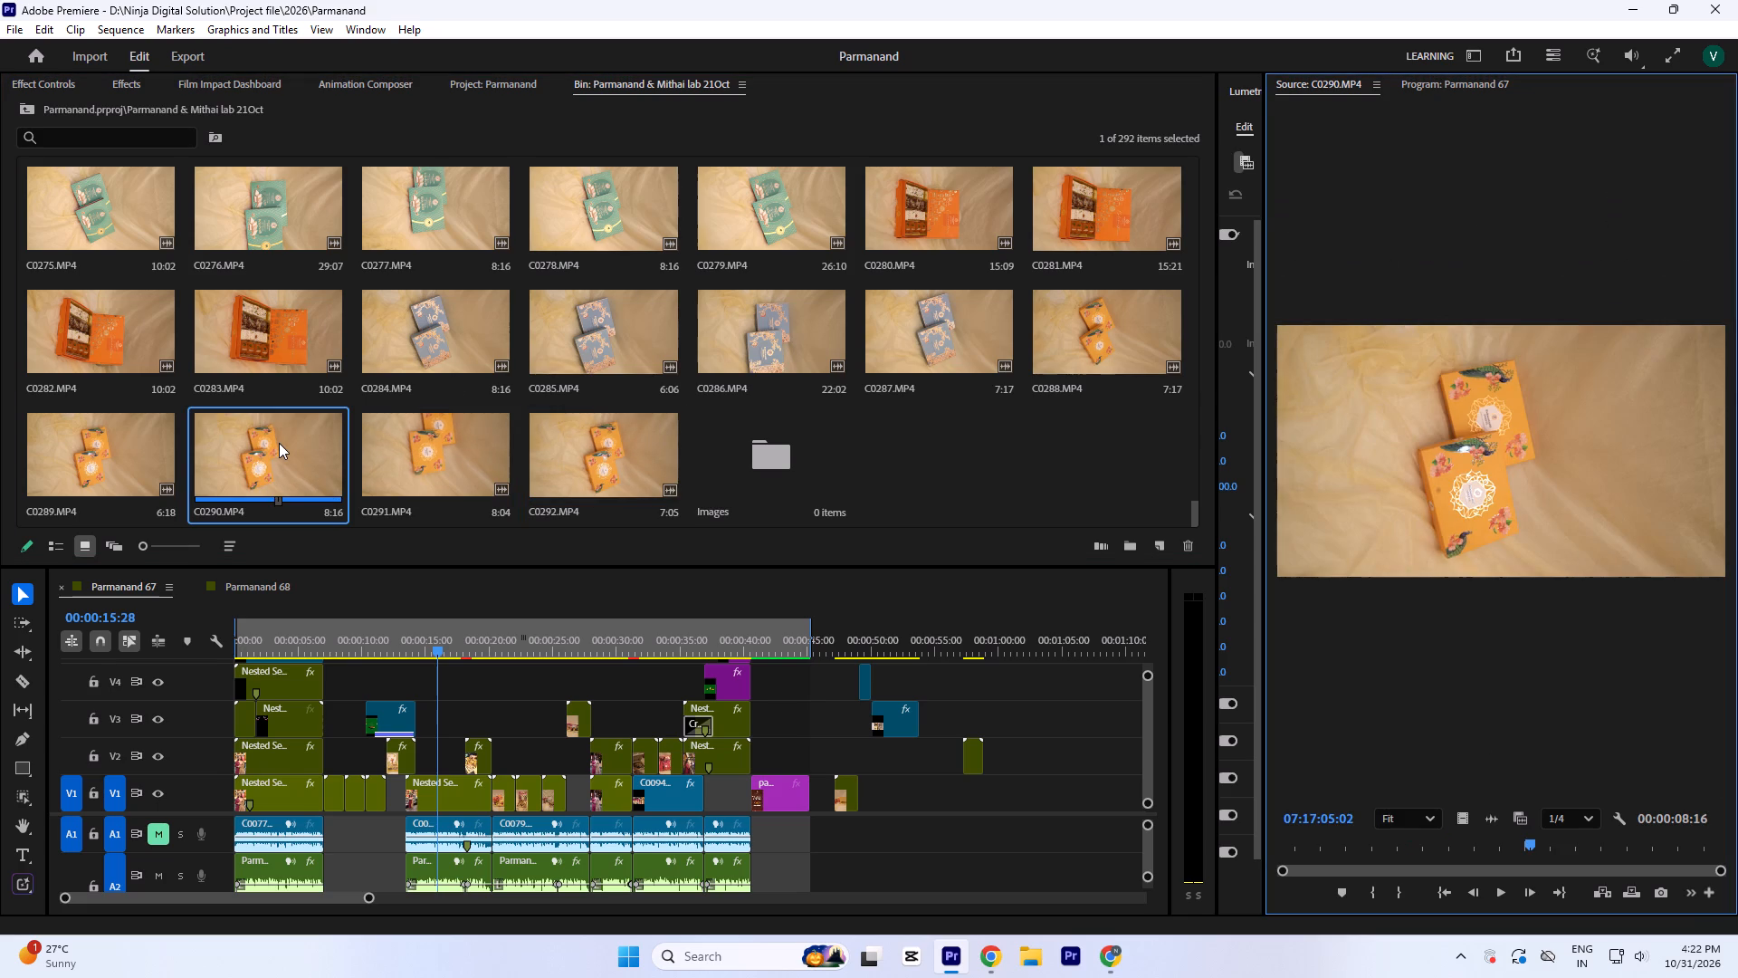
scroll(279, 443, "up", 1)
triple_click(259, 465)
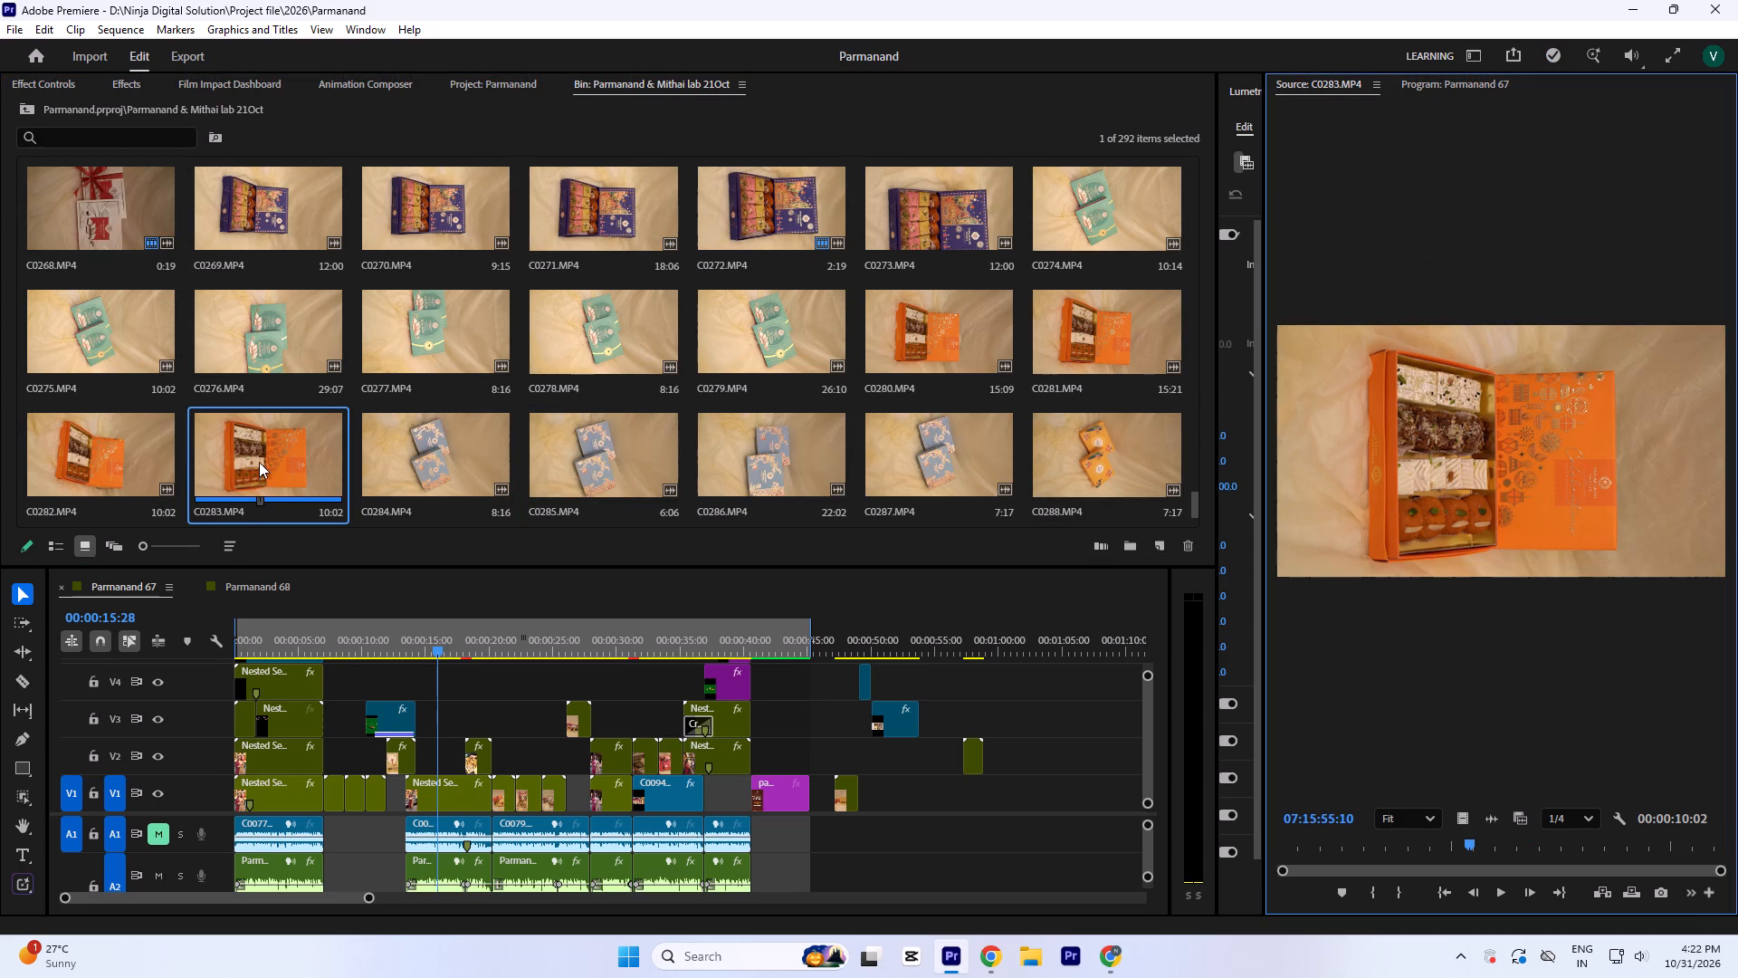
Browse the gift-box thumbnails from the orange box clips back to about C0135, returning as far as C0218.
scroll(630, 399, "up", 2)
scroll(472, 397, "up", 3)
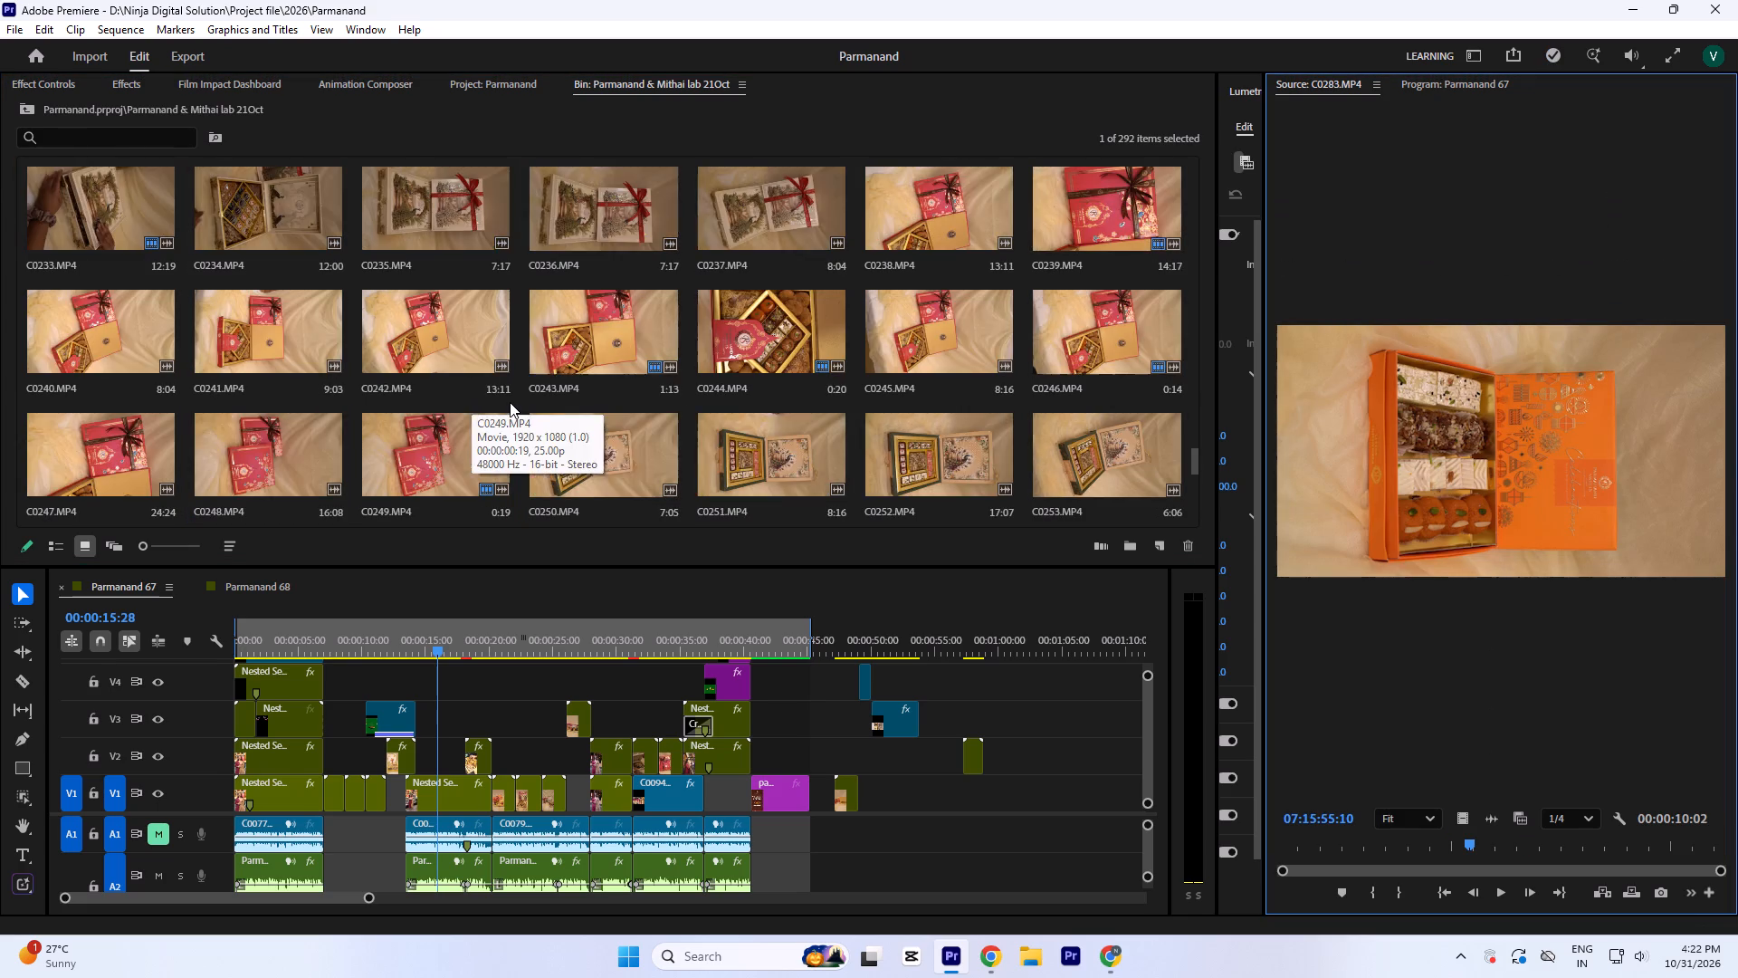
scroll(368, 401, "up", 2)
scroll(459, 407, "up", 1)
scroll(691, 400, "up", 2)
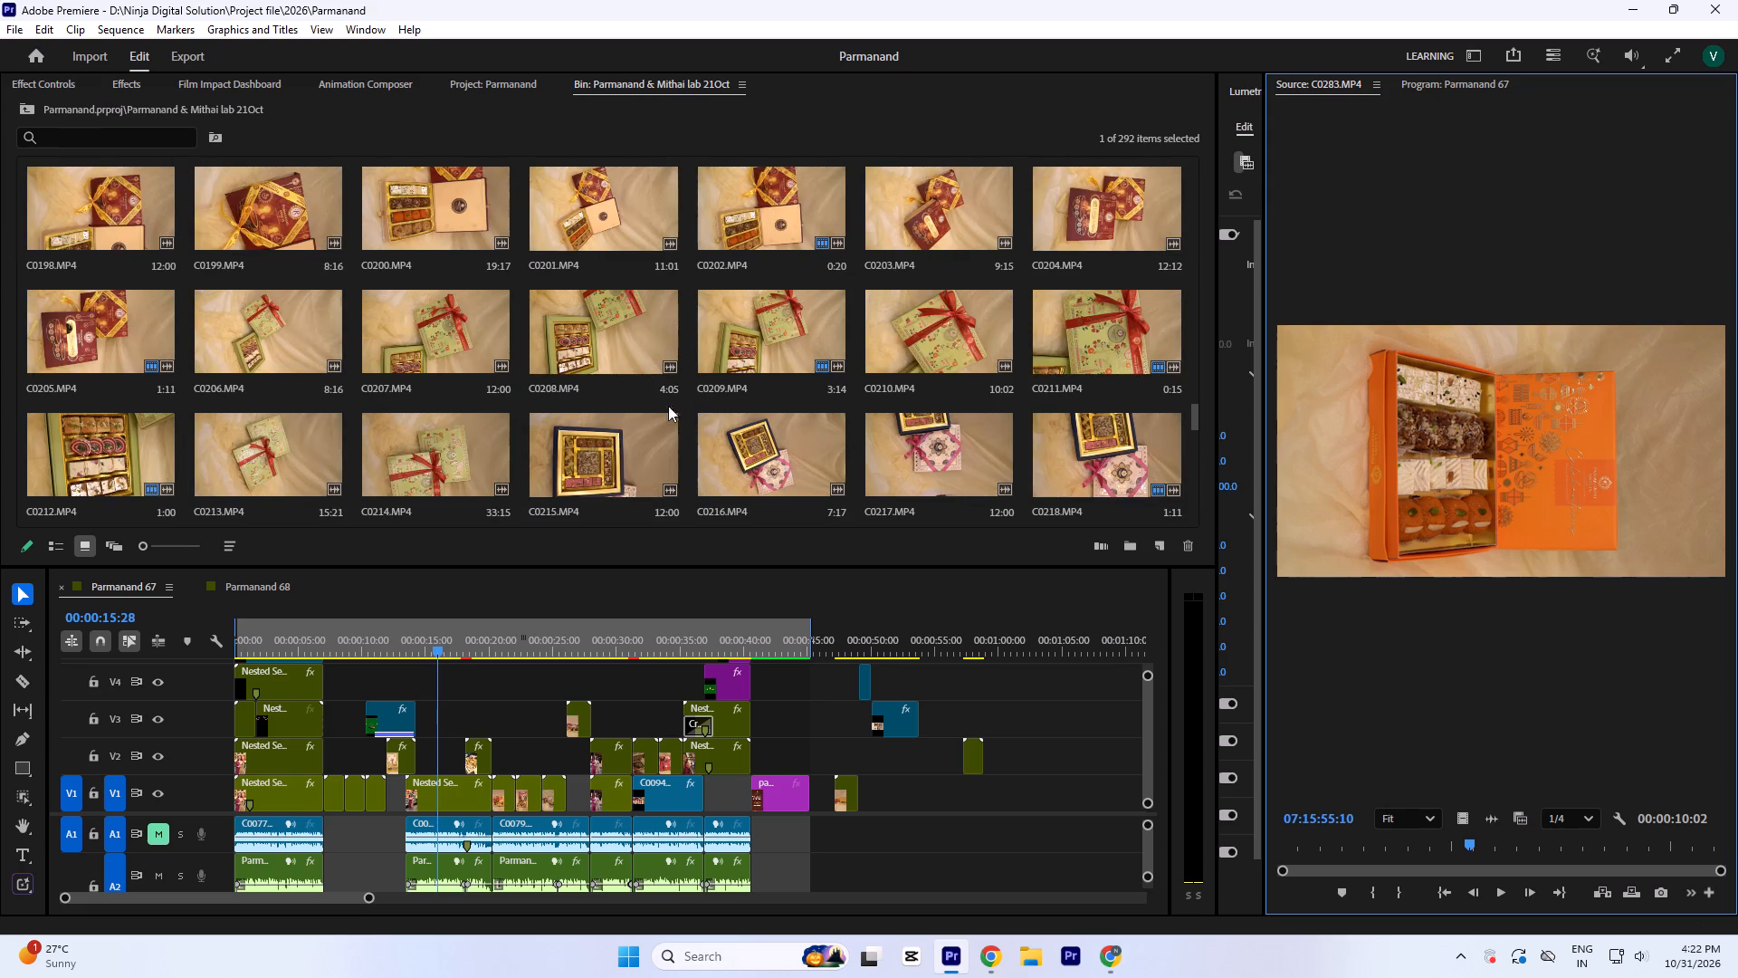
scroll(543, 411, "up", 2)
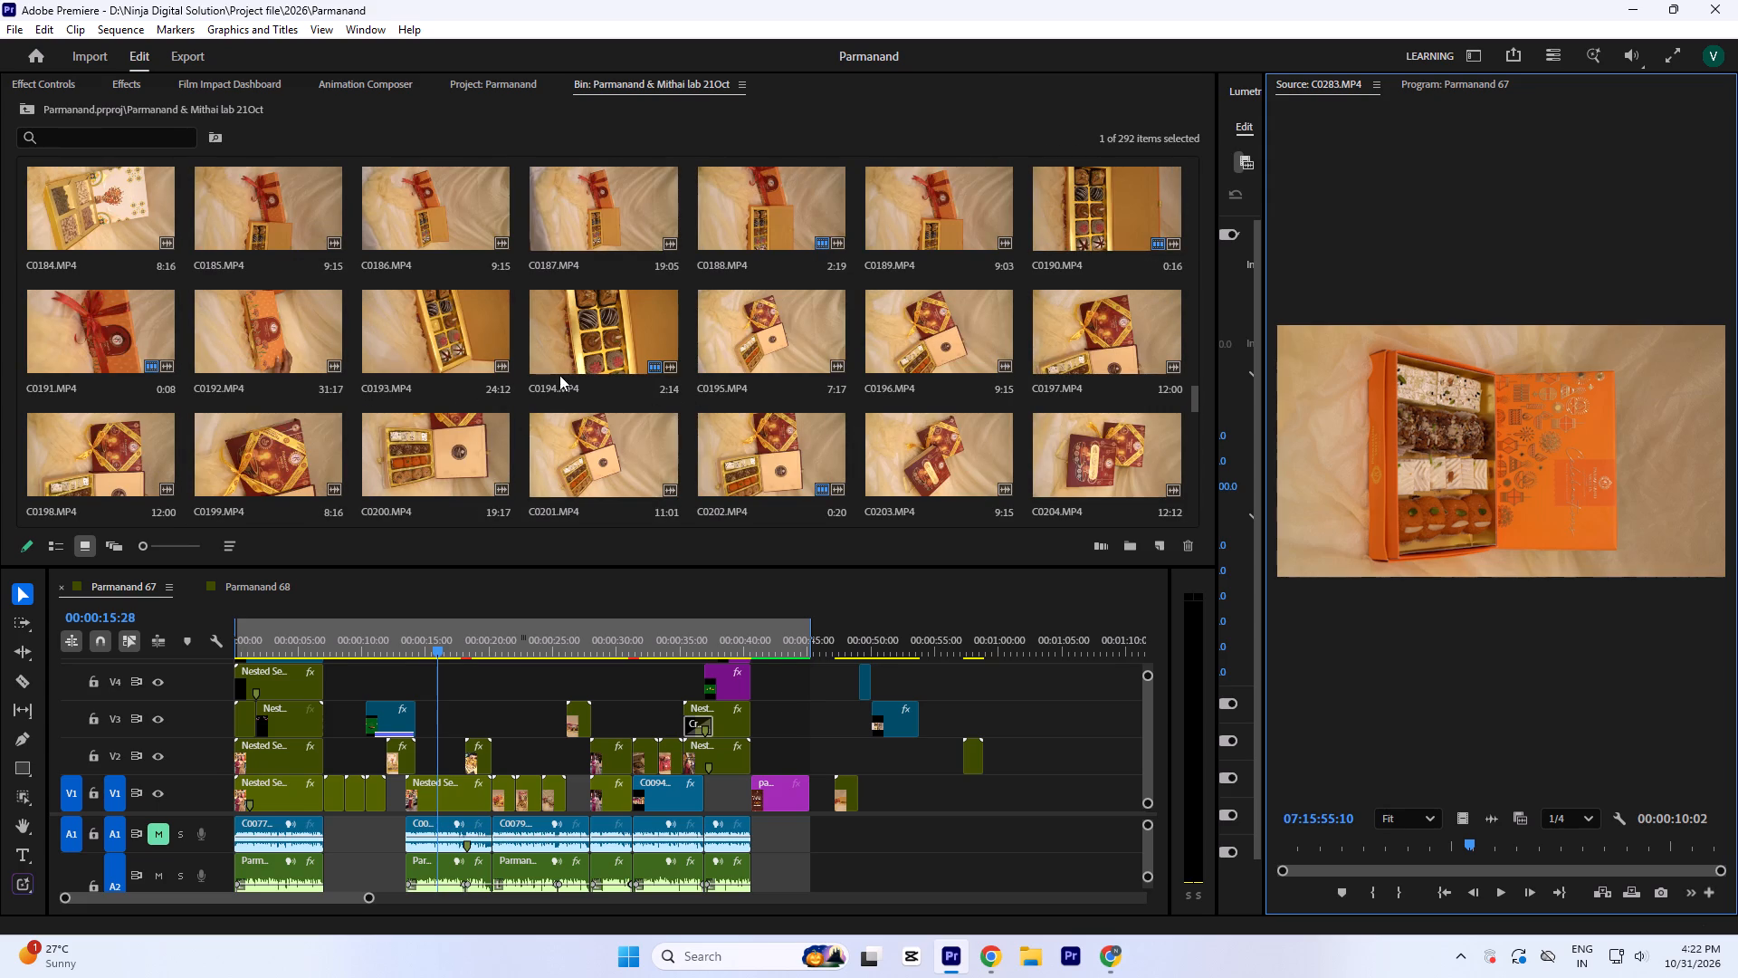
scroll(760, 417, "up", 1)
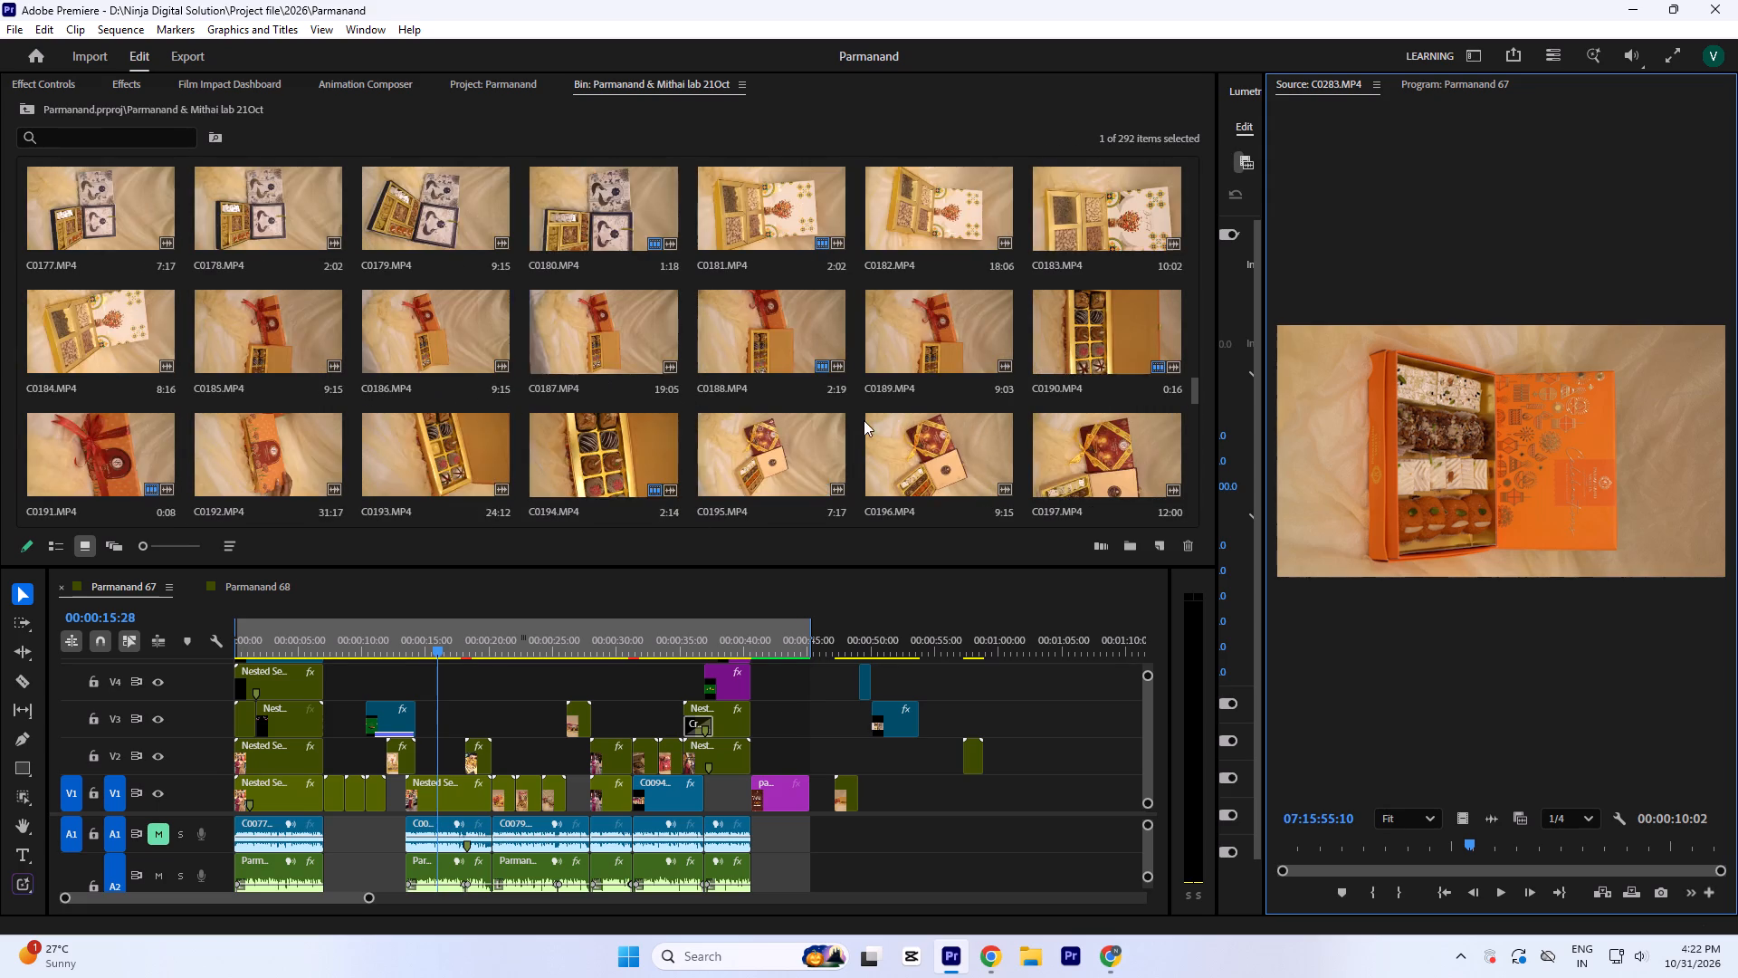
scroll(864, 420, "up", 9)
scroll(828, 421, "down", 7)
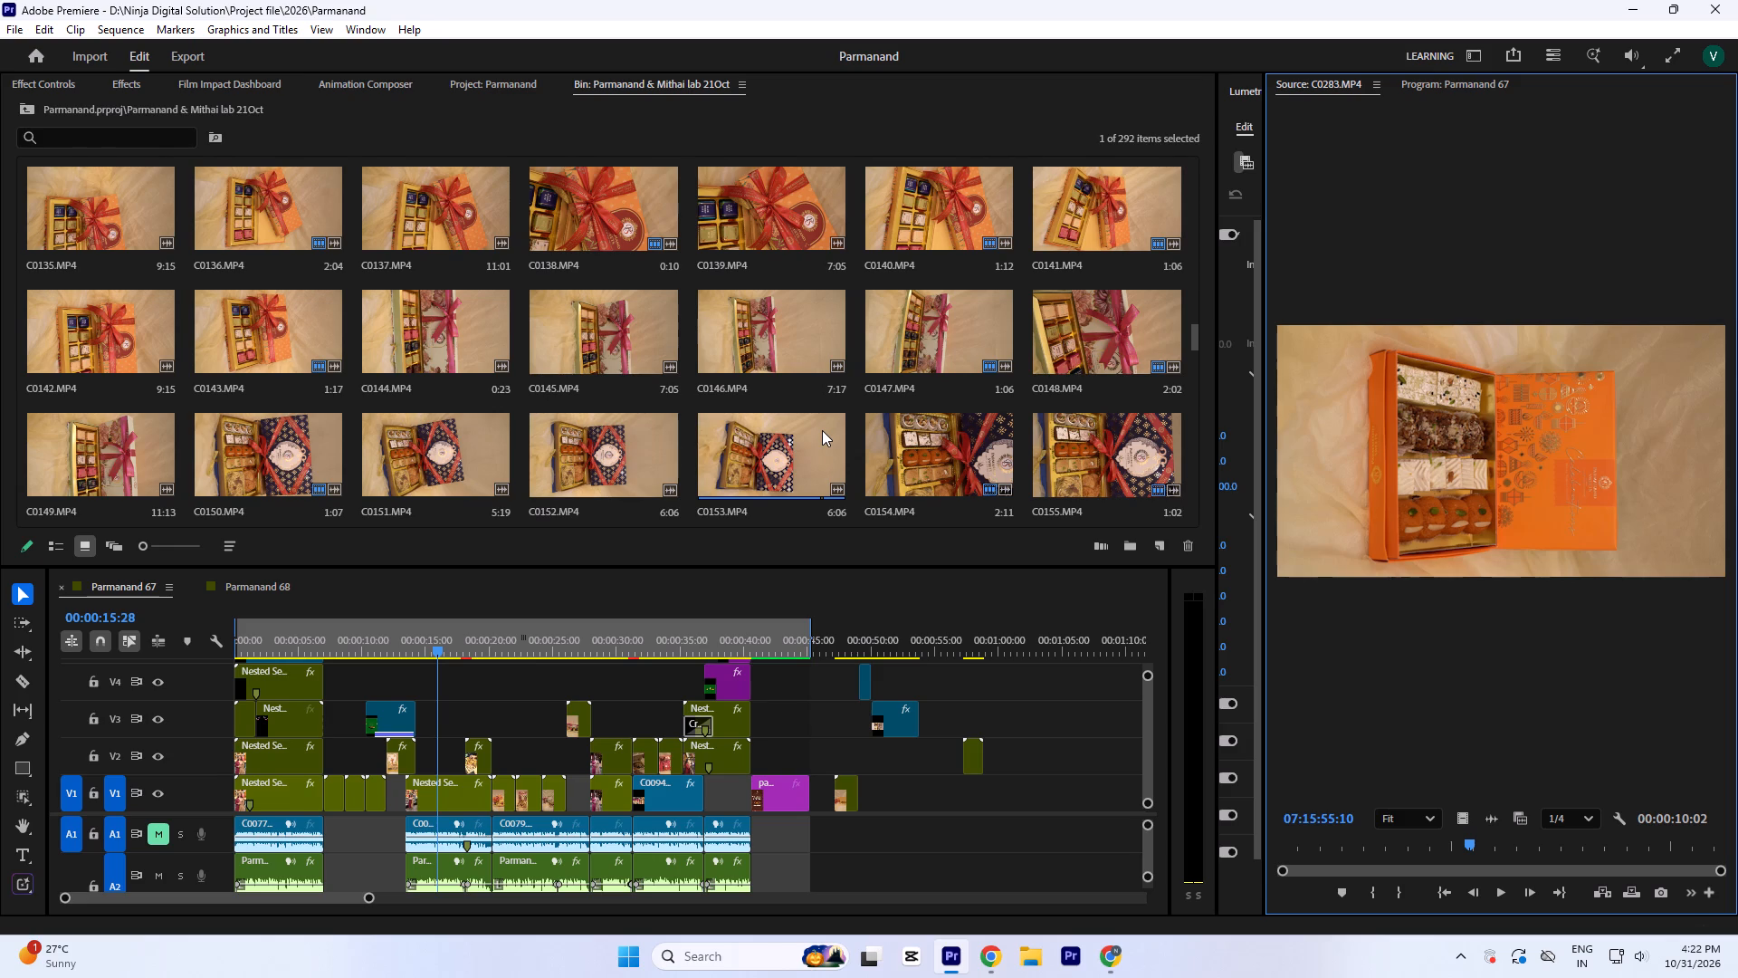
scroll(822, 430, "down", 3)
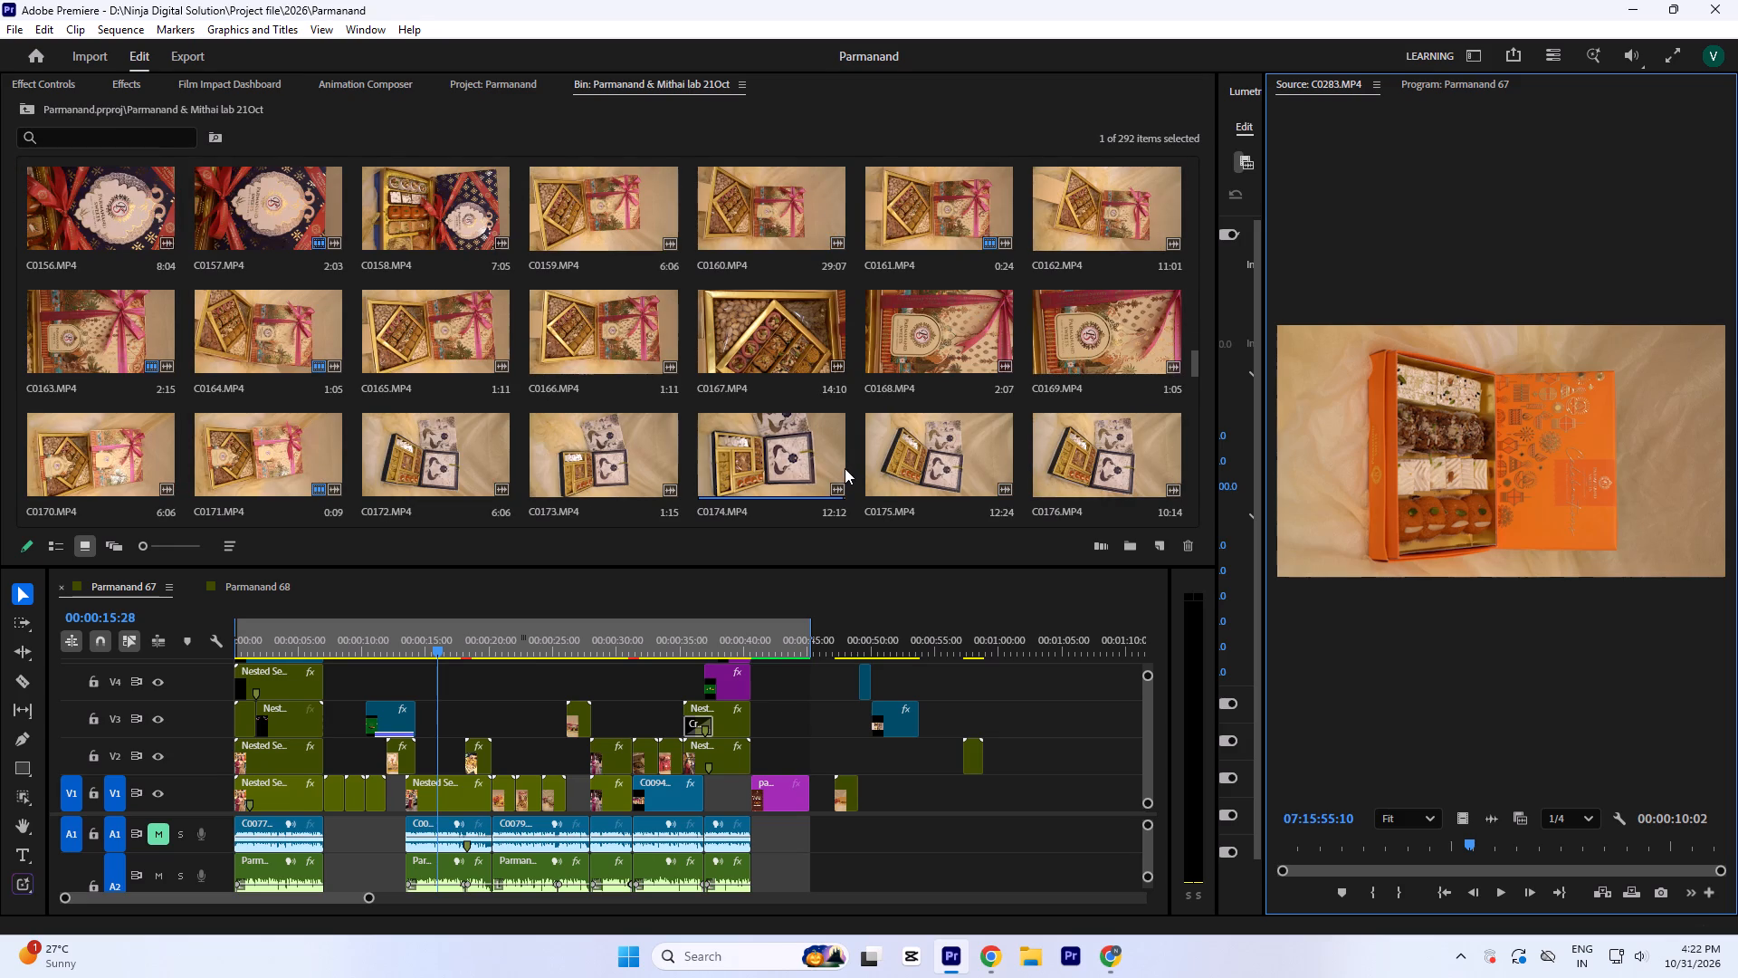
scroll(818, 414, "down", 3)
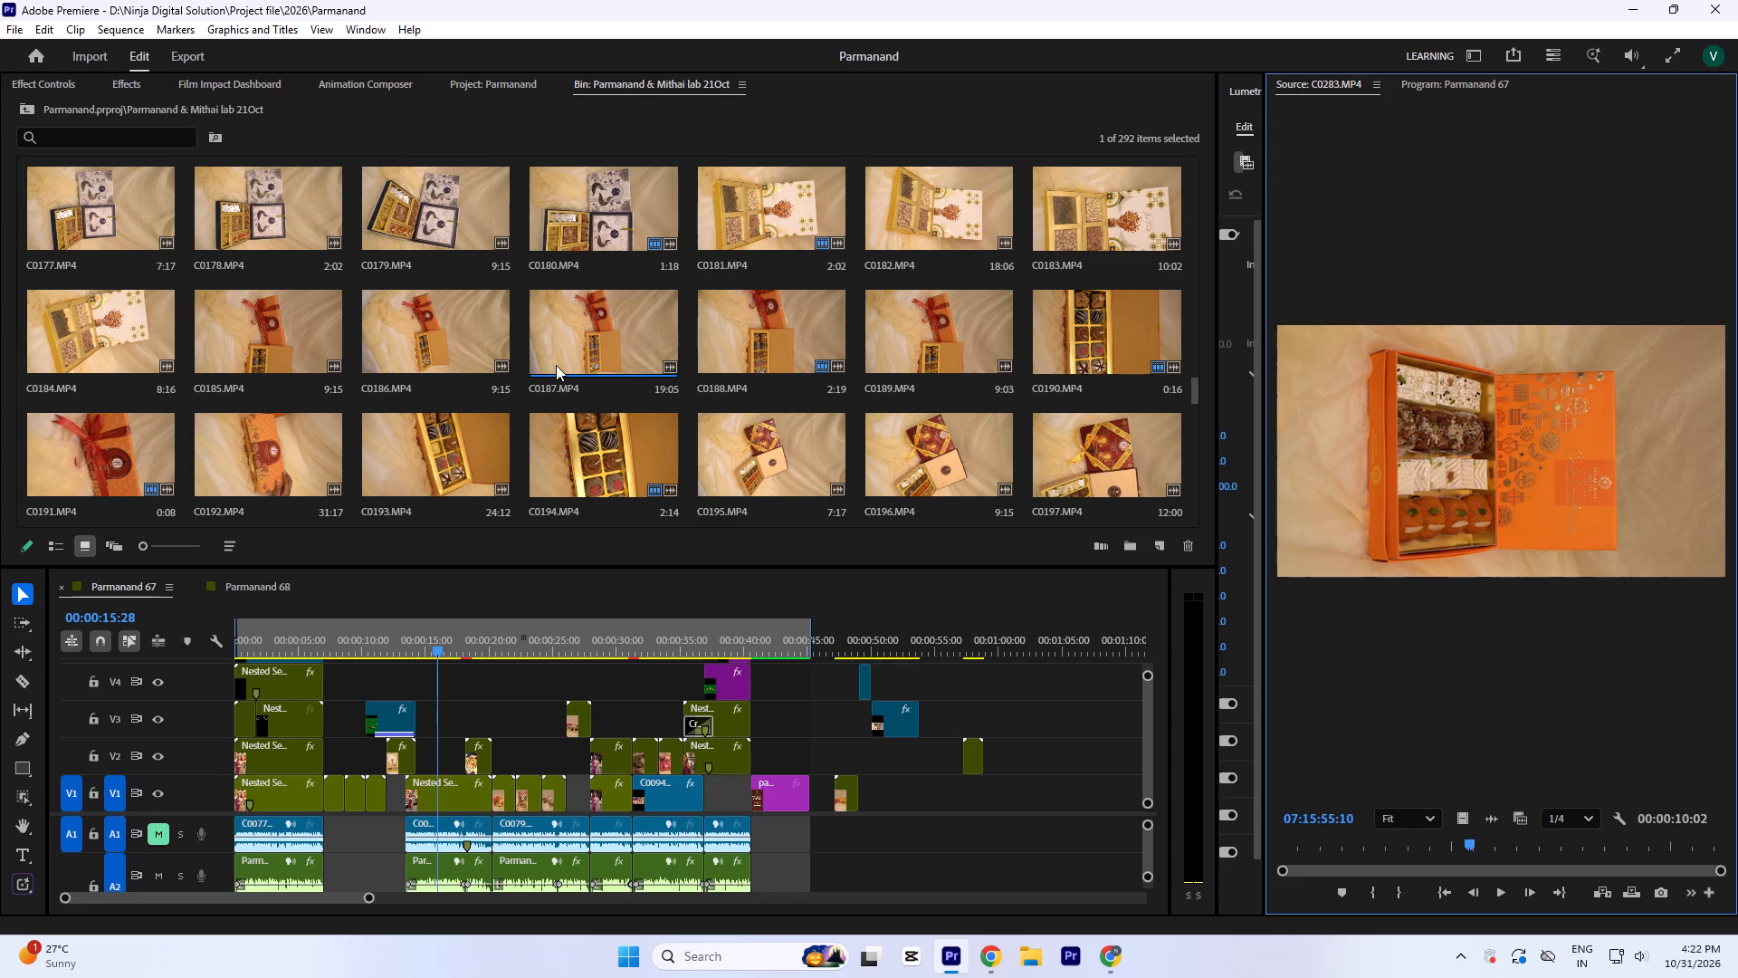
scroll(568, 441, "down", 3)
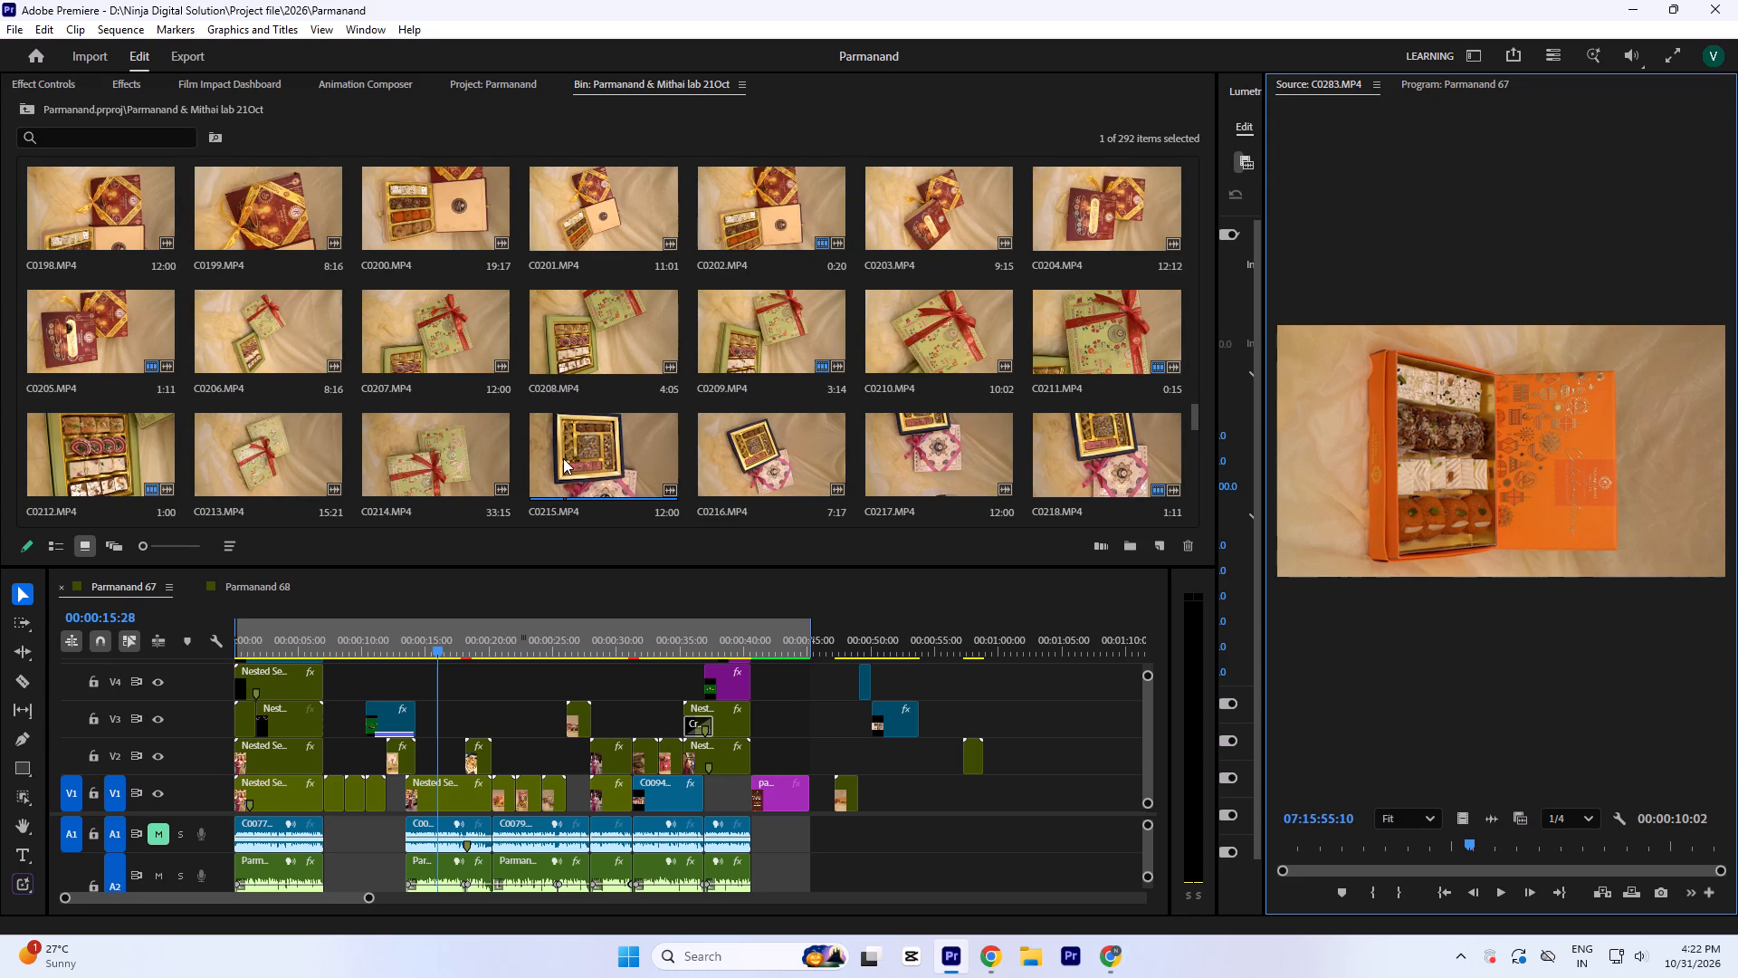
Browse the thumbnails back to the bin's first clips and on to the presenter and shop shots up to C0119.
scroll(591, 395, "up", 11)
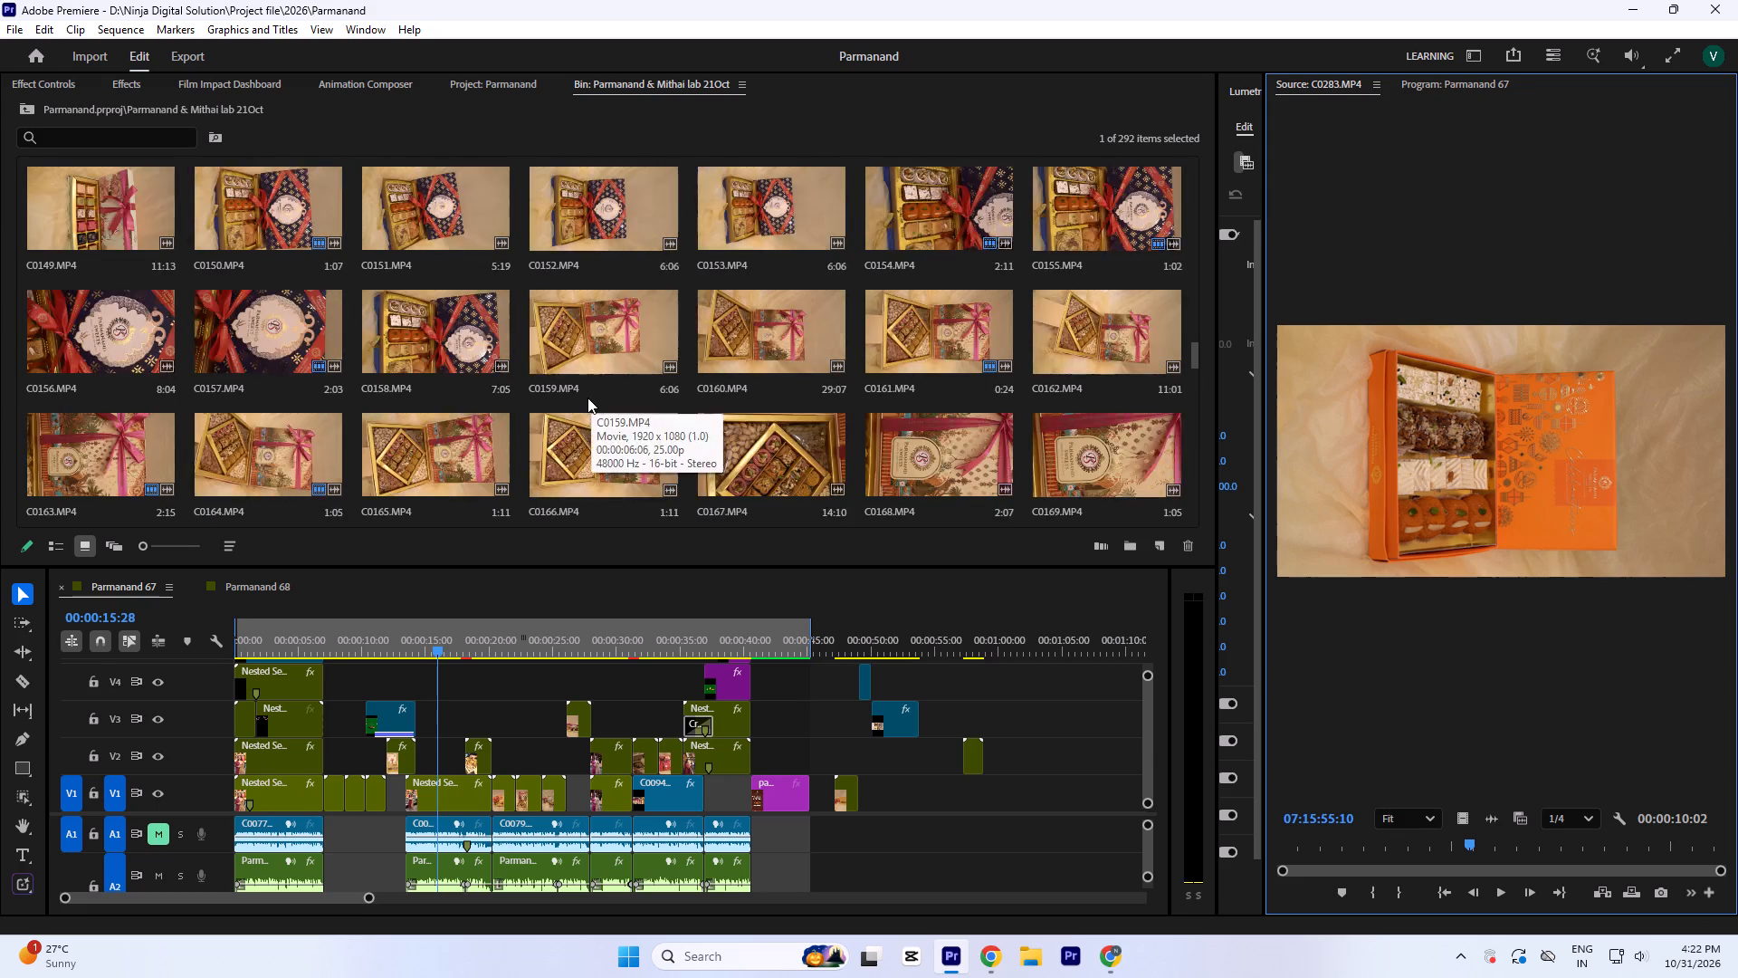
scroll(587, 398, "up", 20)
scroll(587, 398, "up", 8)
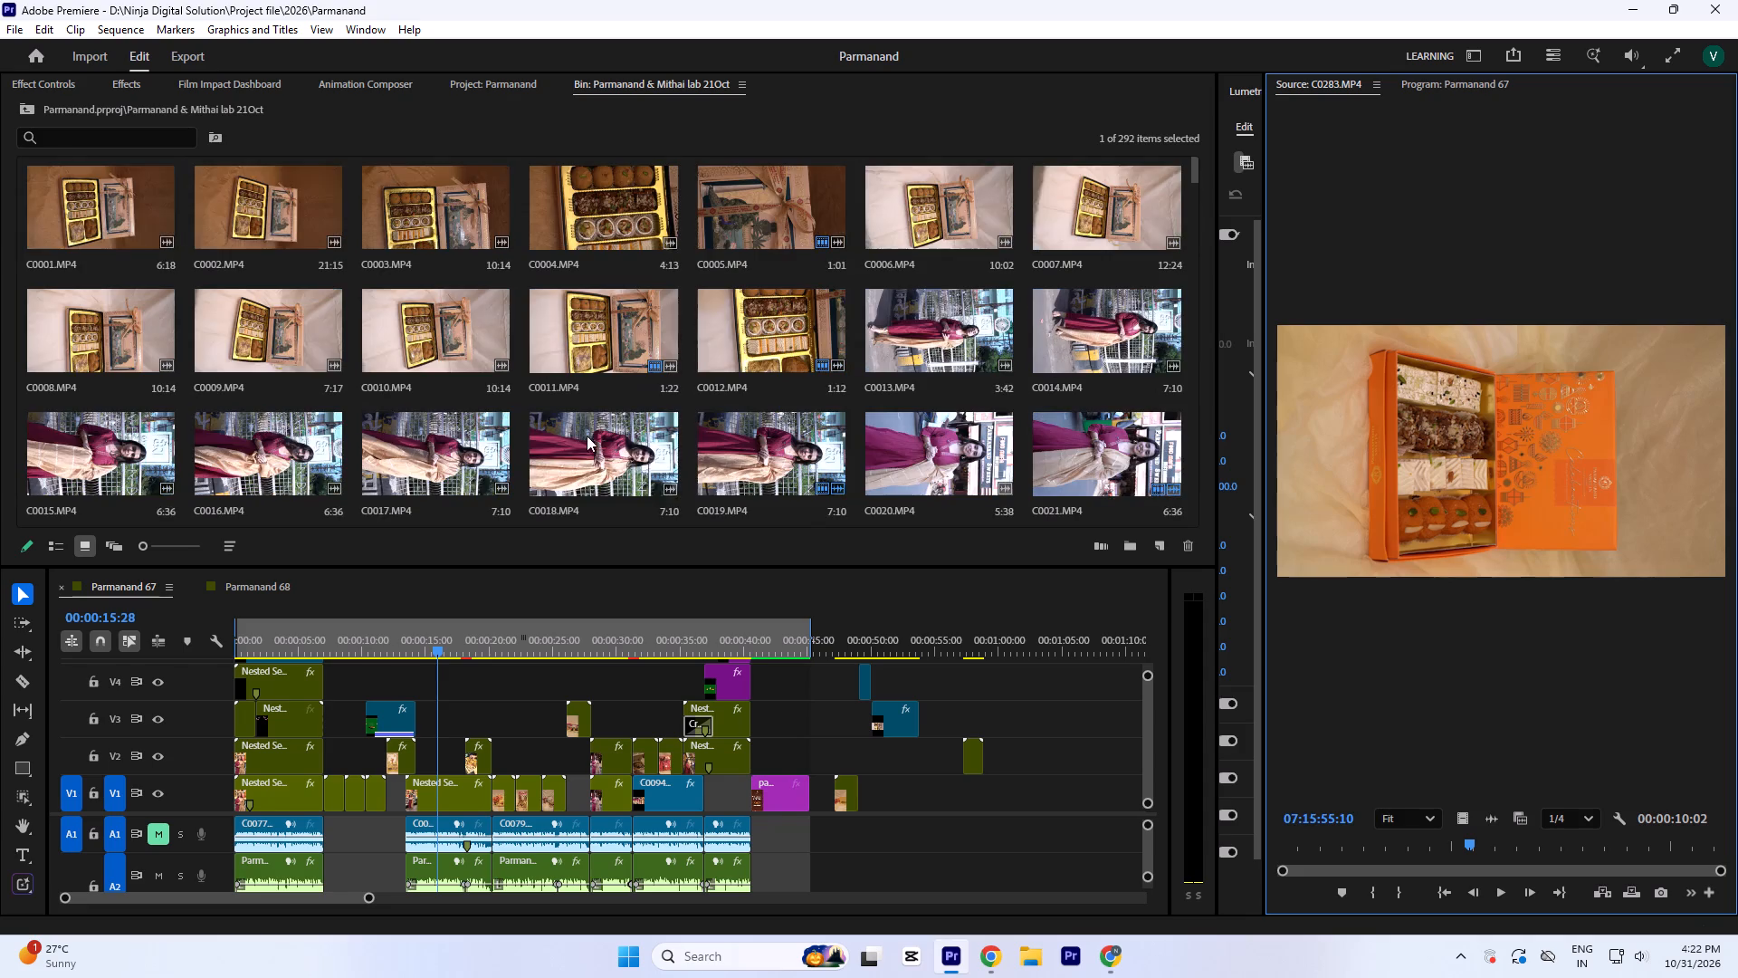
scroll(564, 436, "up", 5)
scroll(664, 446, "up", 5)
scroll(769, 436, "down", 11)
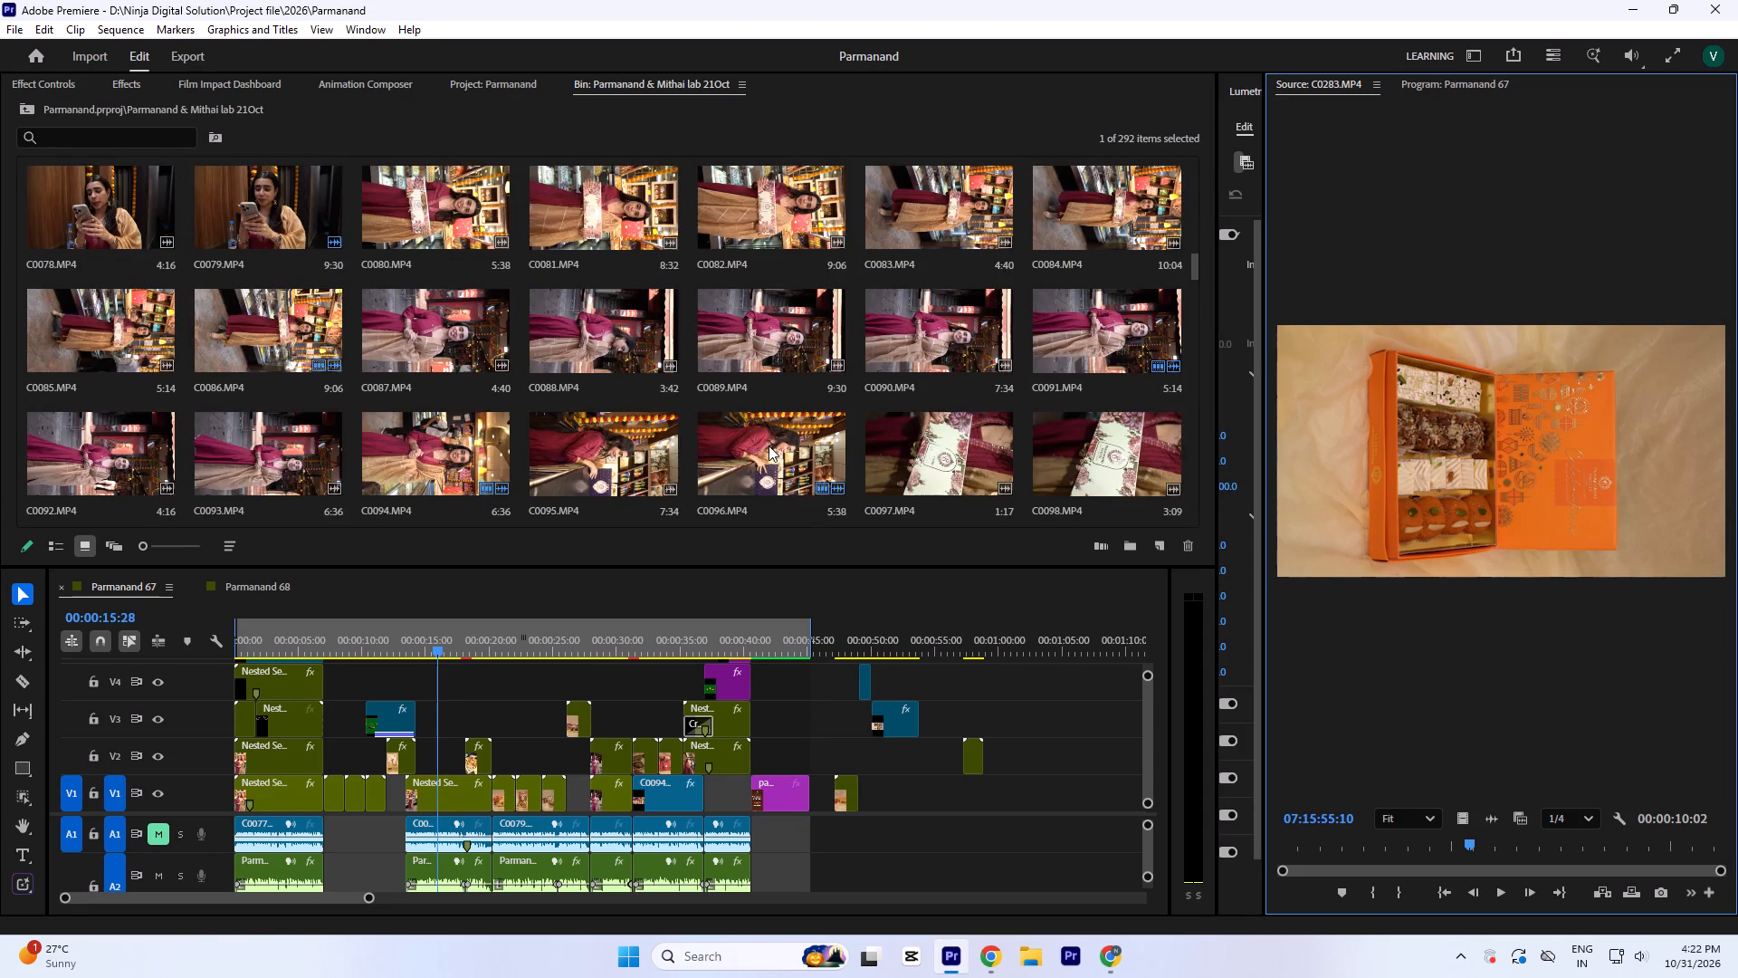
scroll(757, 451, "down", 3)
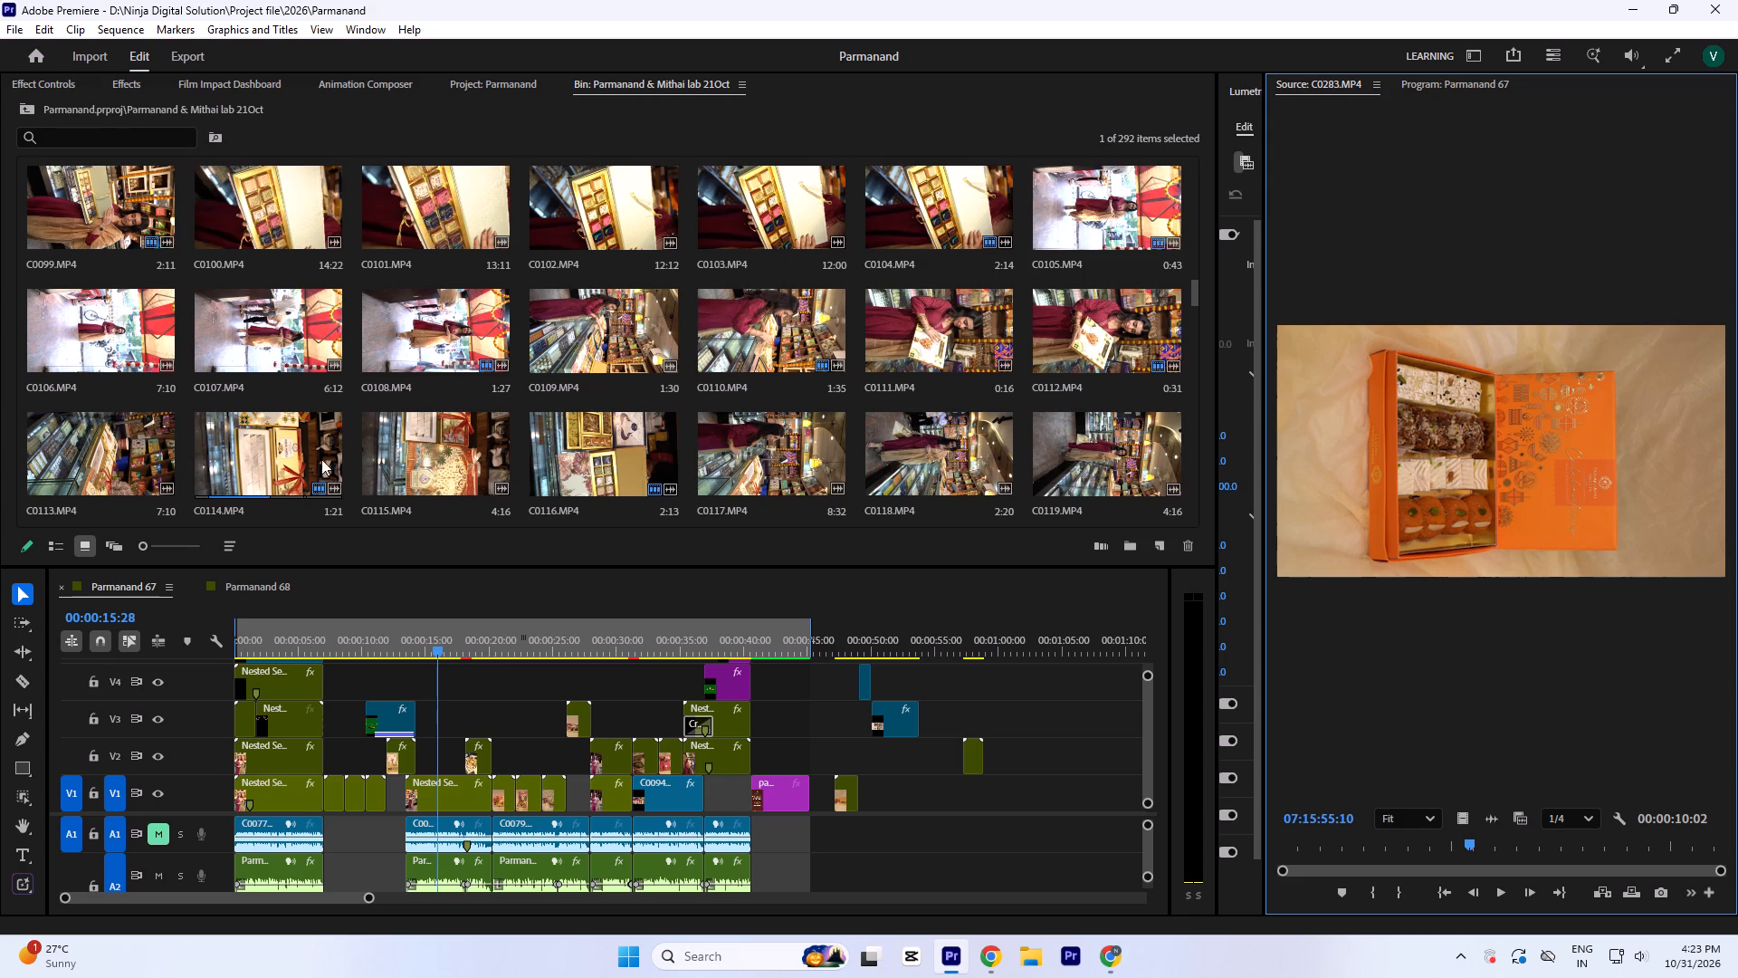
Browse the gift-box thumbnails from the shop shots through to the last product clips in the bin.
scroll(566, 567, "down", 5)
scroll(671, 426, "down", 16)
scroll(731, 442, "down", 7)
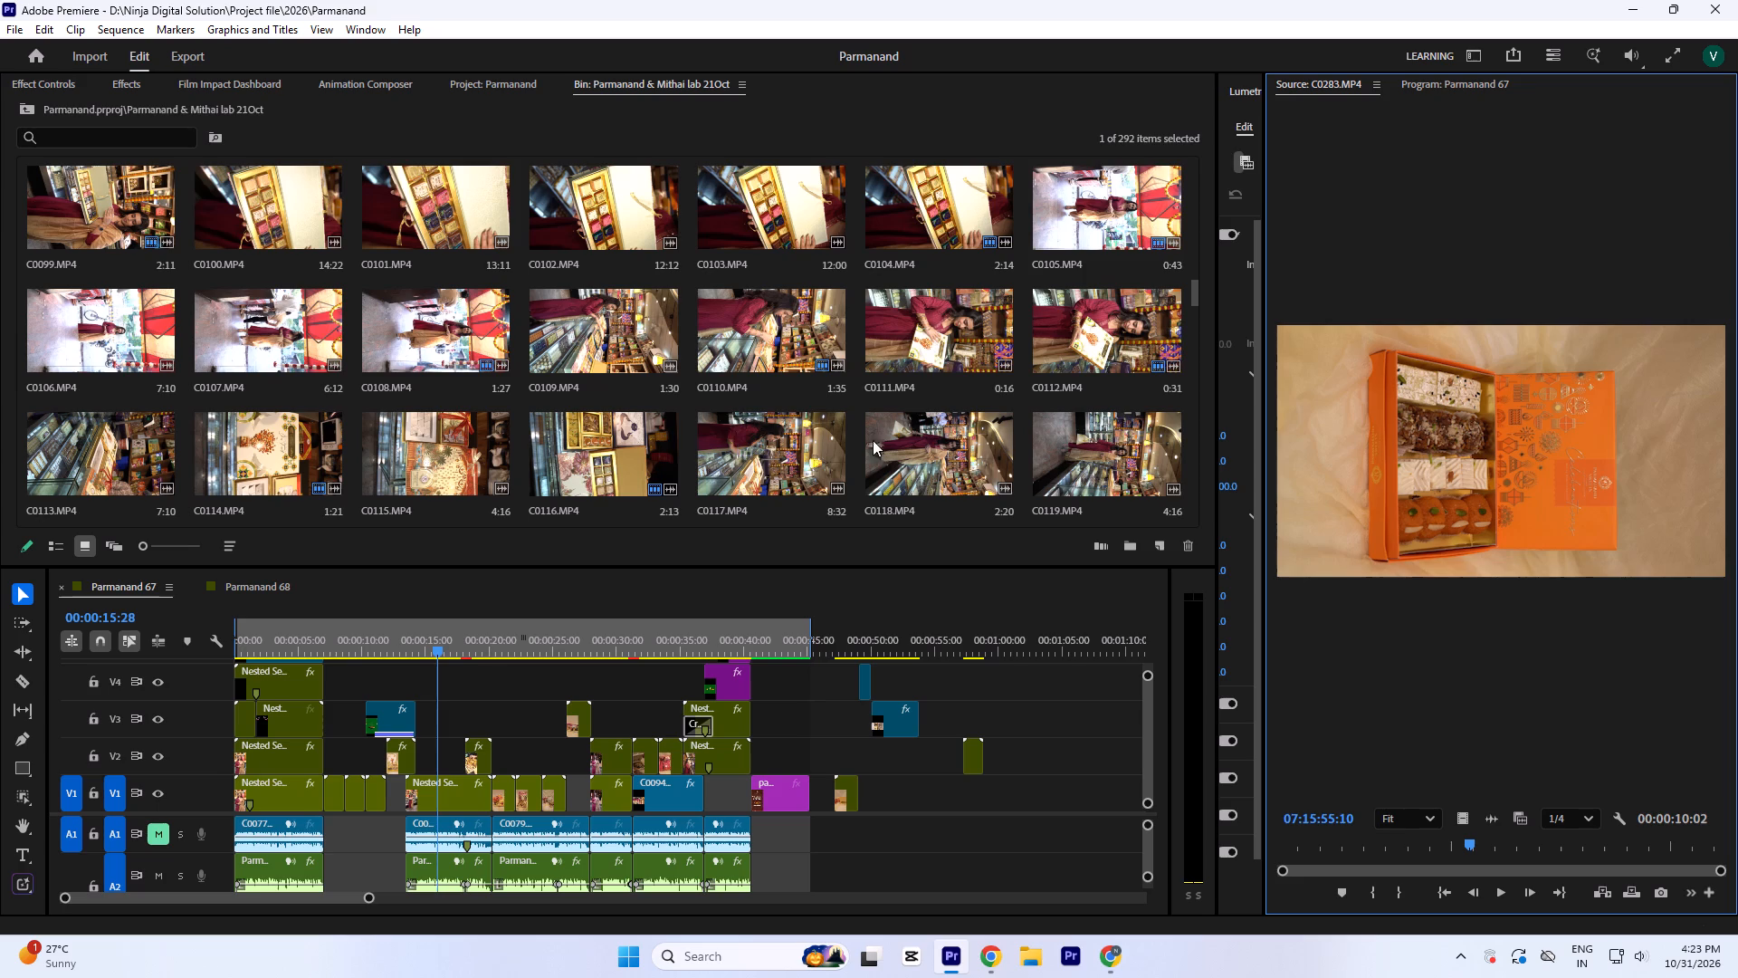
left_click(1114, 356)
scroll(1114, 356, "down", 14)
scroll(1093, 388, "down", 9)
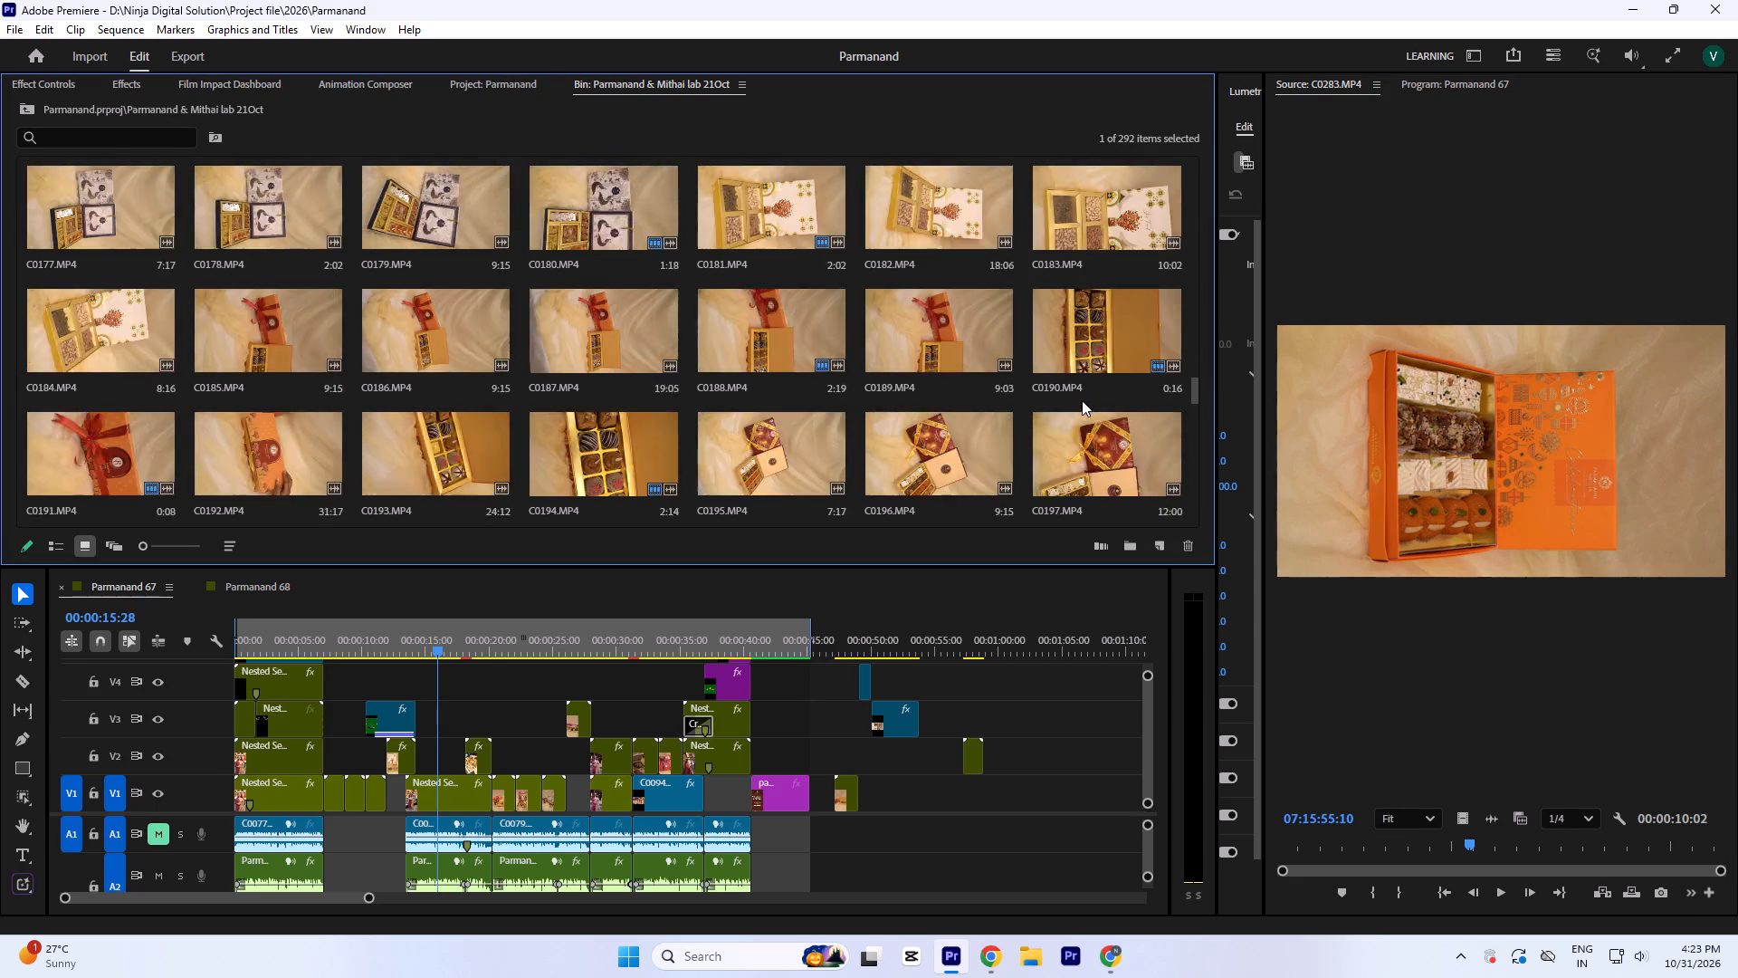
scroll(1082, 400, "down", 18)
scroll(1082, 402, "down", 6)
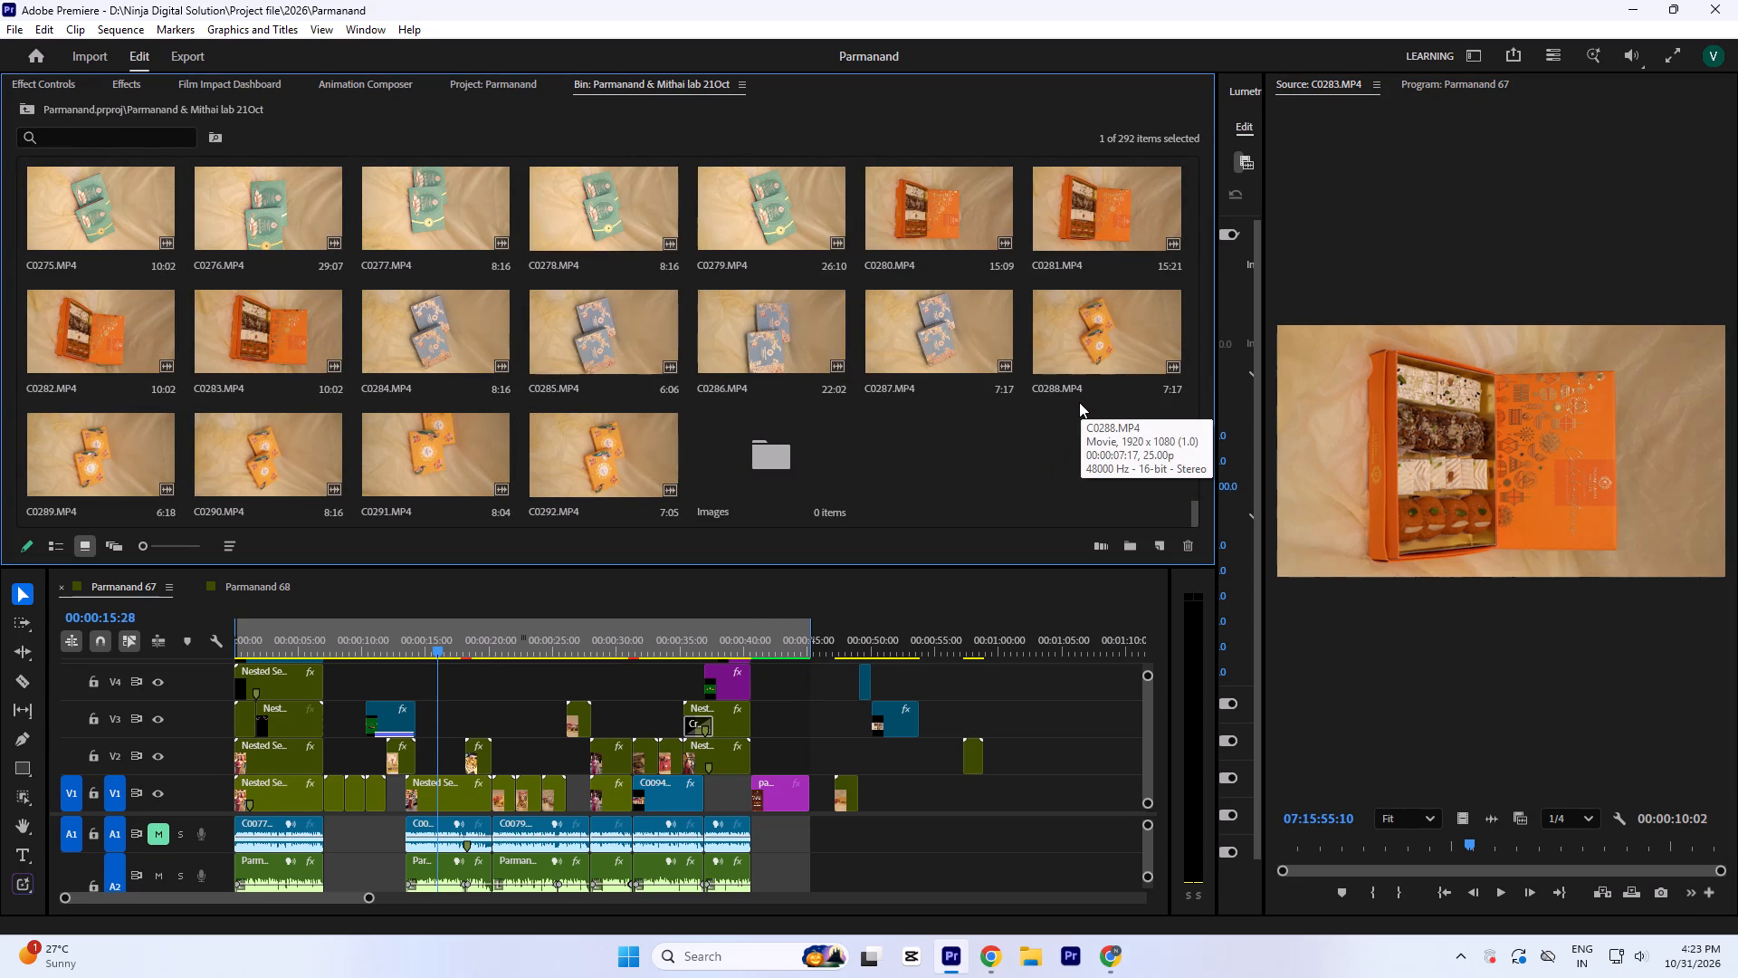
scroll(992, 407, "down", 4)
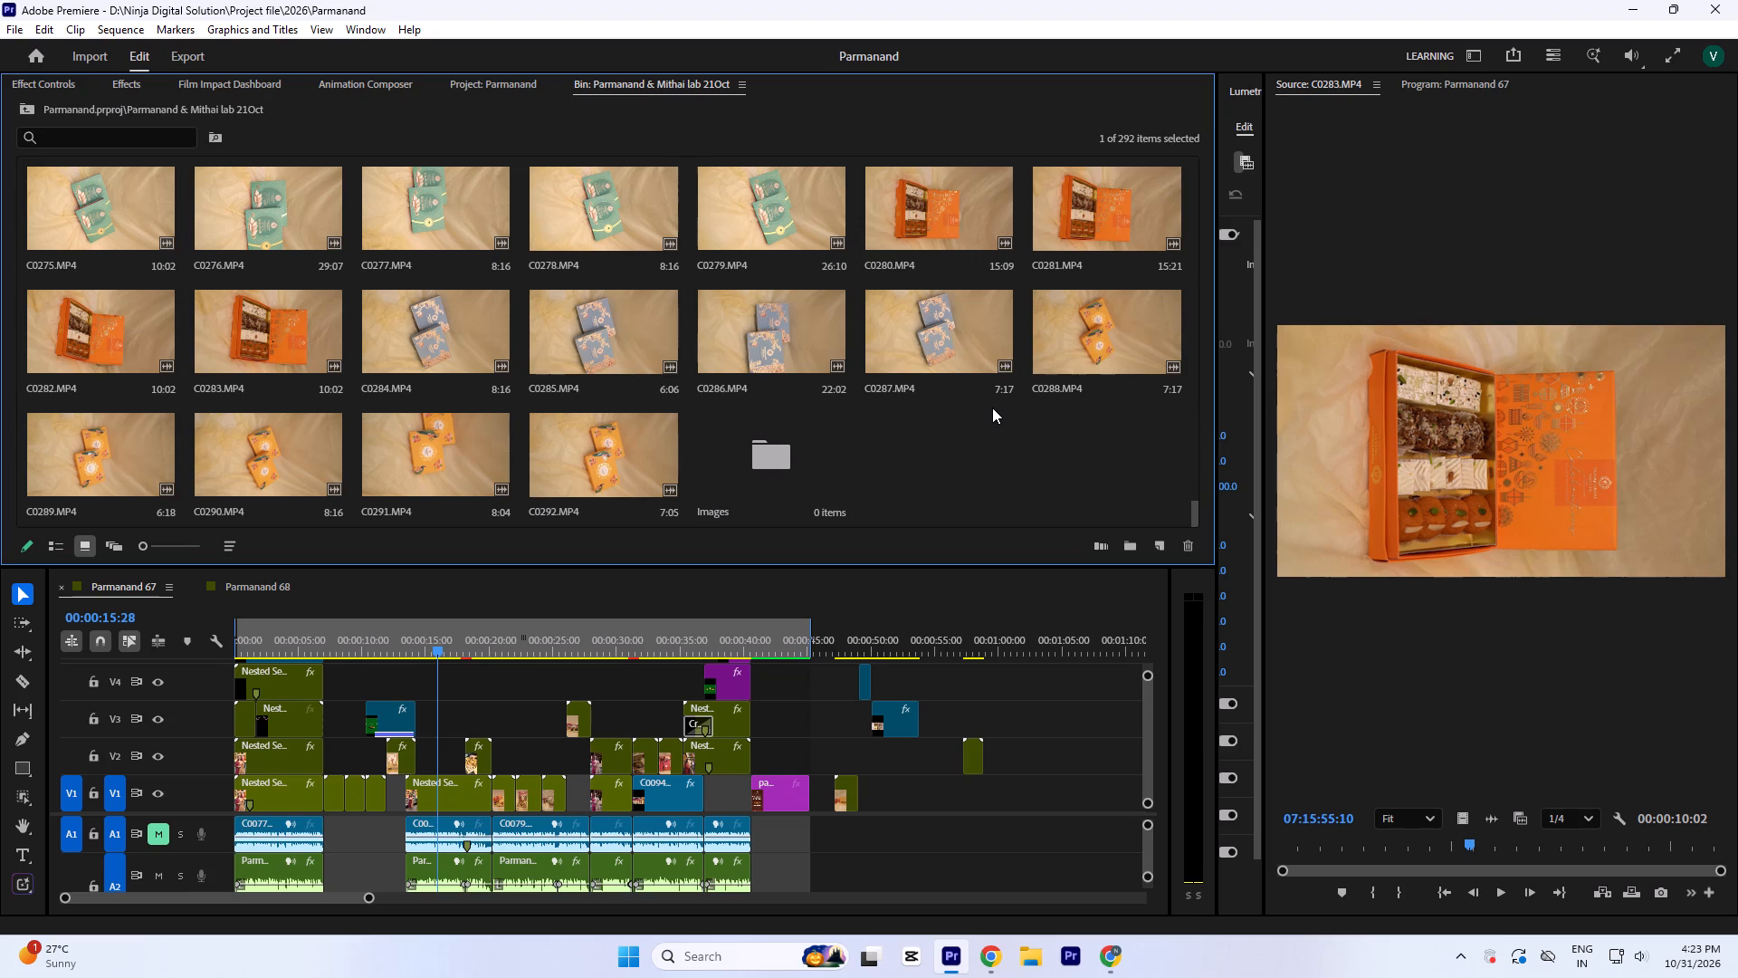
scroll(724, 473, "down", 5)
Preview the product clips C0292, C0285, C0286, C0287, C0280, C0271 and C0264 as source footage.
triple_click(597, 456)
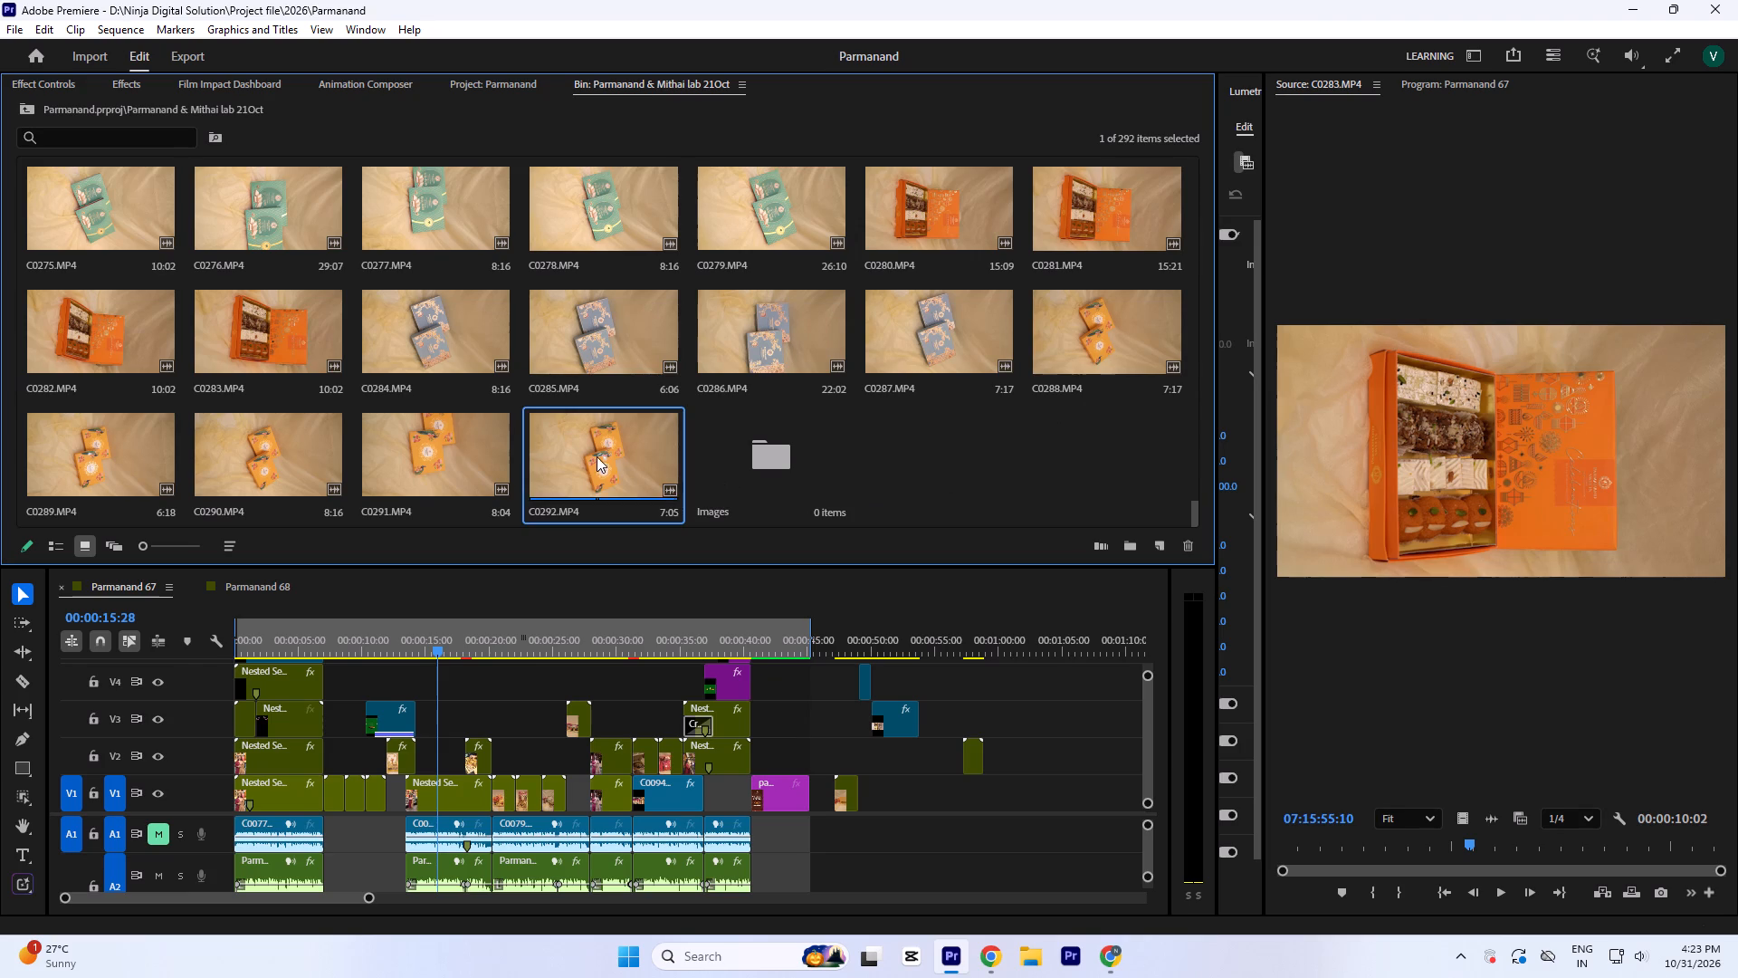
double_click(607, 321)
double_click(768, 327)
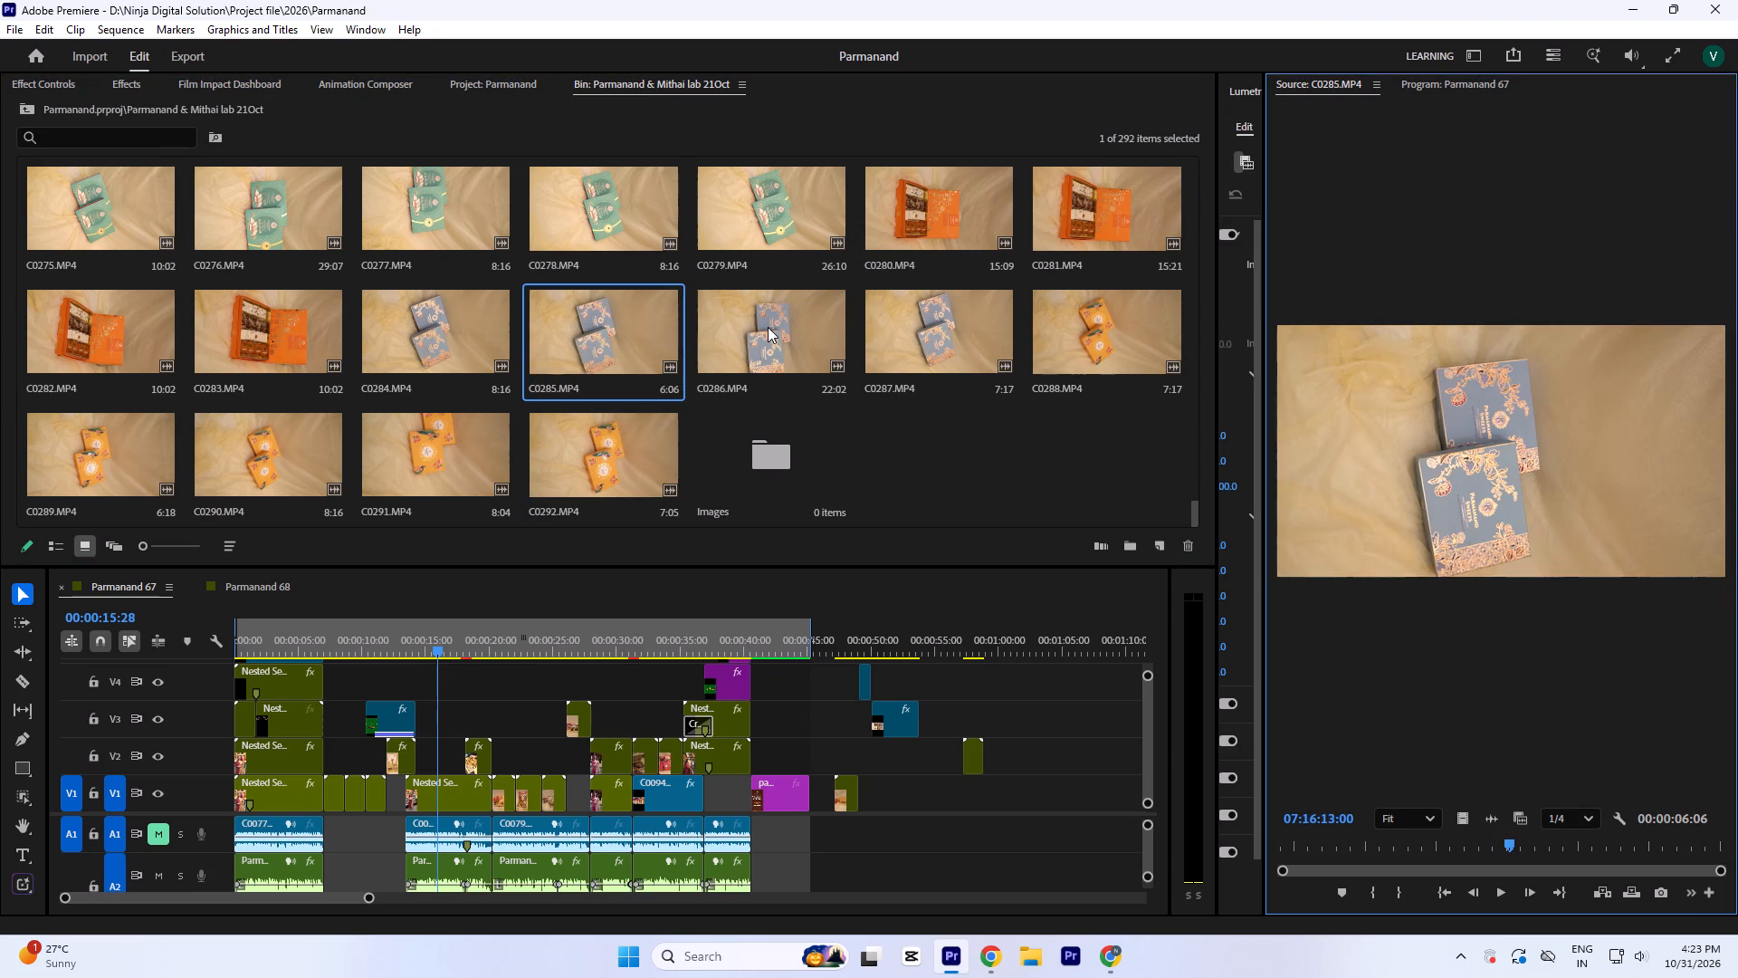
double_click(933, 334)
scroll(899, 388, "up", 1)
double_click(908, 349)
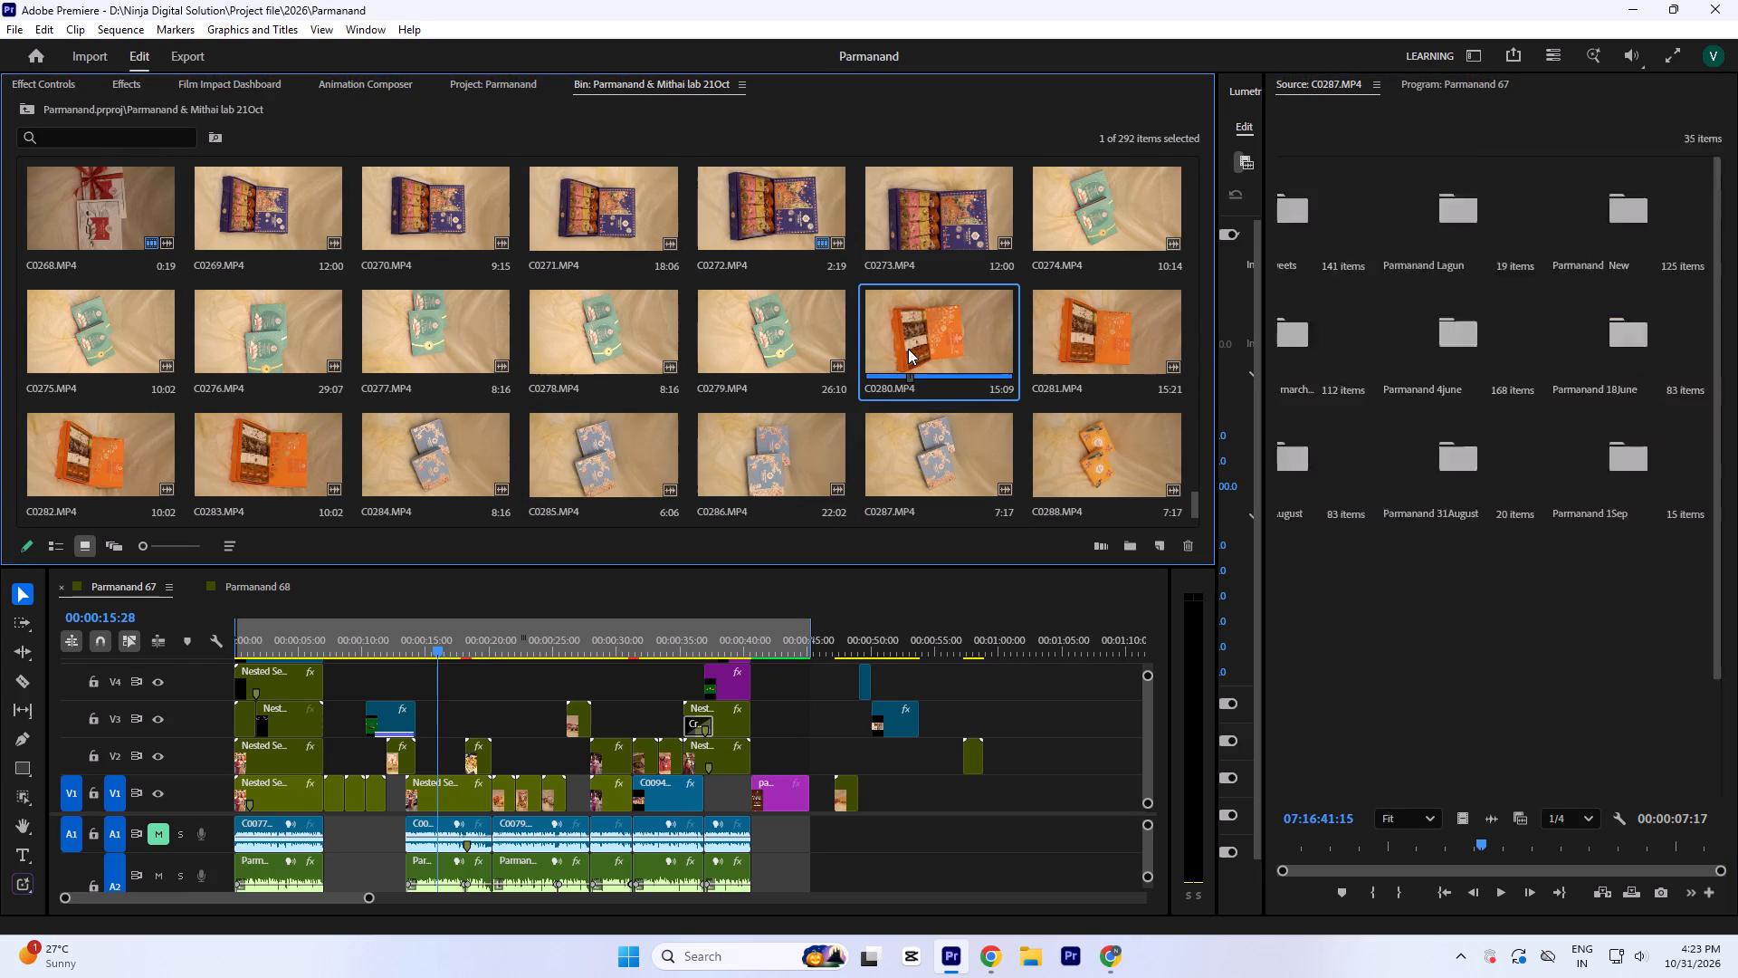
scroll(710, 409, "up", 1)
double_click(623, 340)
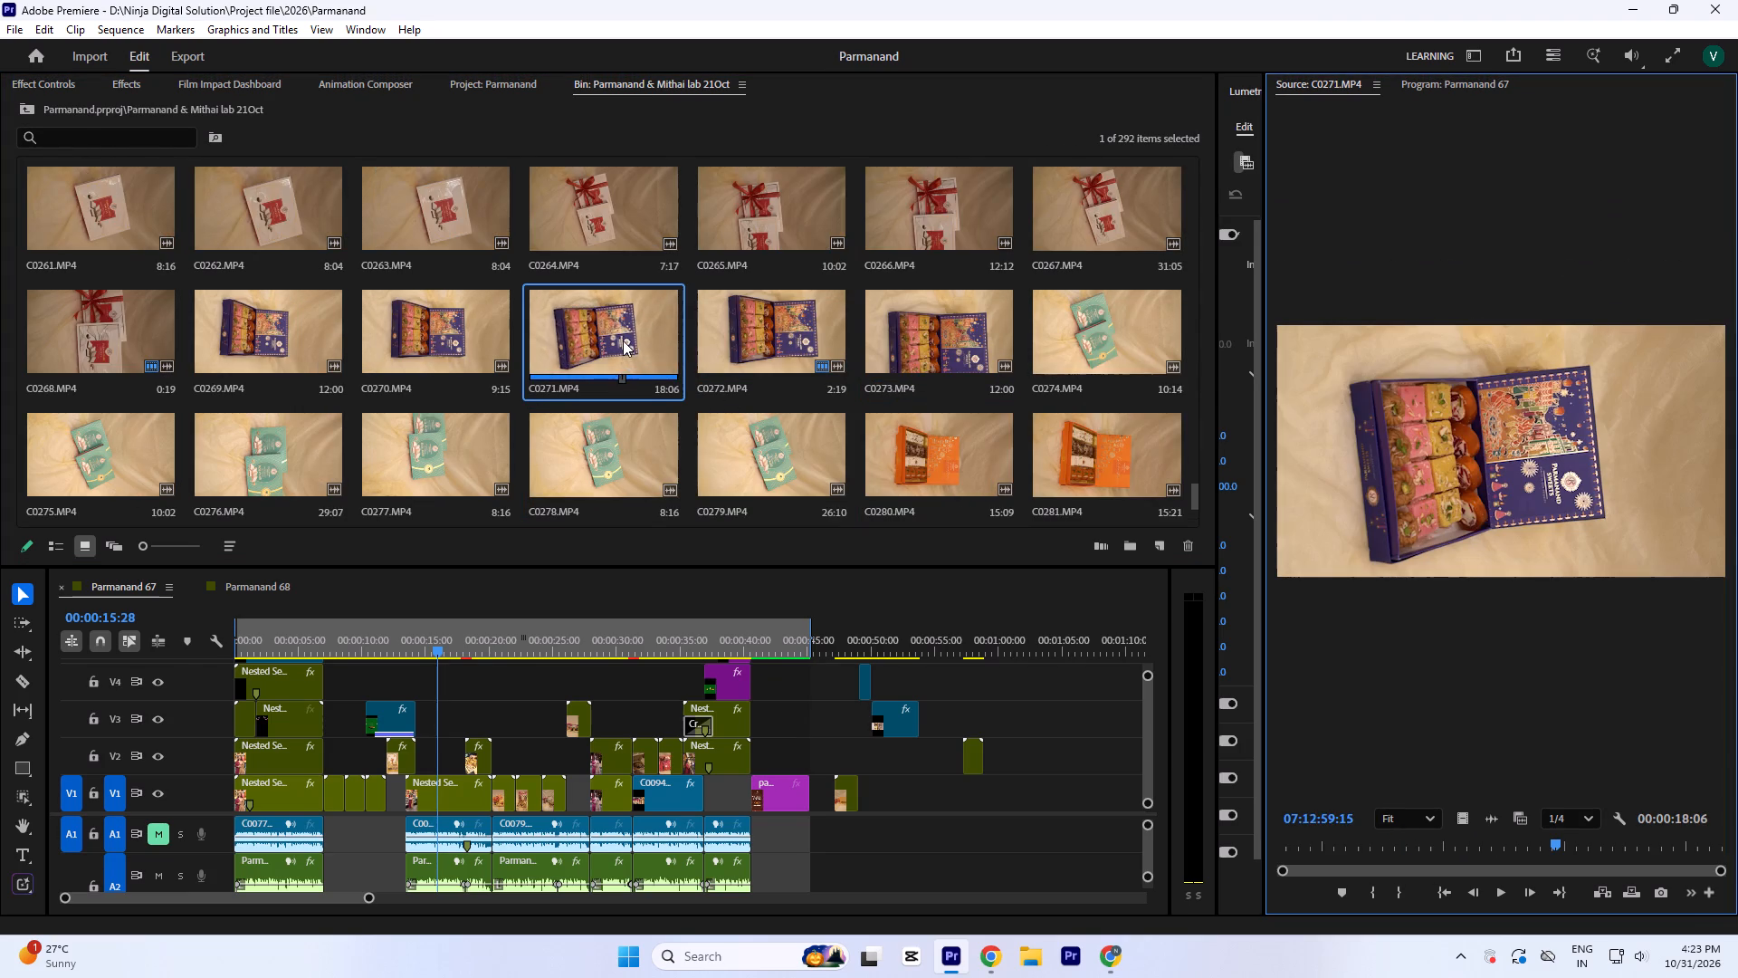
scroll(635, 356, "up", 1)
double_click(613, 341)
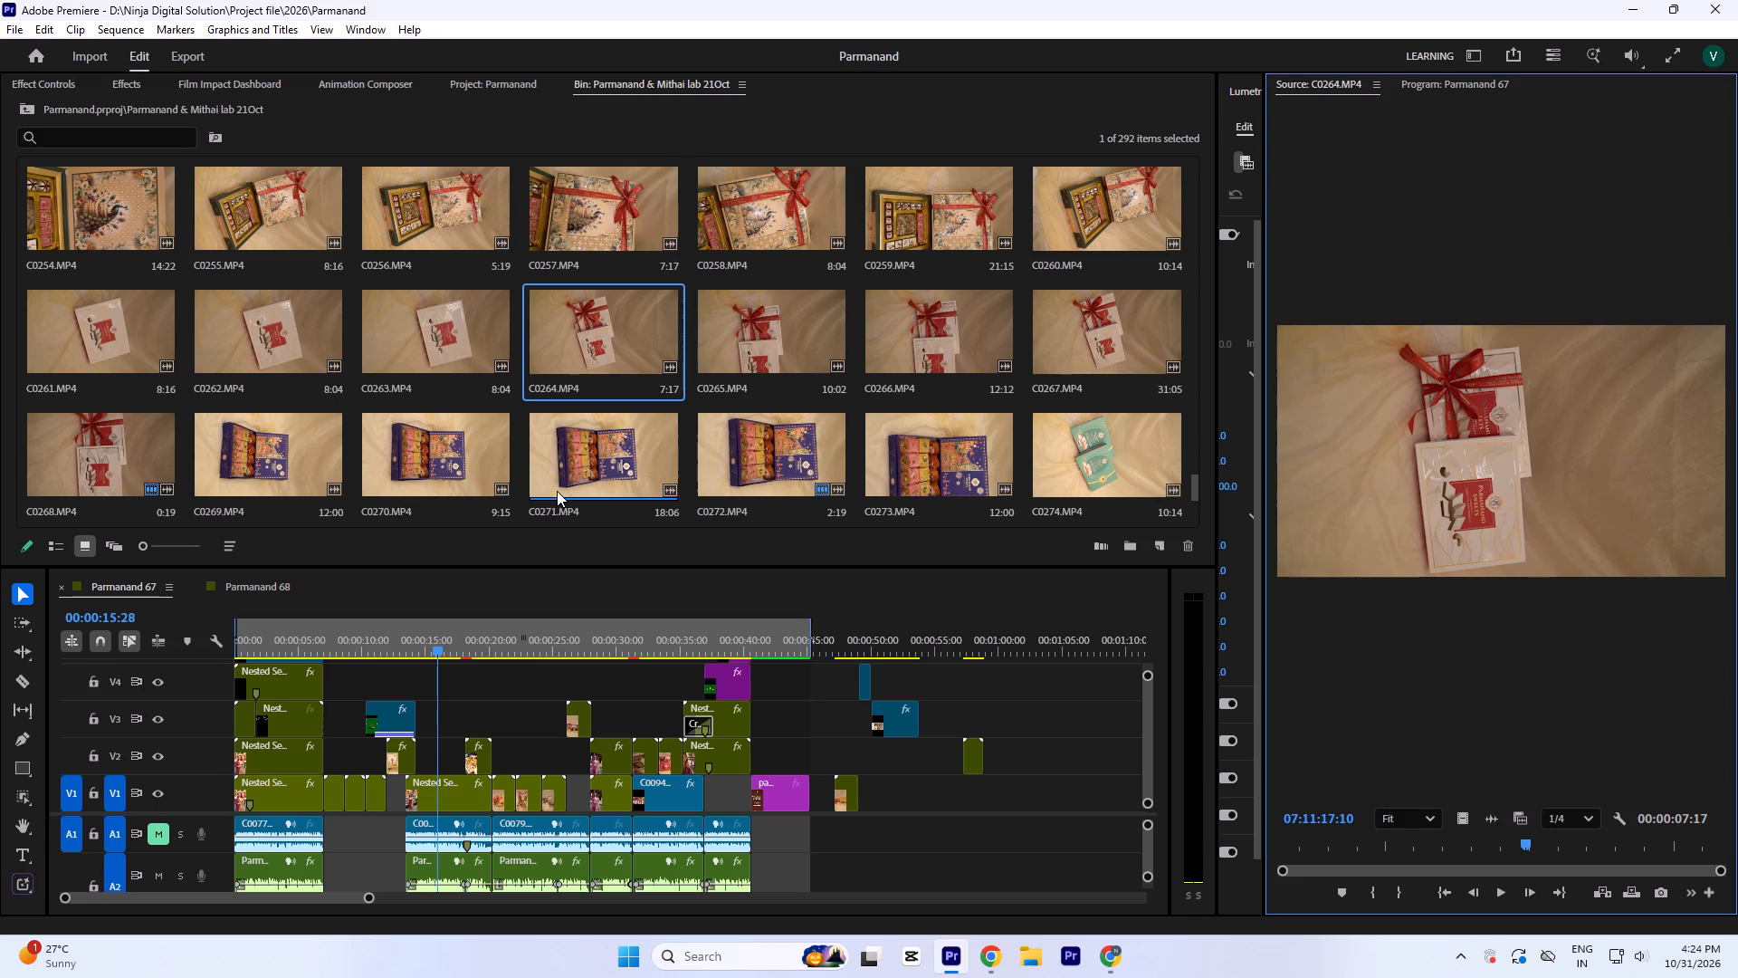
Preview the blue box clips C0286 and C0287 and the red box clip C0249 as source footage.
scroll(695, 494, "down", 5)
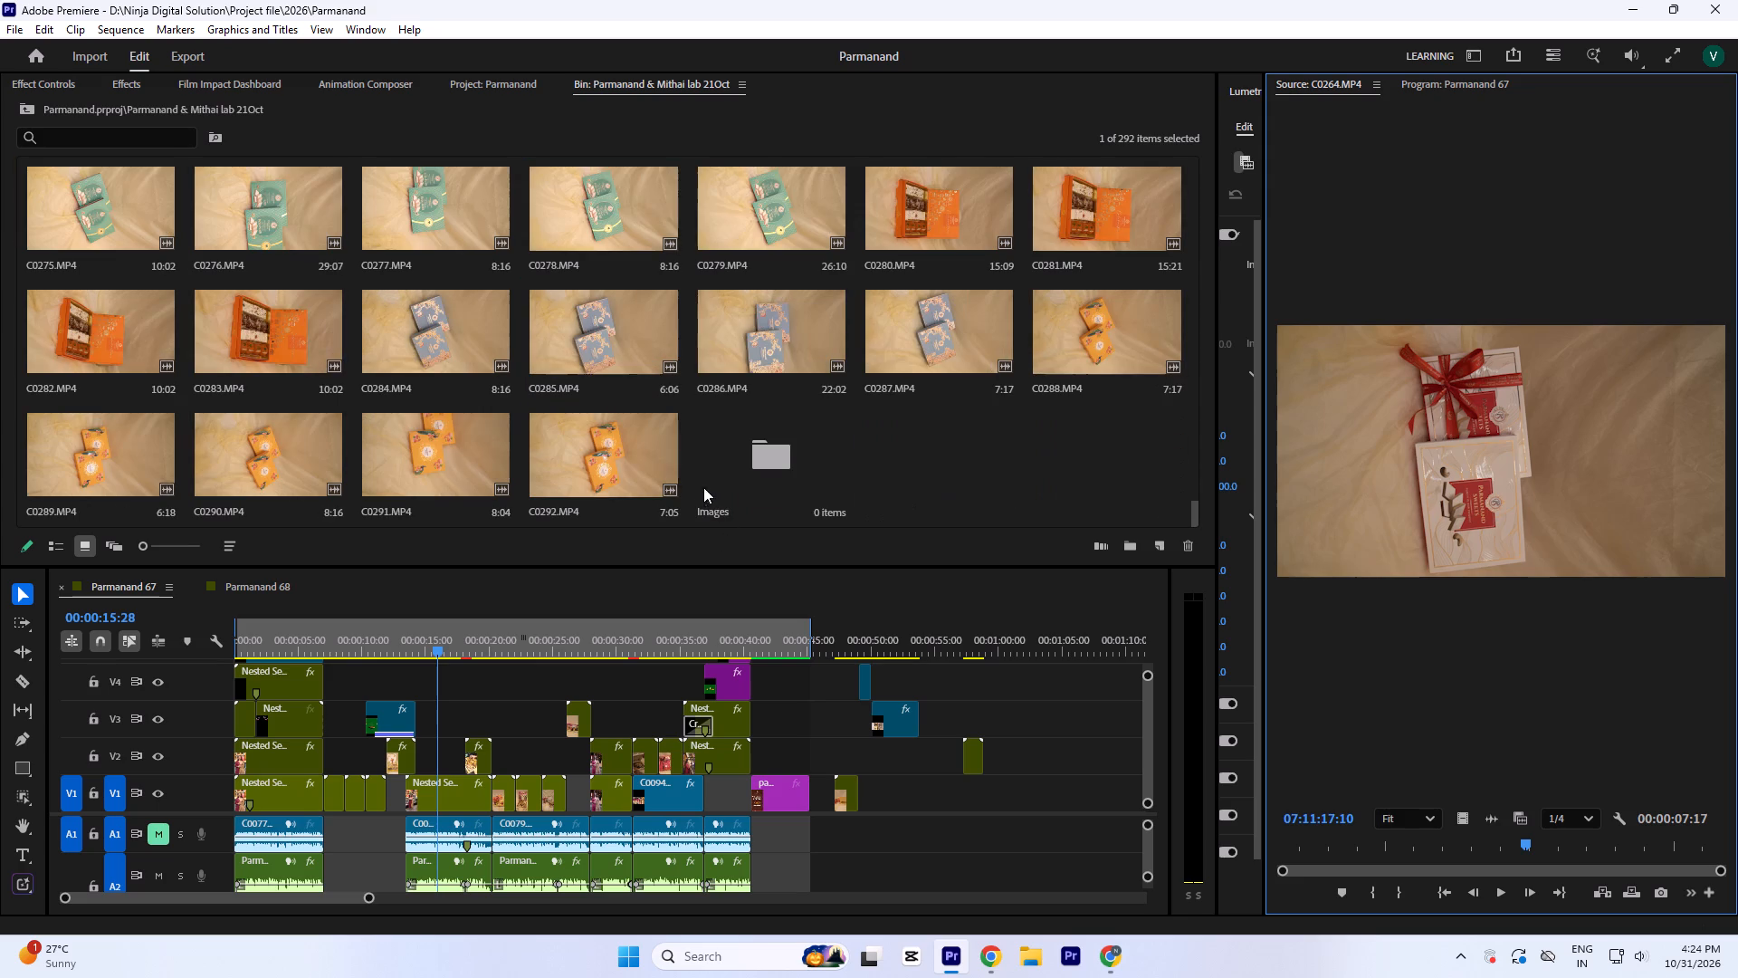
double_click(772, 314)
double_click(942, 327)
scroll(898, 333, "up", 1)
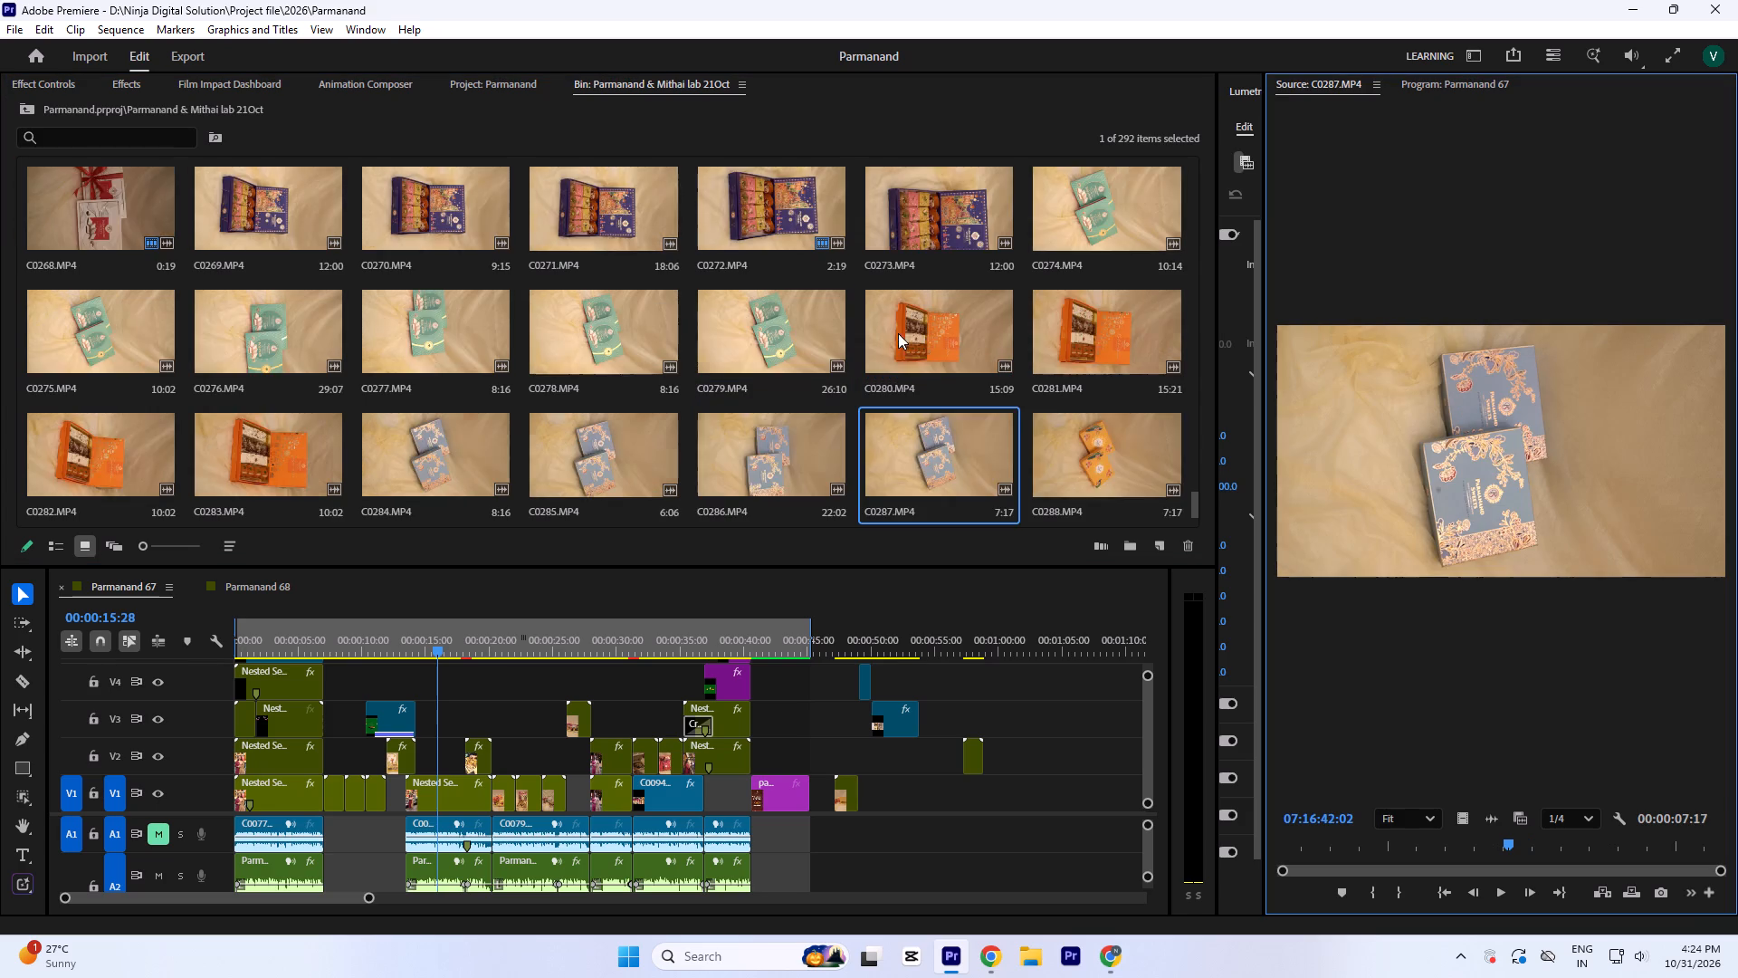
scroll(662, 362, "up", 2)
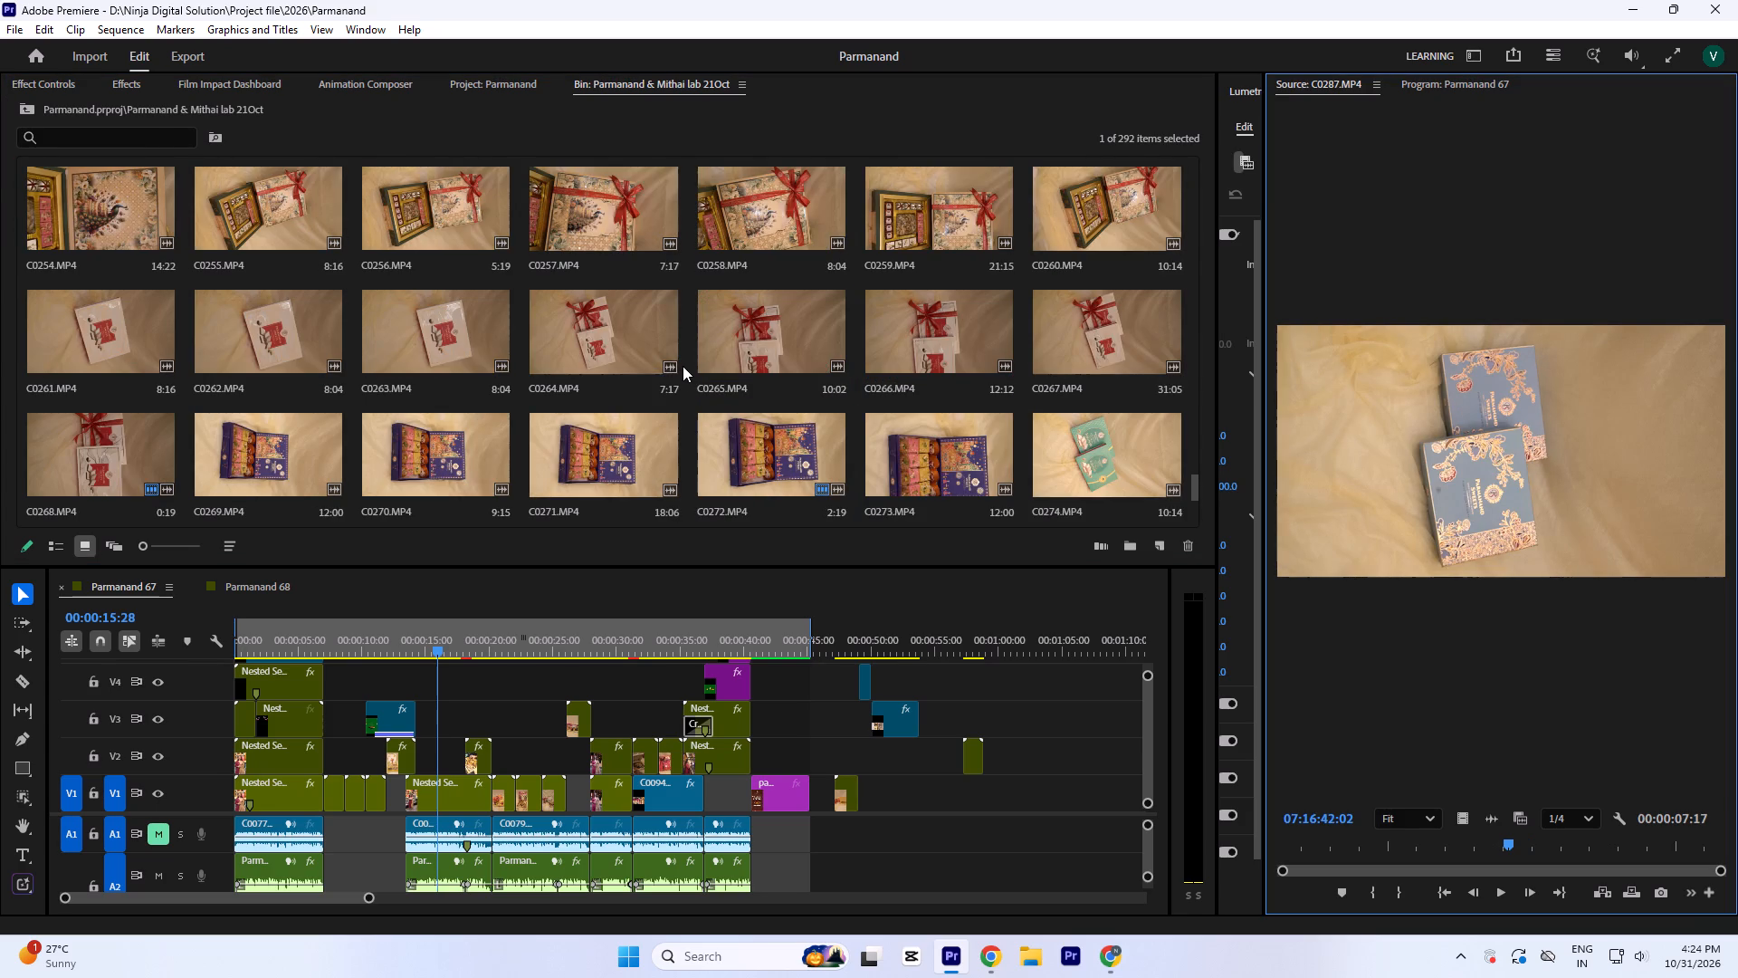
scroll(606, 351, "up", 2)
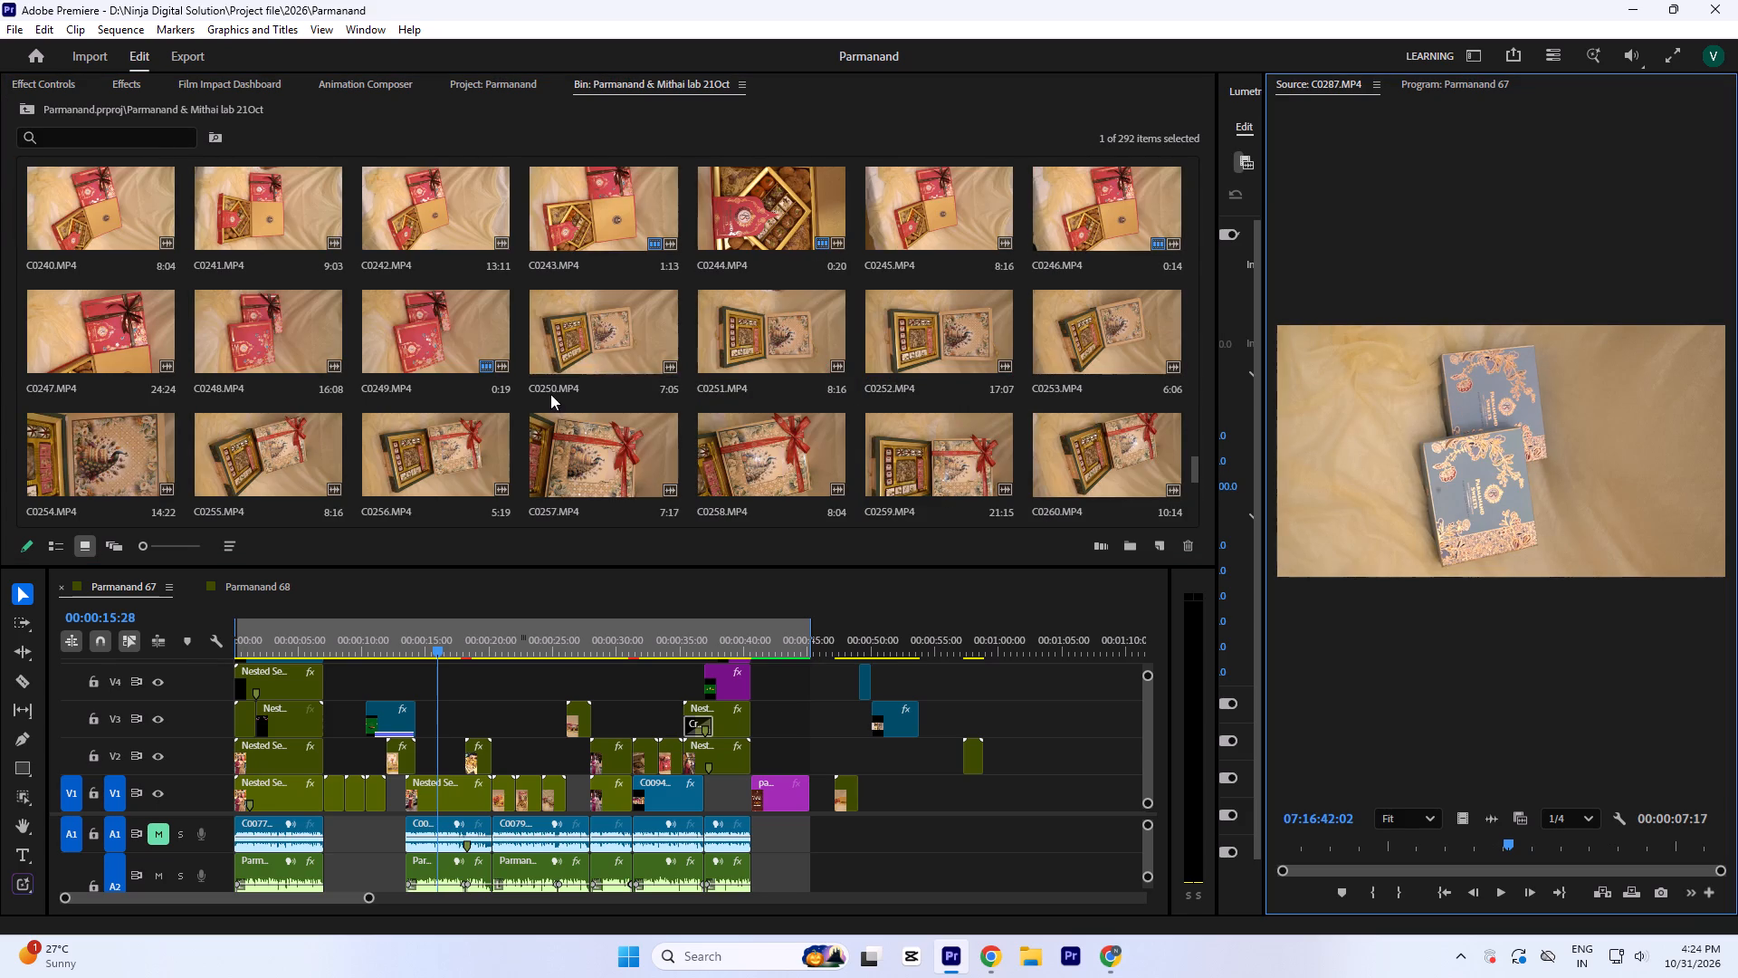
double_click(438, 348)
Browse the gift-box thumbnails back past the shop and presenter shots to the bin's first clips.
scroll(461, 370, "up", 6)
scroll(269, 354, "up", 1)
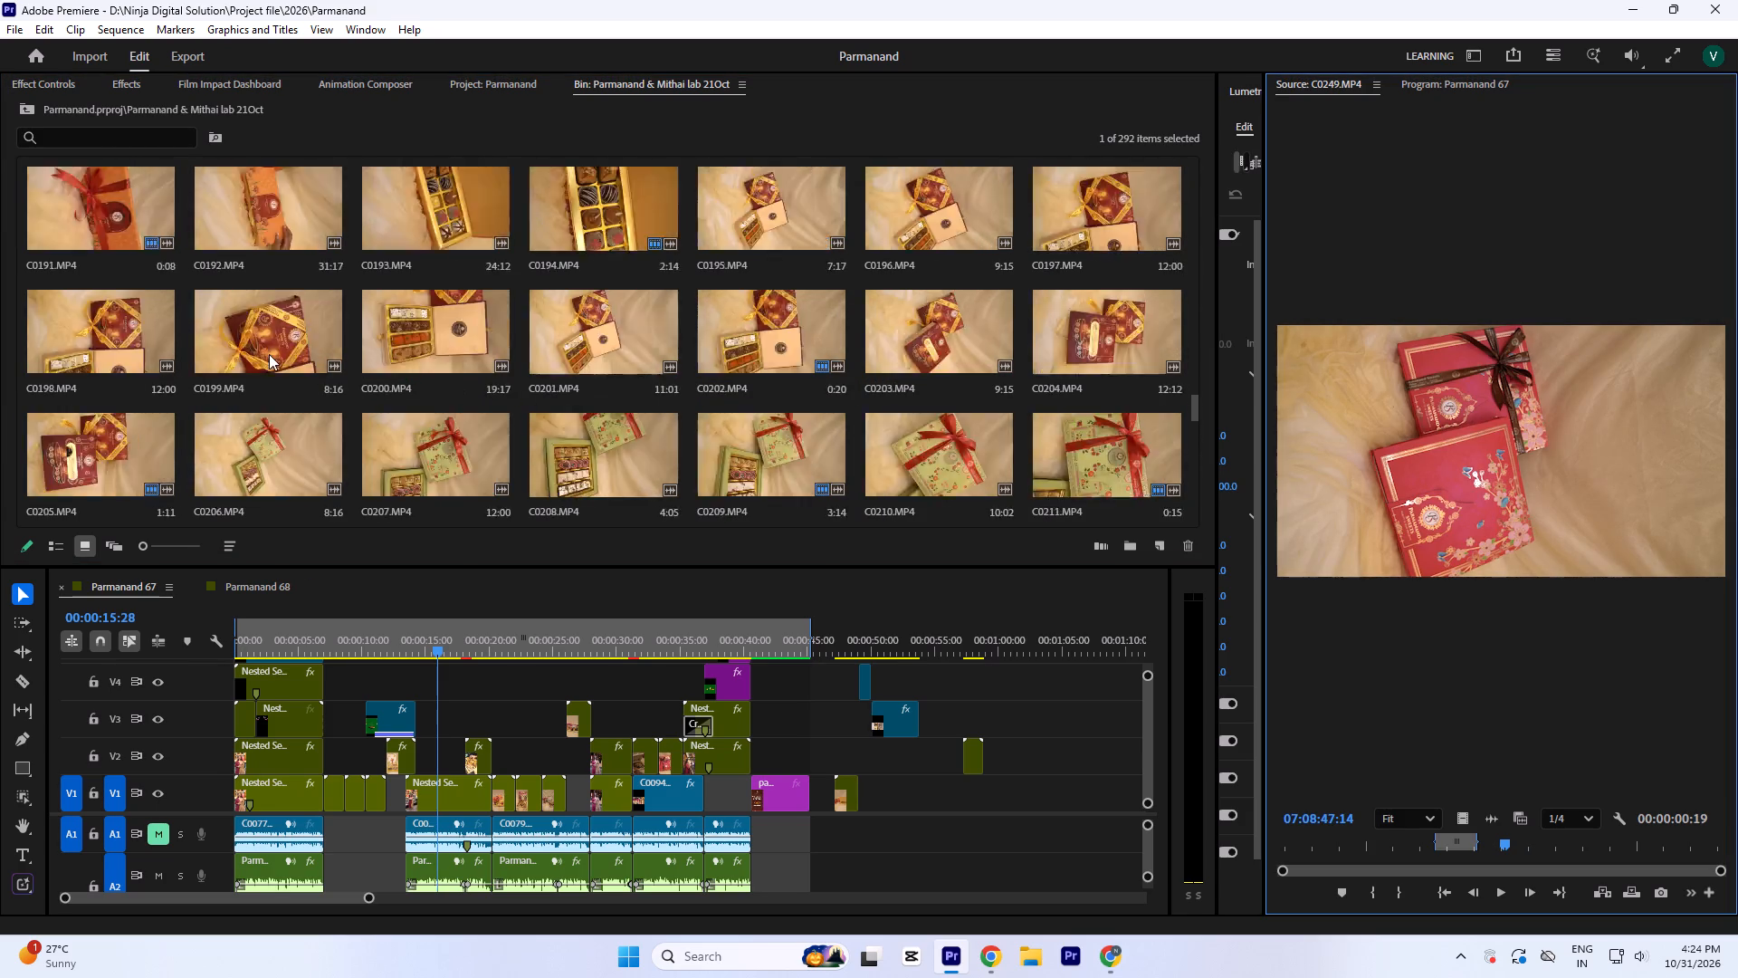
scroll(269, 354, "up", 8)
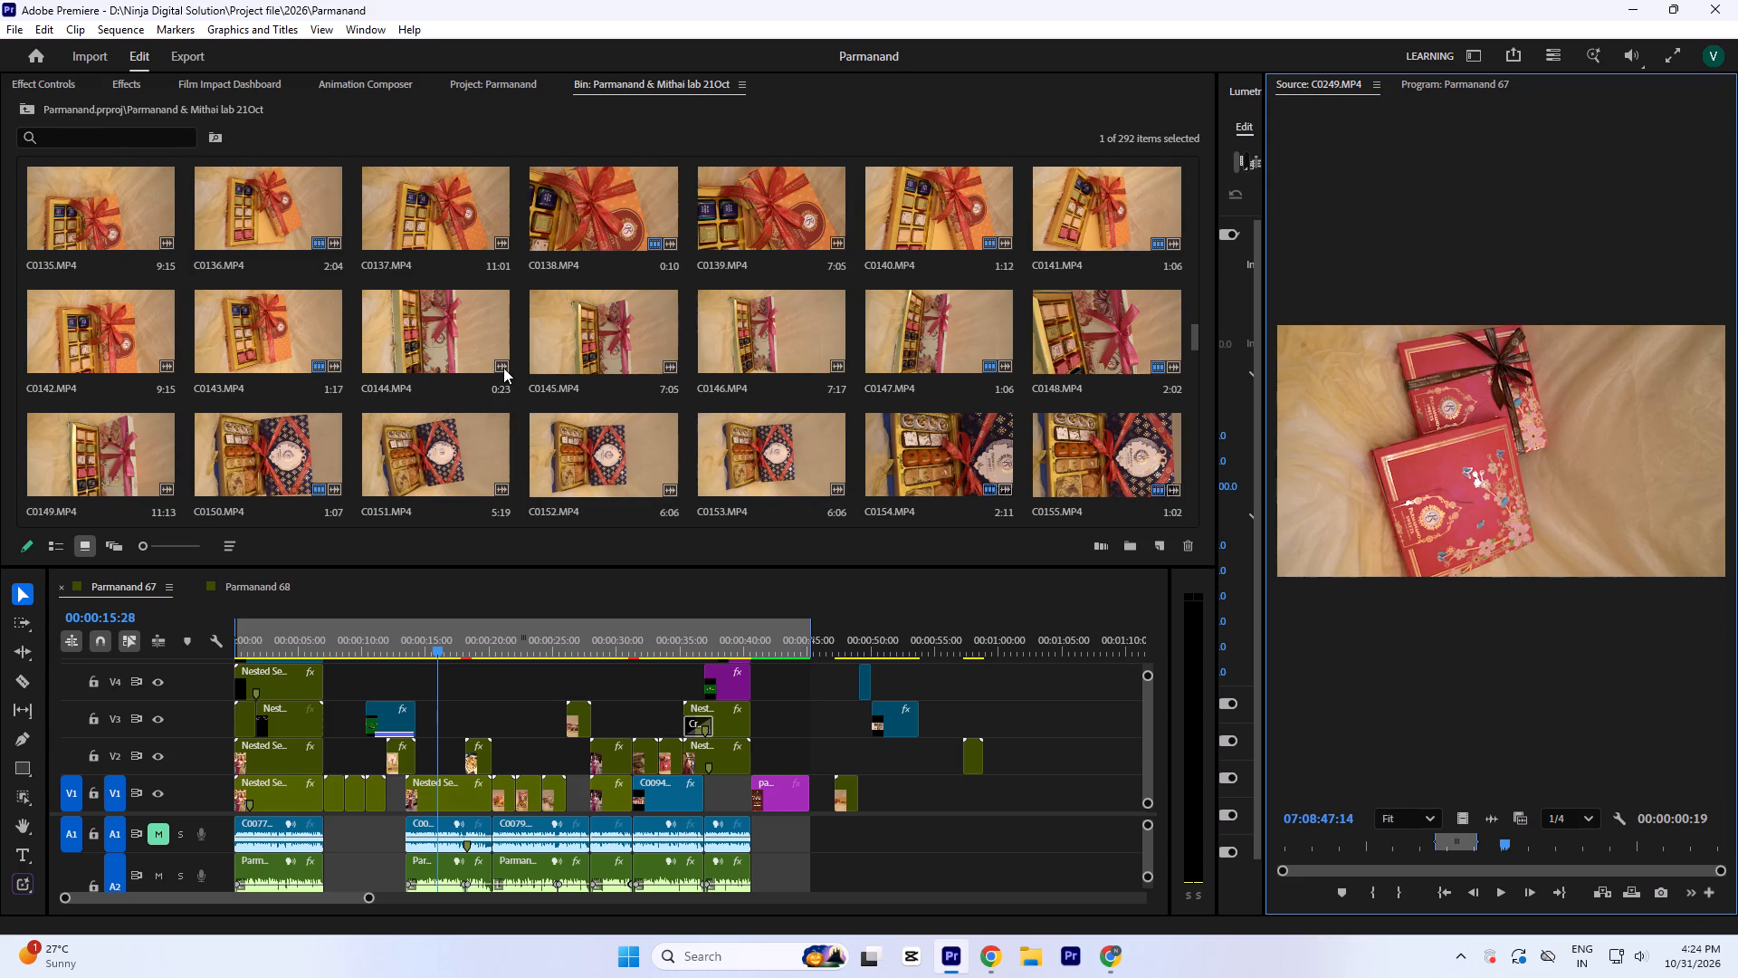
scroll(505, 368, "up", 1)
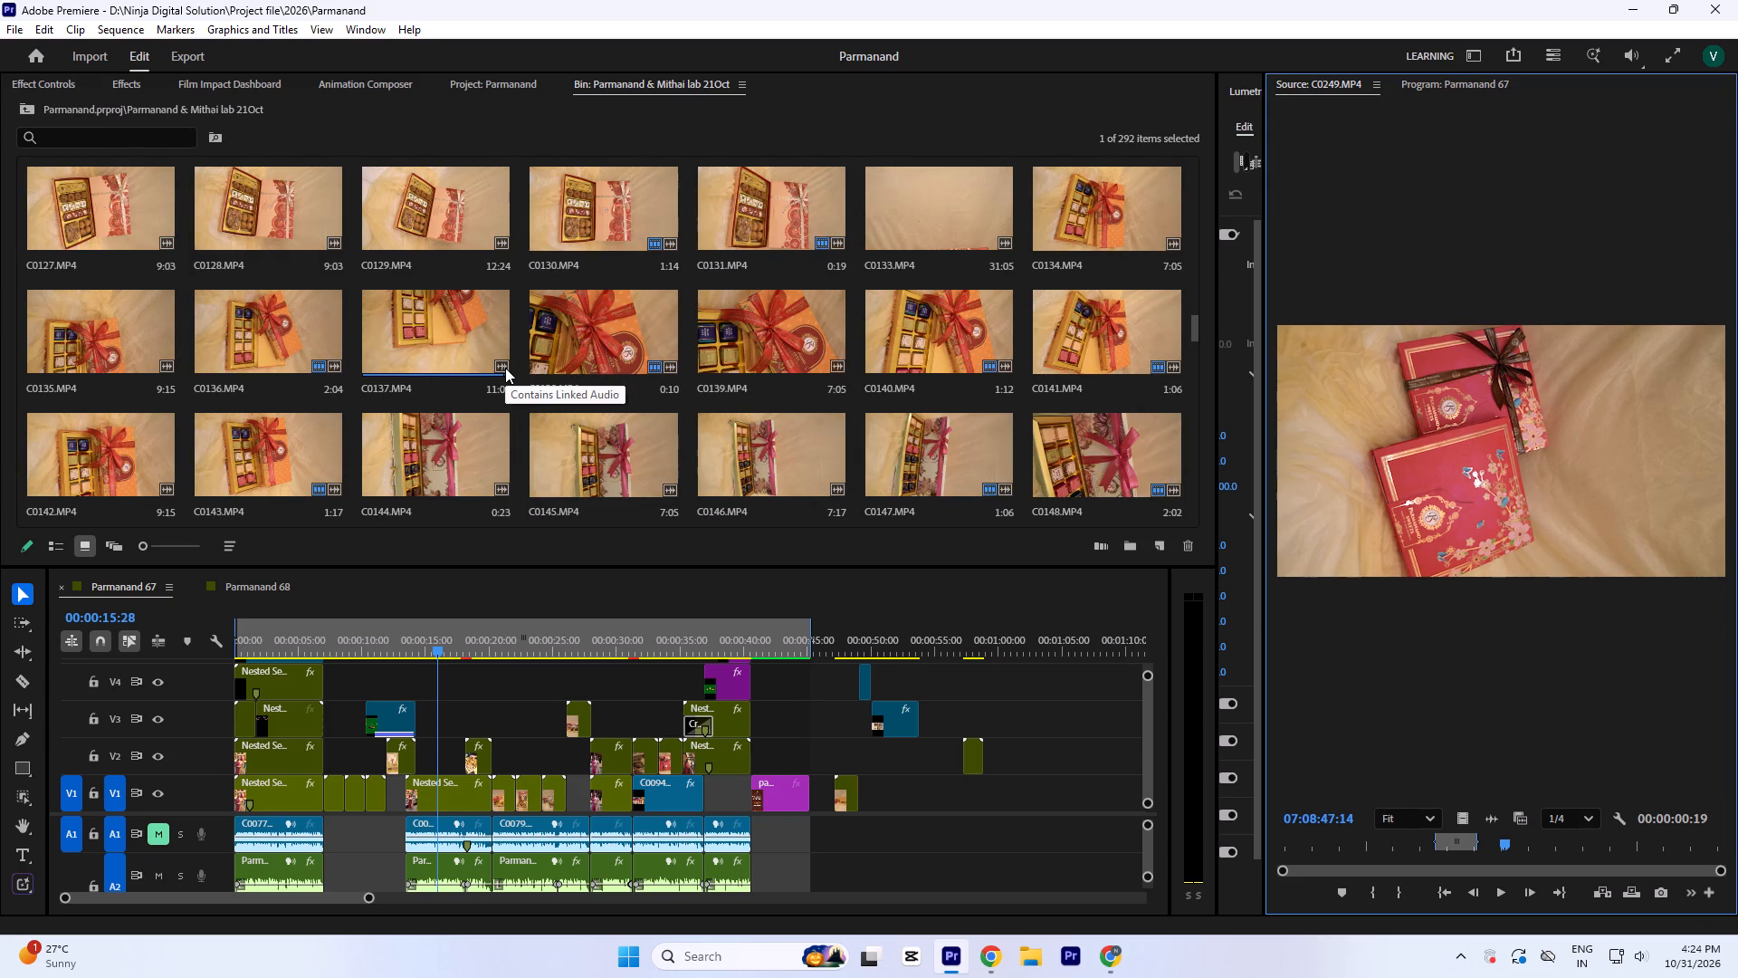
scroll(505, 368, "up", 1)
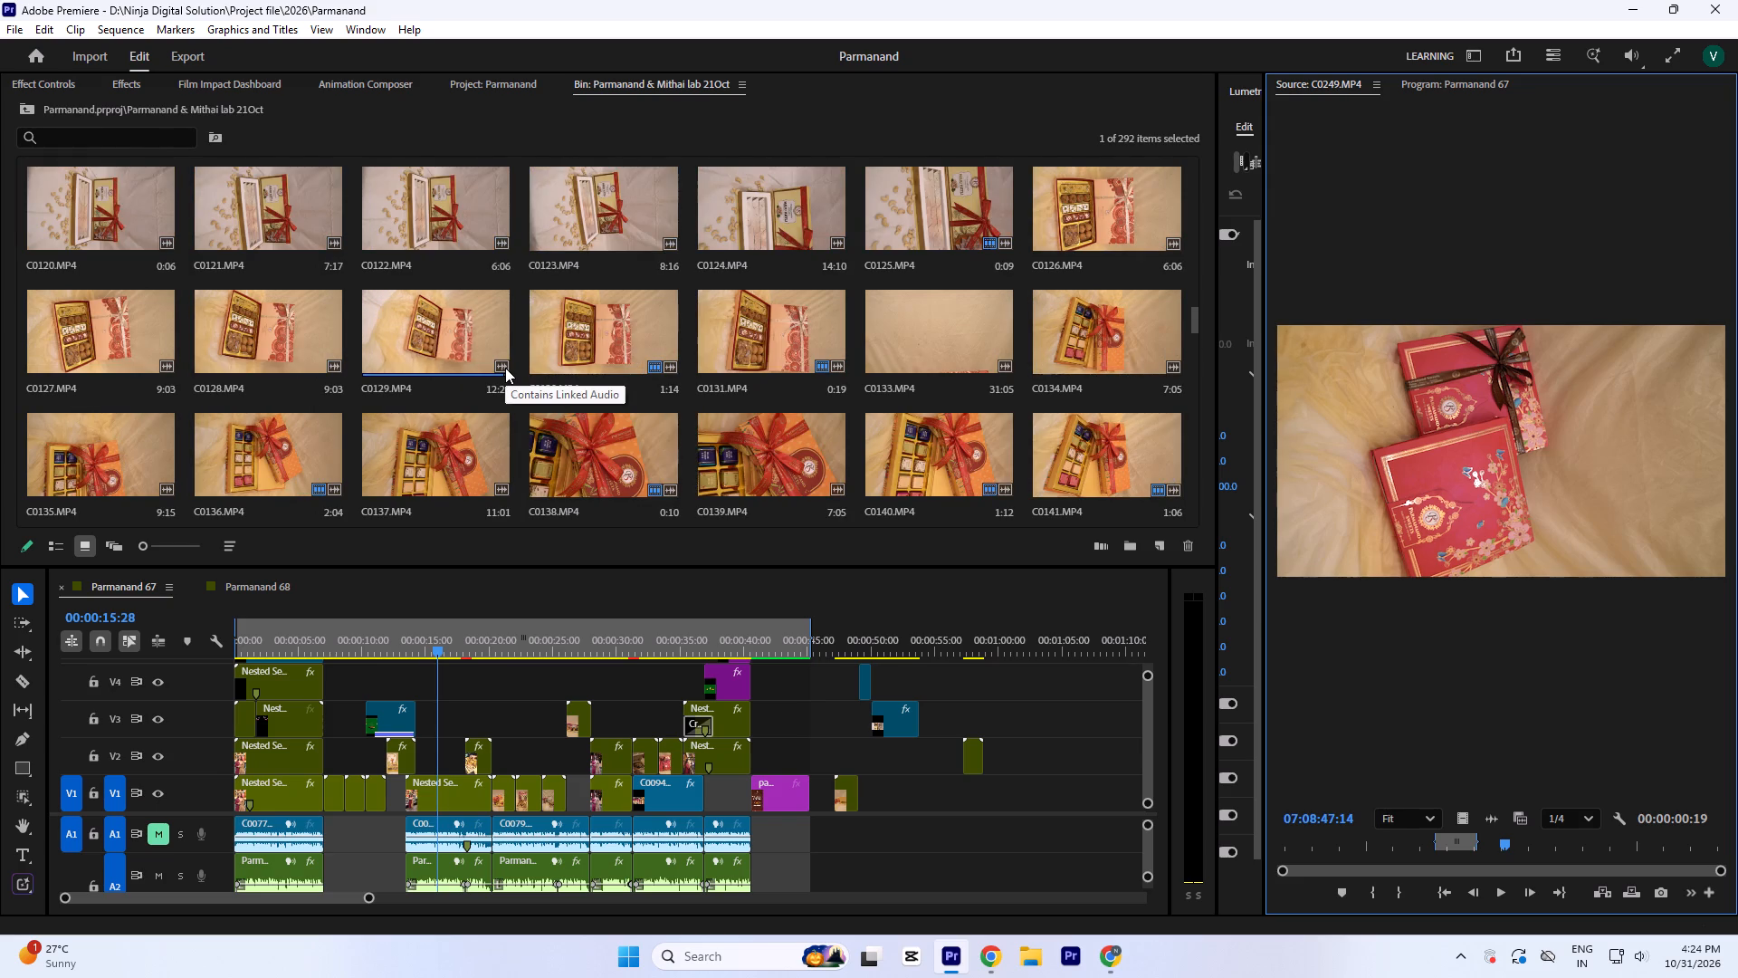
scroll(505, 368, "up", 2)
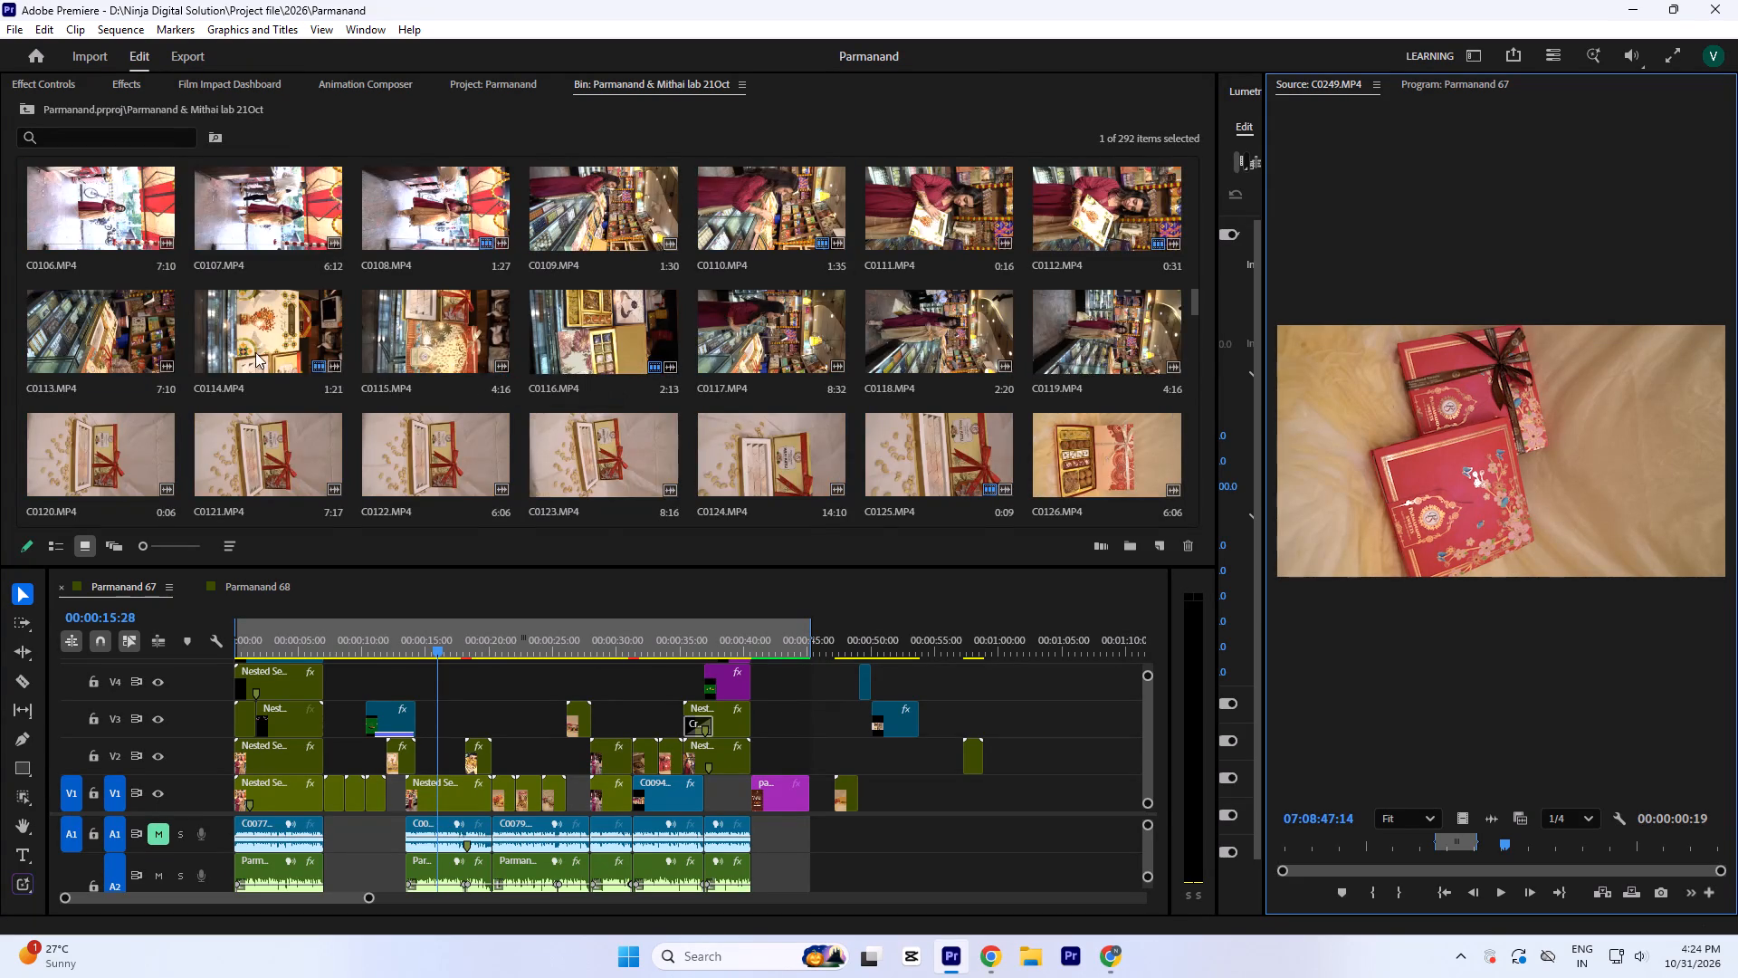
scroll(255, 352, "up", 14)
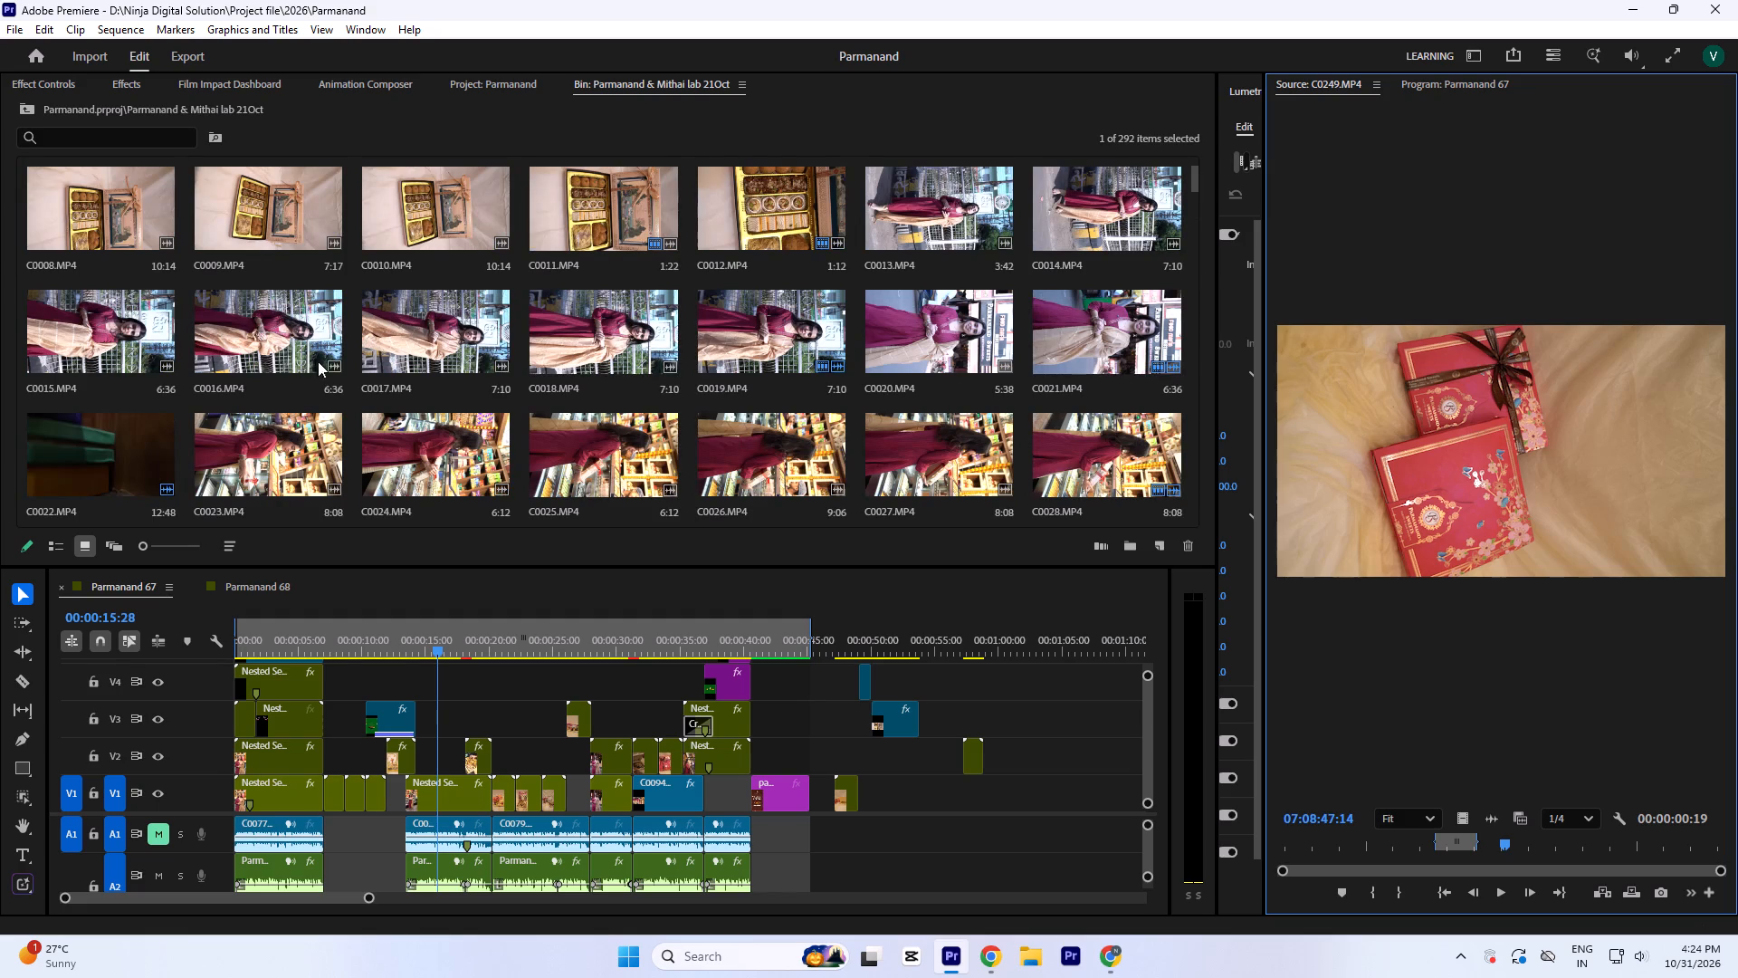
scroll(349, 365, "up", 4)
Browse forward from the presenter shots through the gift-box clips, previewing the maroon box clip C0195 as source footage.
scroll(383, 388, "down", 4)
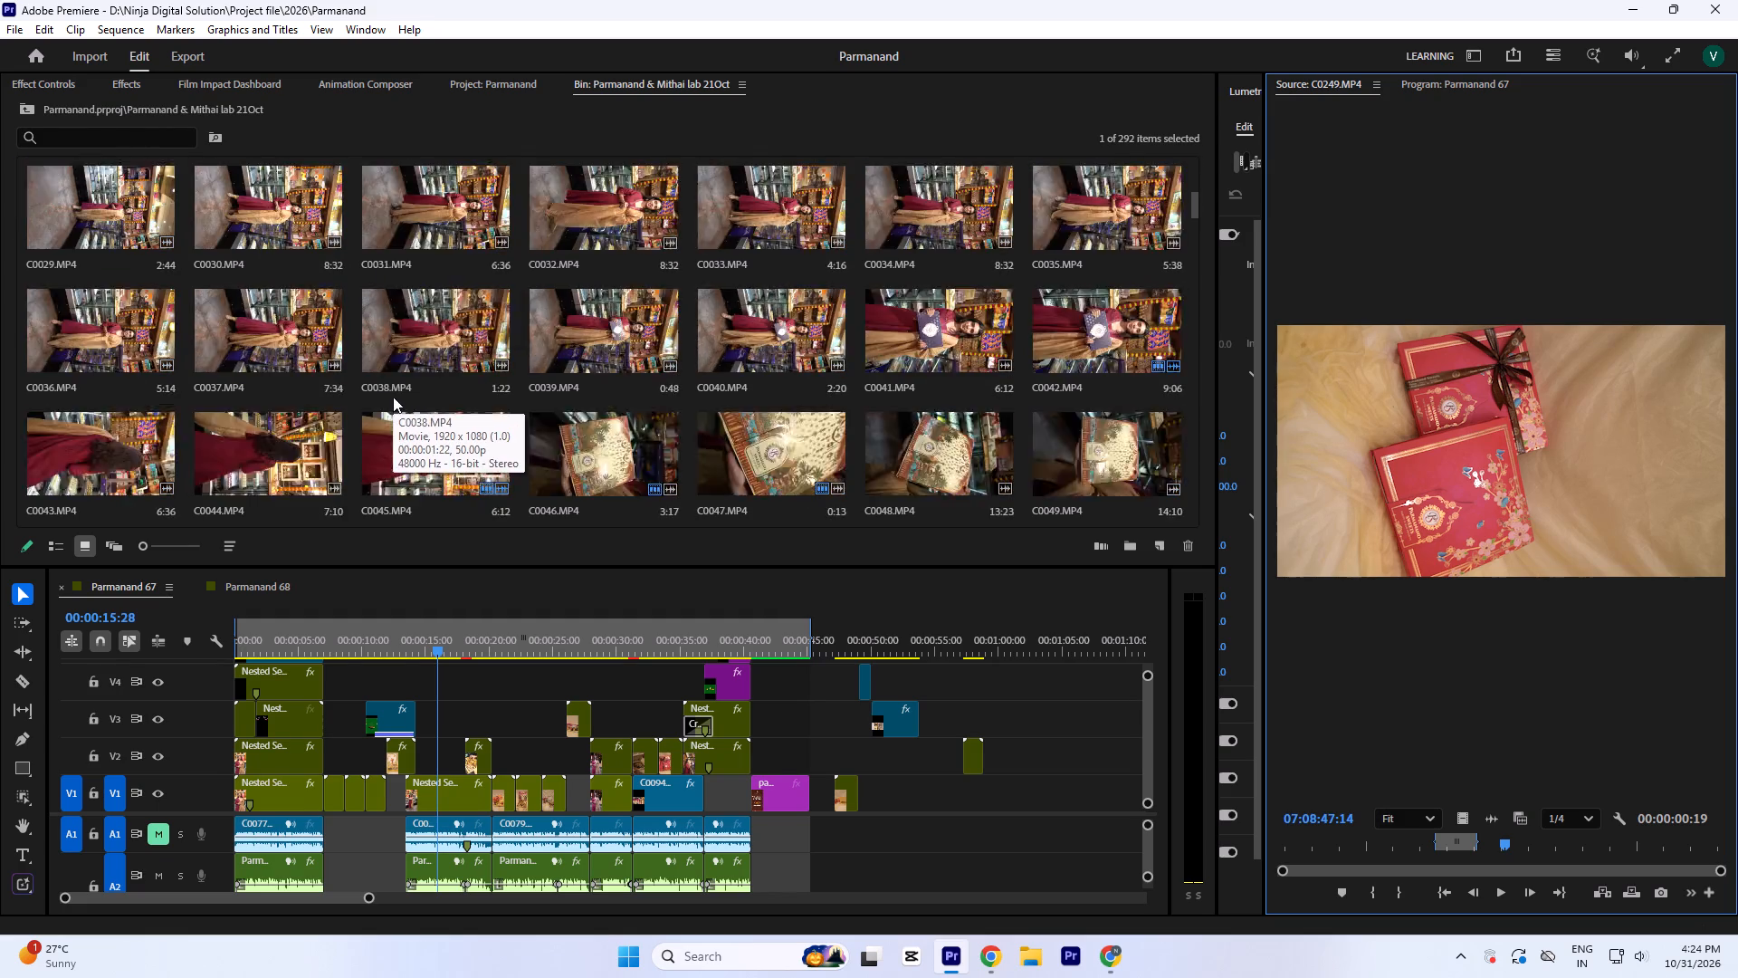
scroll(393, 397, "down", 1)
scroll(521, 410, "down", 3)
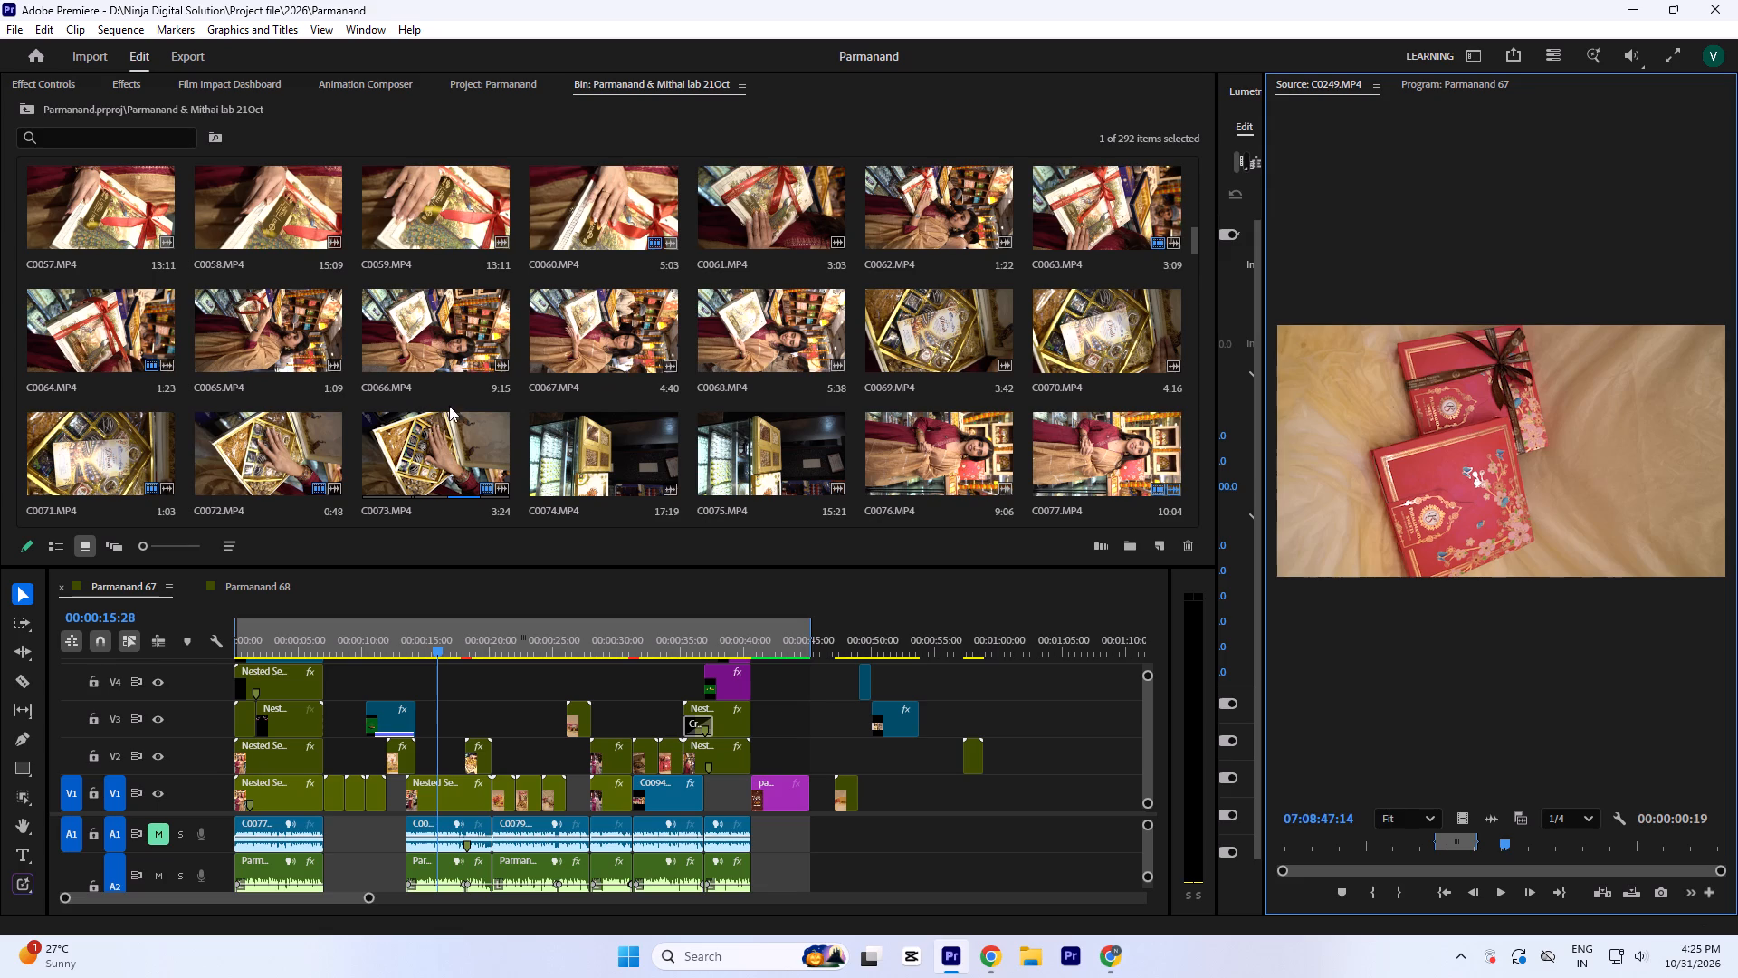
scroll(521, 444, "down", 11)
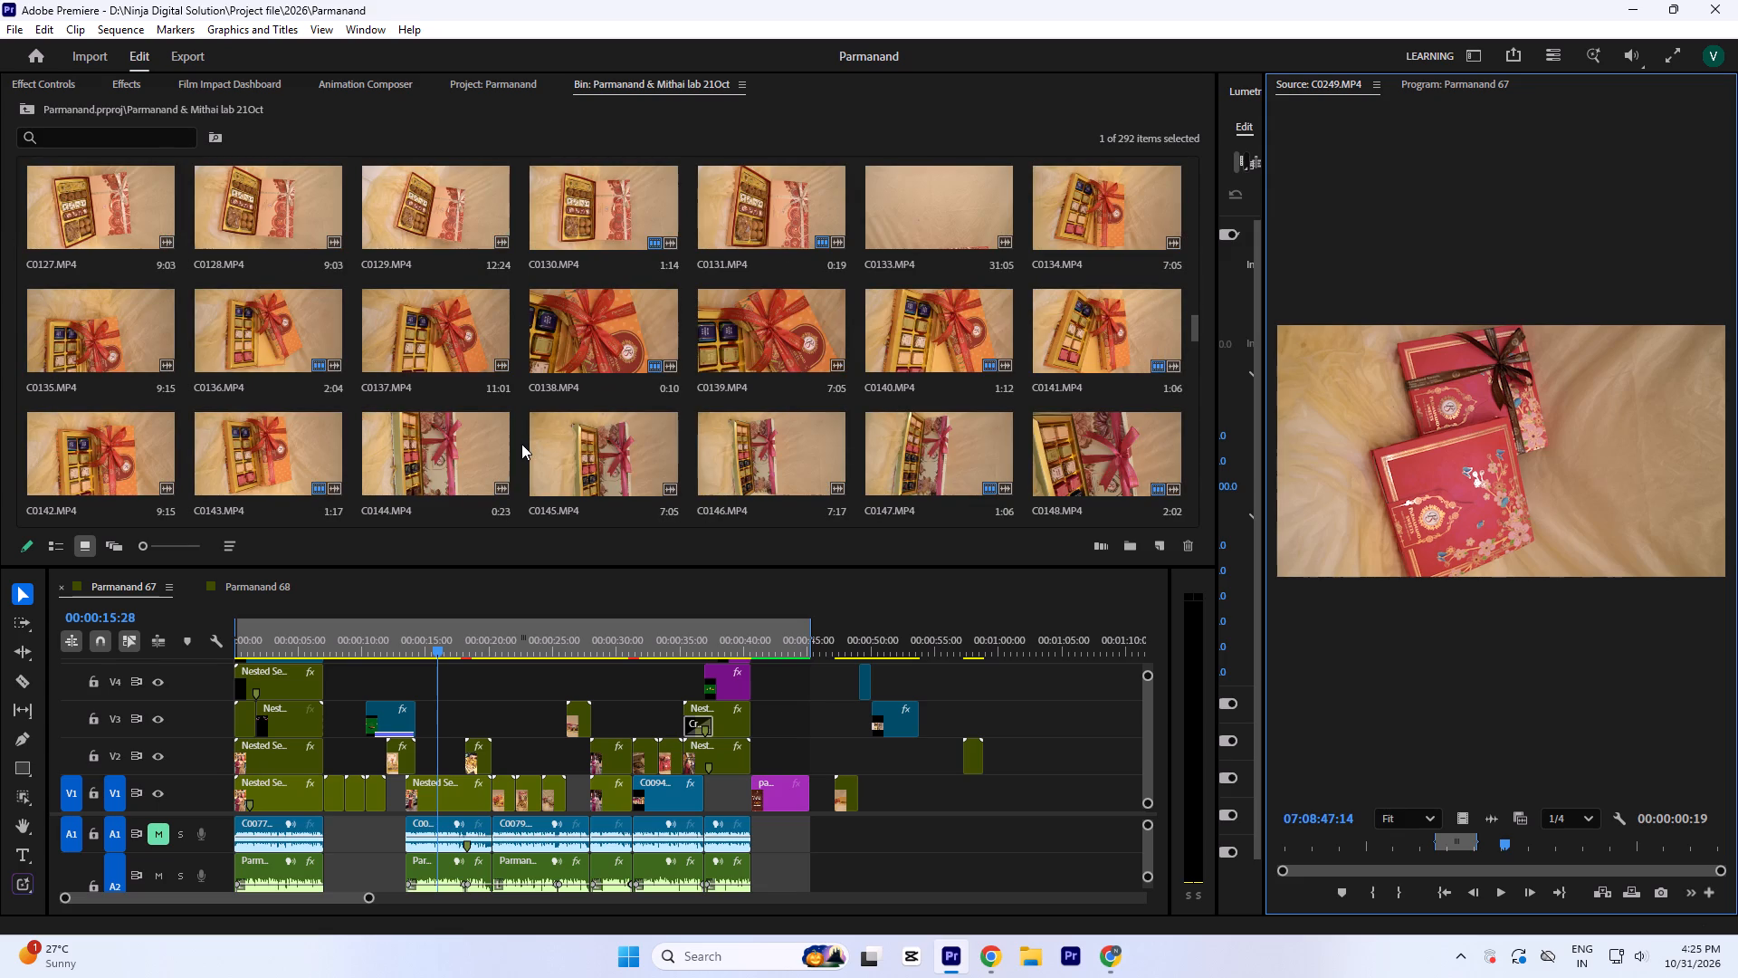
scroll(654, 444, "down", 1)
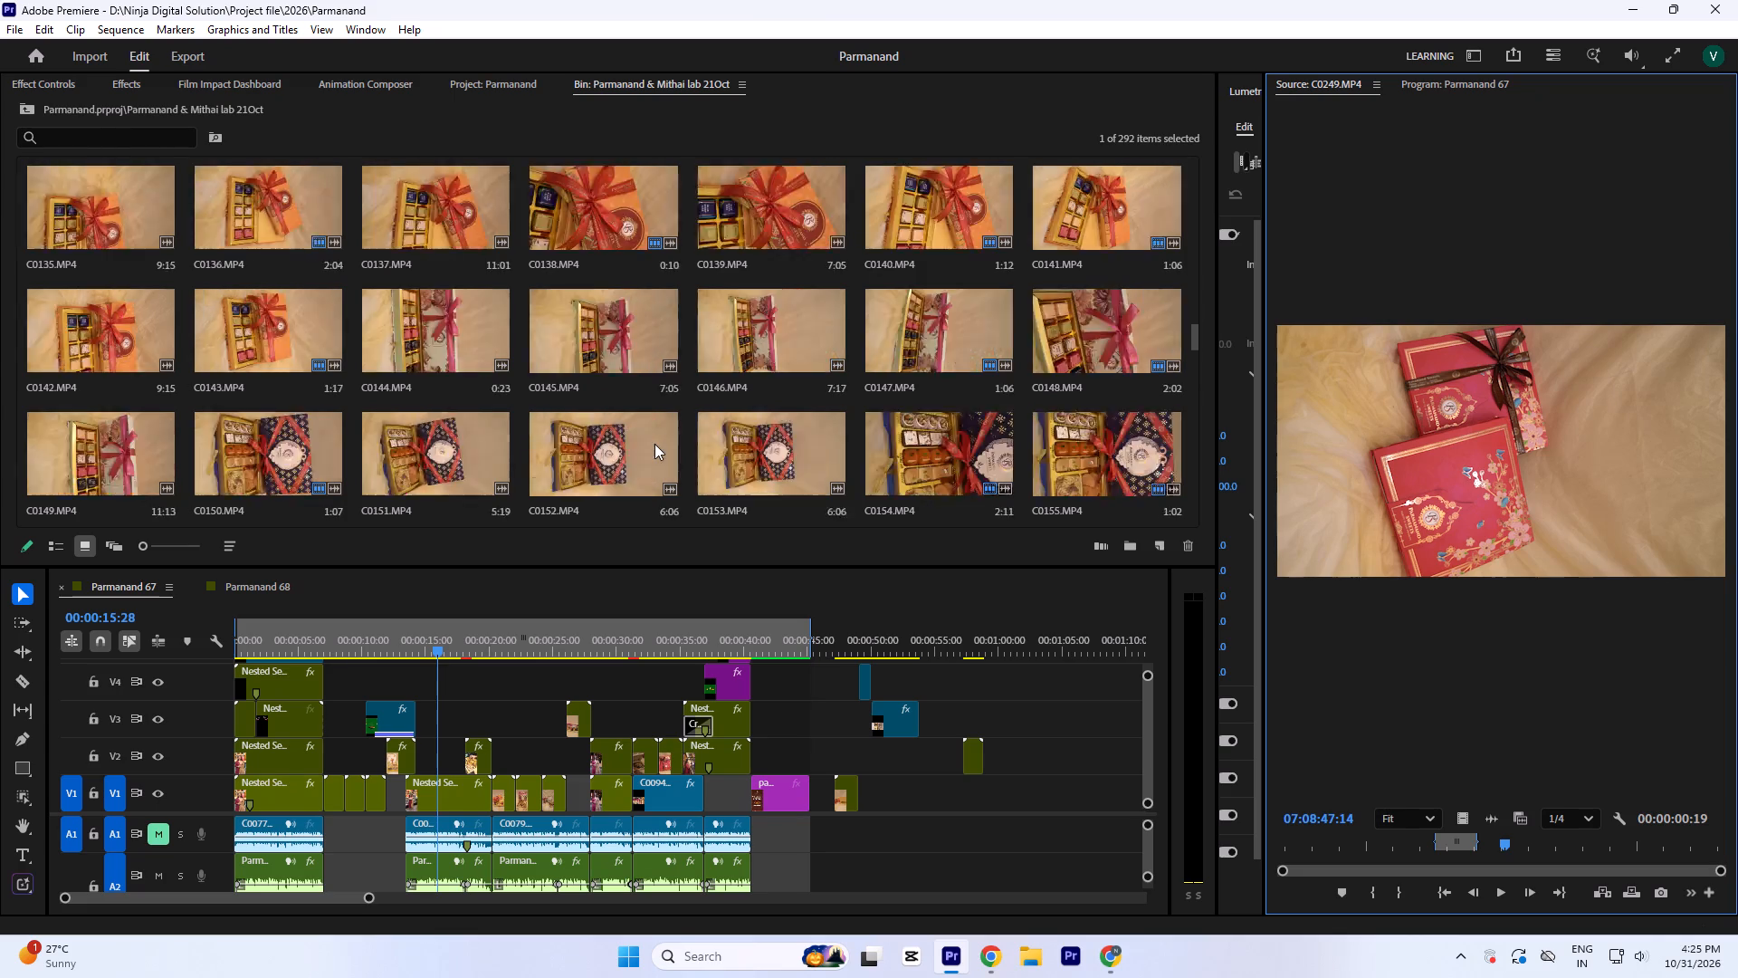
scroll(654, 444, "down", 6)
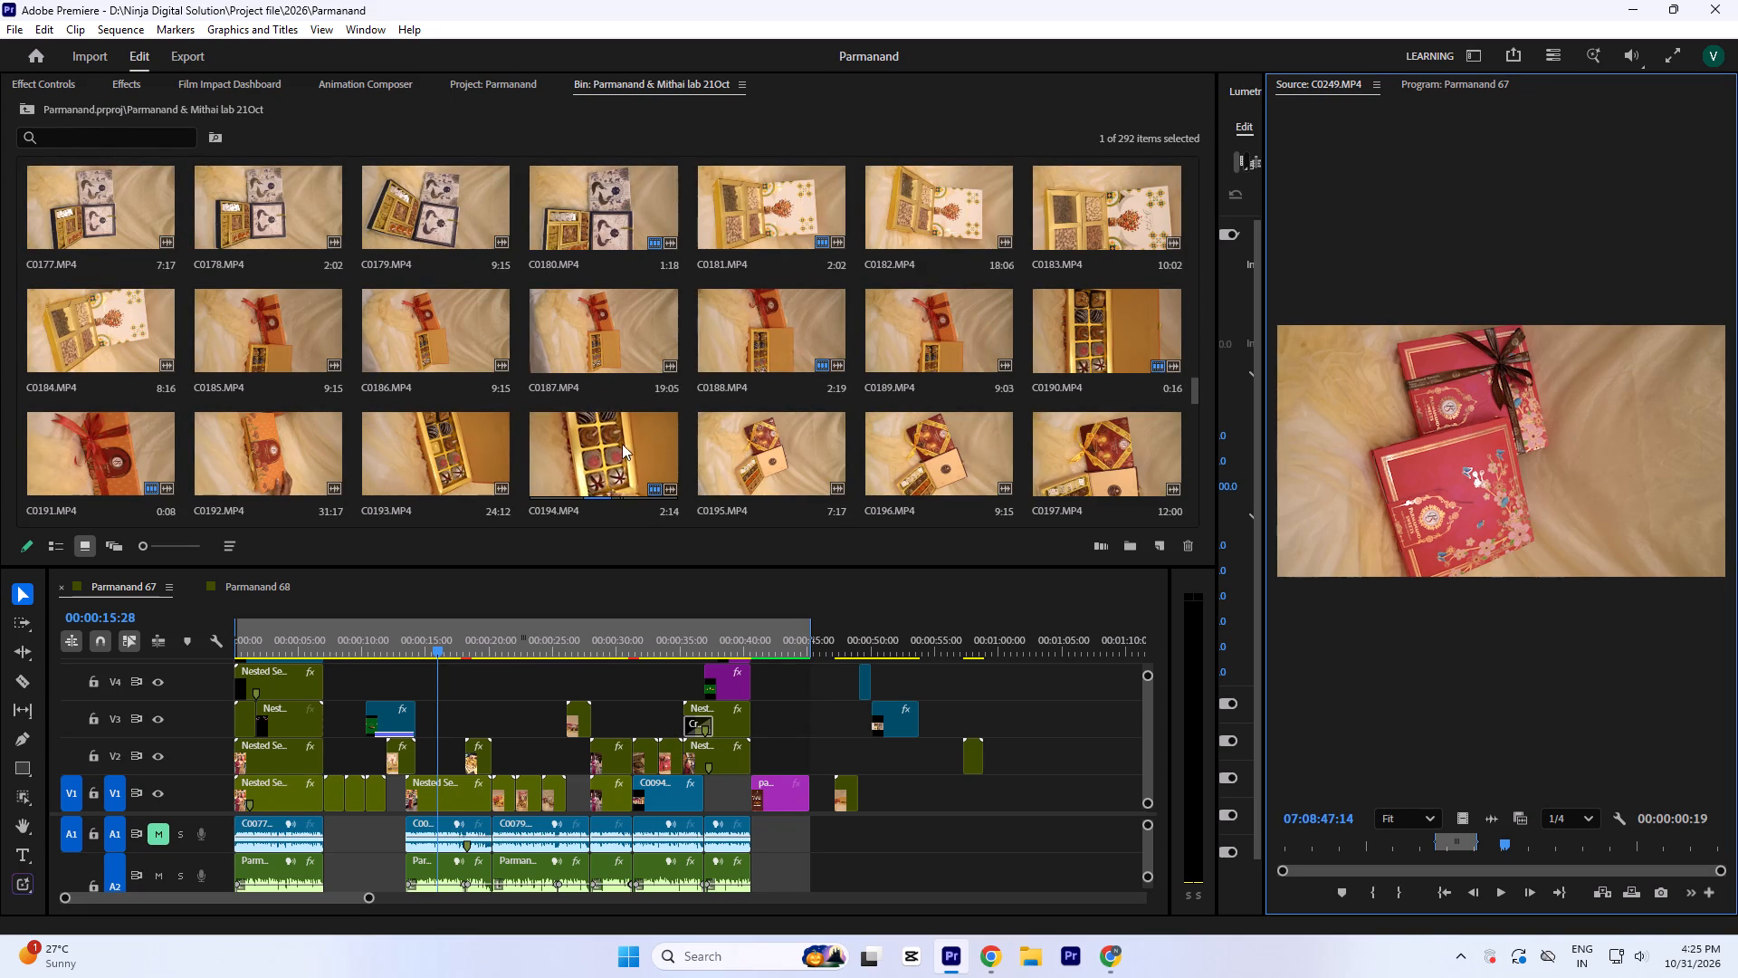
double_click(745, 455)
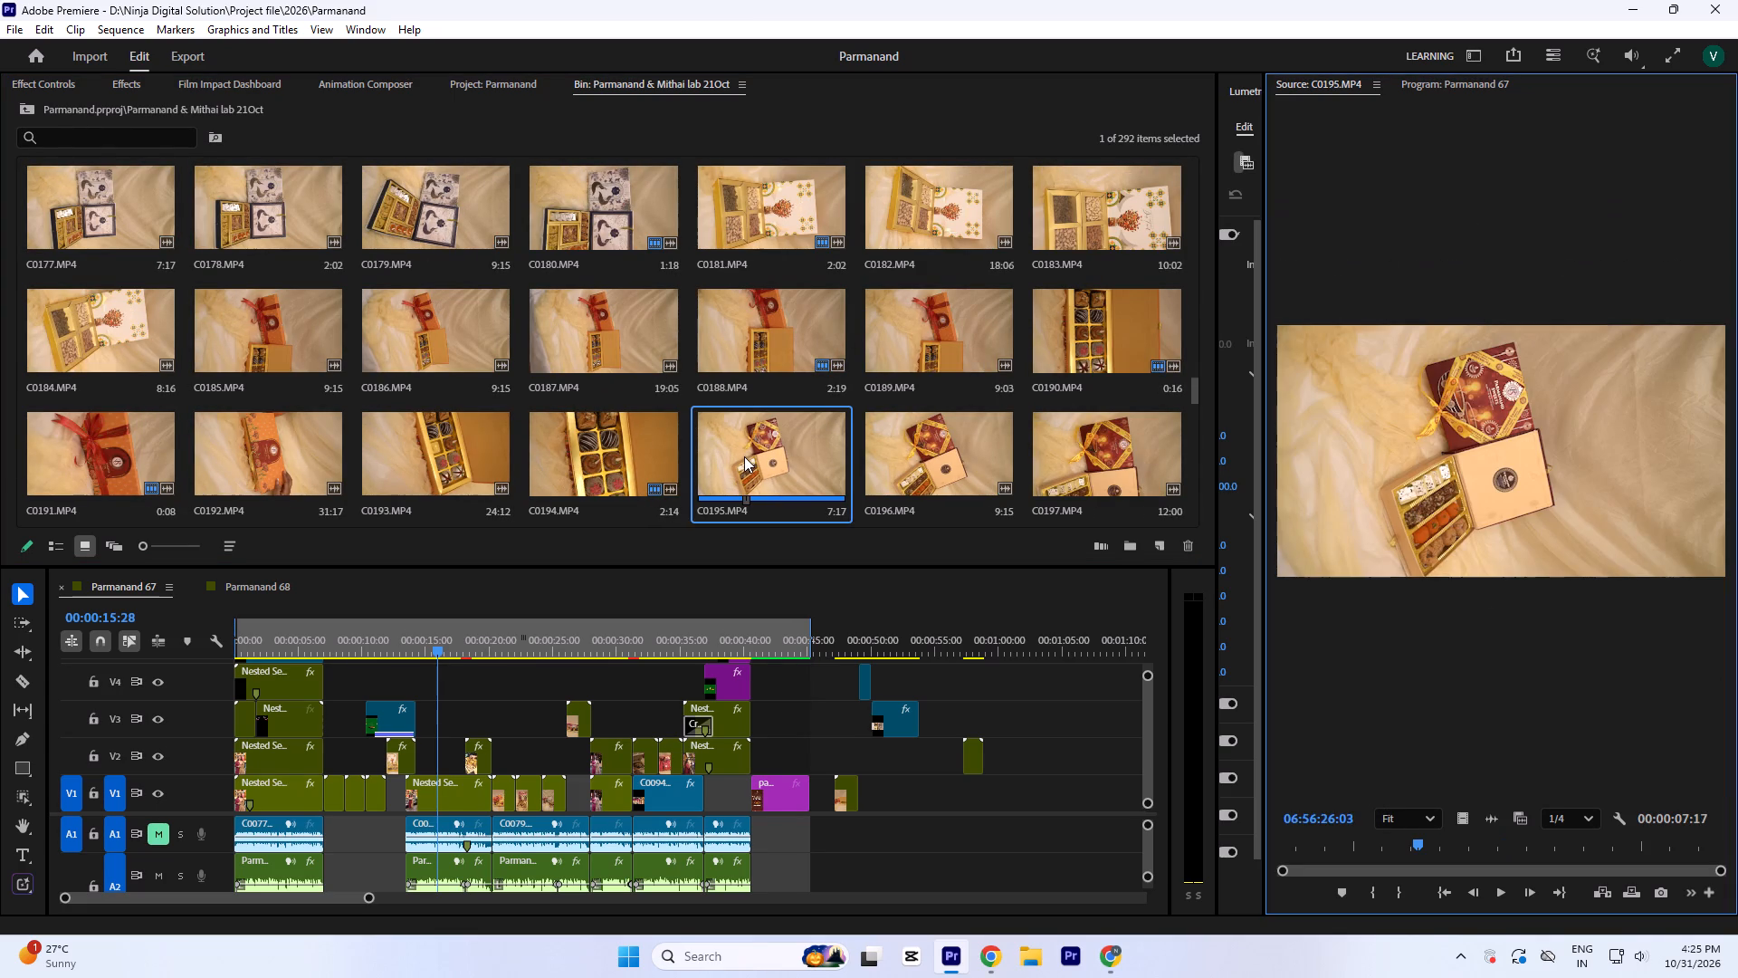
scroll(804, 445, "down", 4)
scroll(930, 443, "down", 5)
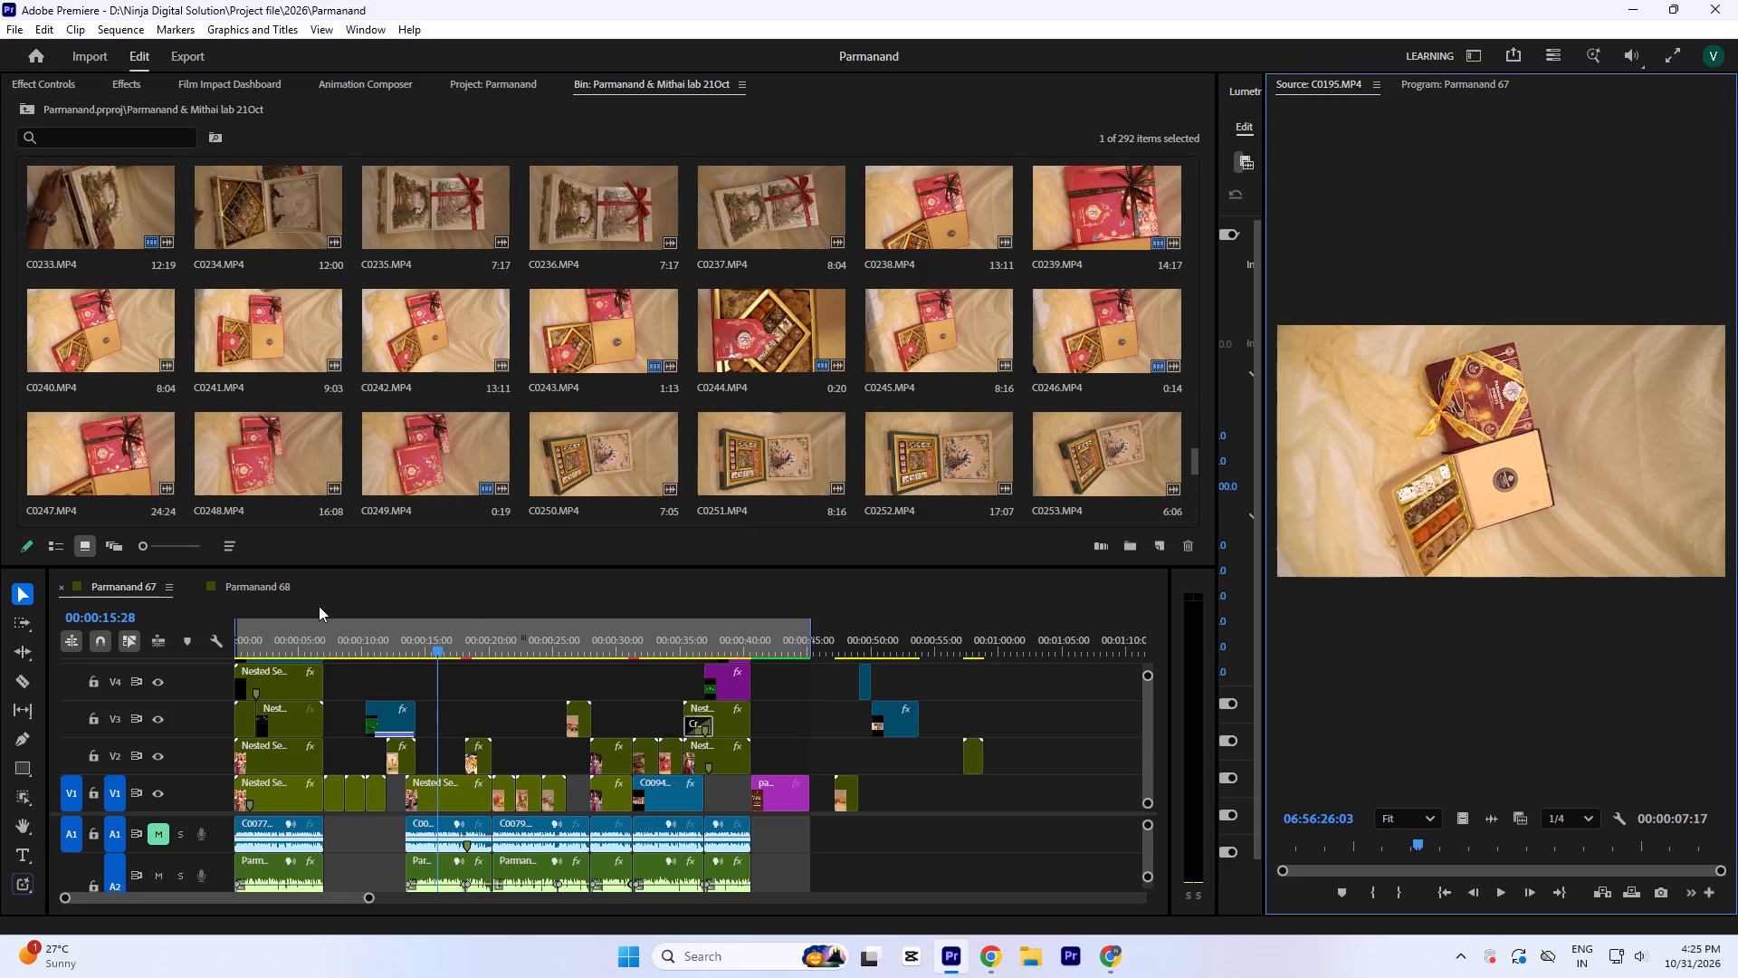
Switch the timeline to the Parmanand 68 sequence.
left_click(278, 591)
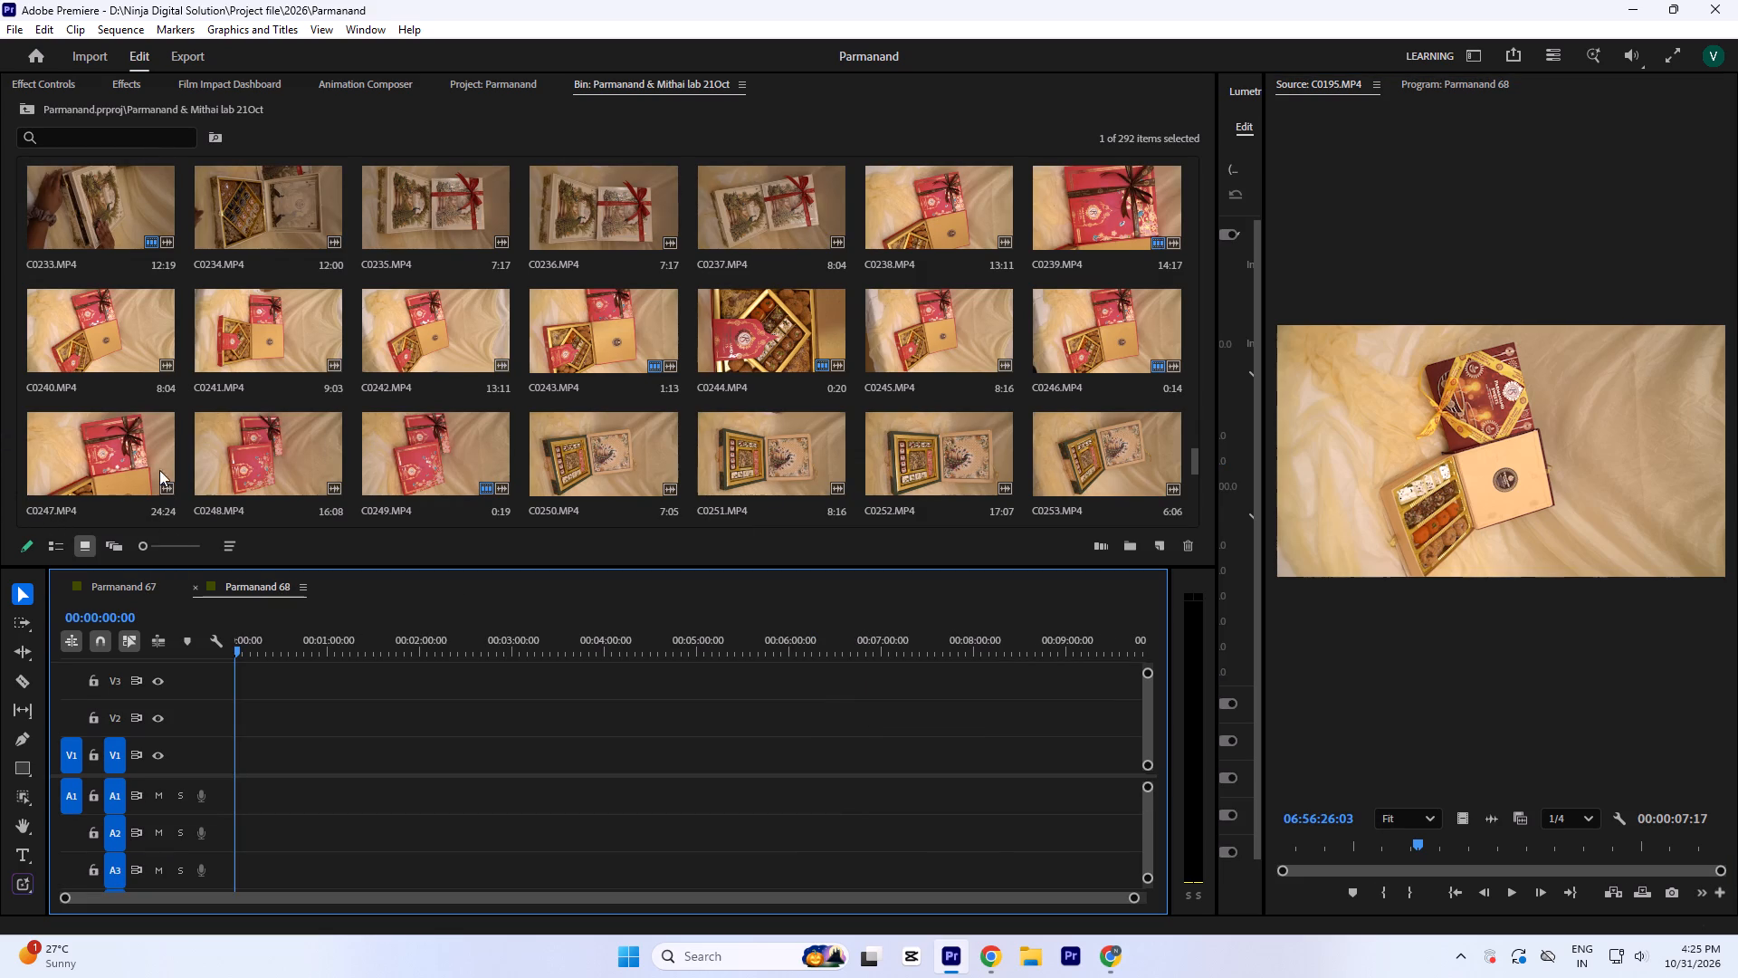
Preview the yellow box clip C0290 from the bin's last clips as source footage, and select C0291 and C0292 in turn.
scroll(206, 473, "down", 11)
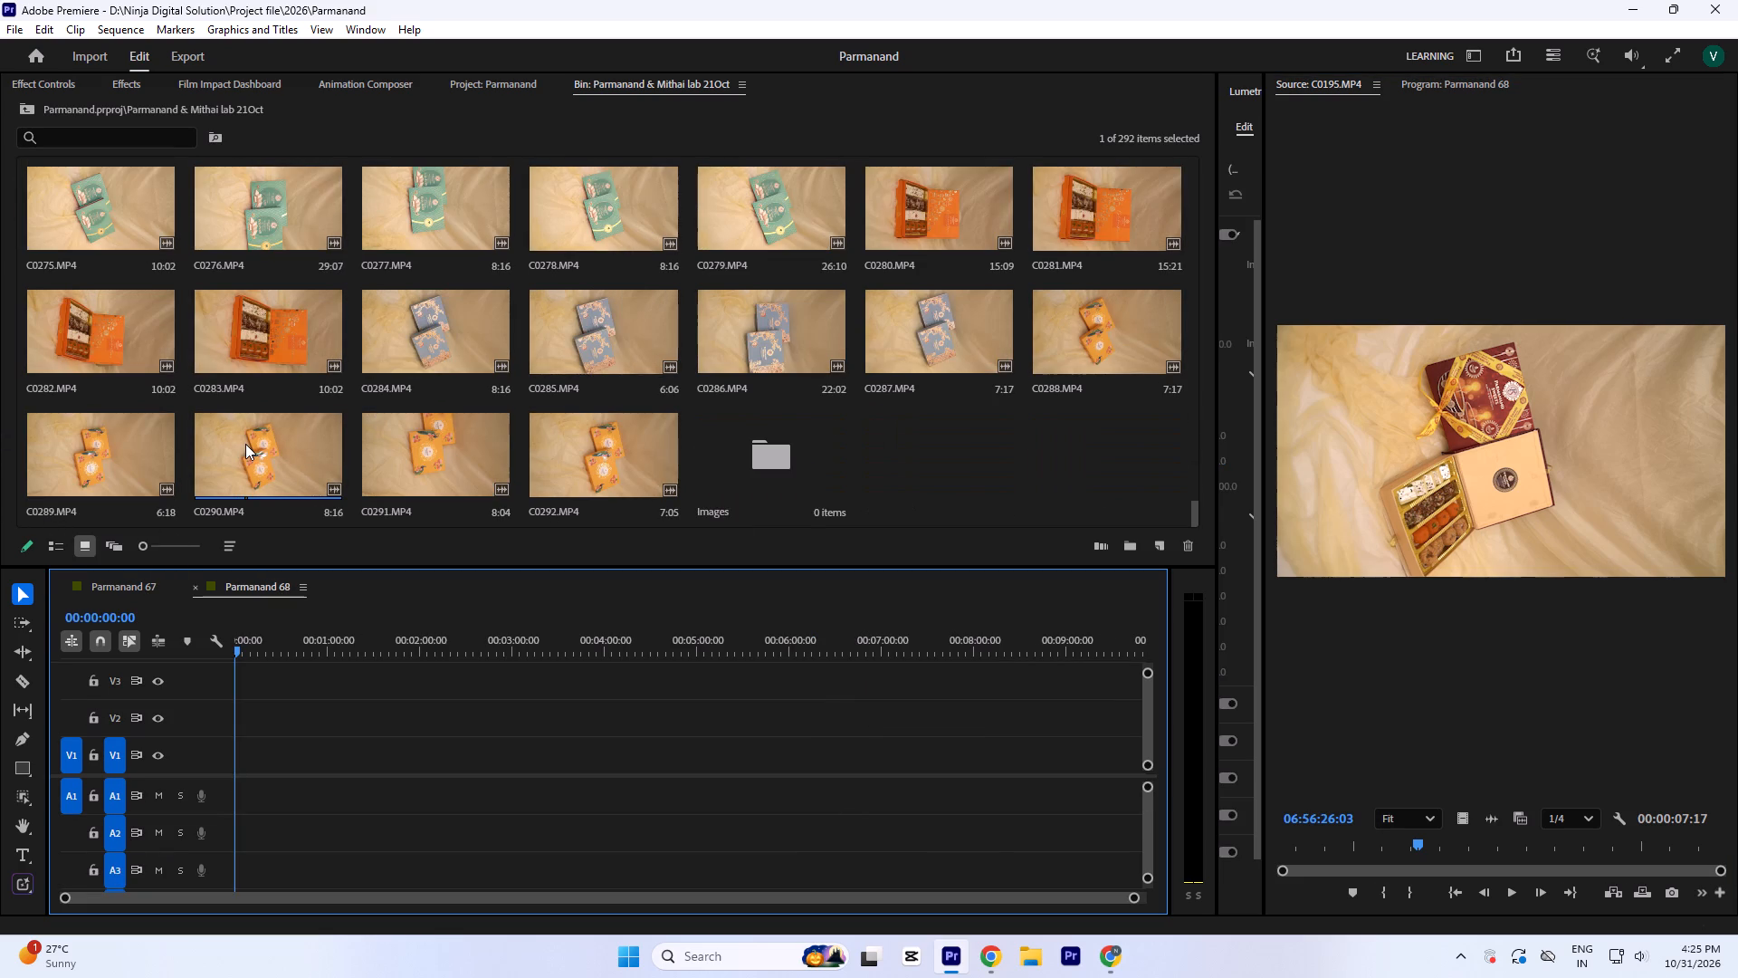
double_click(245, 446)
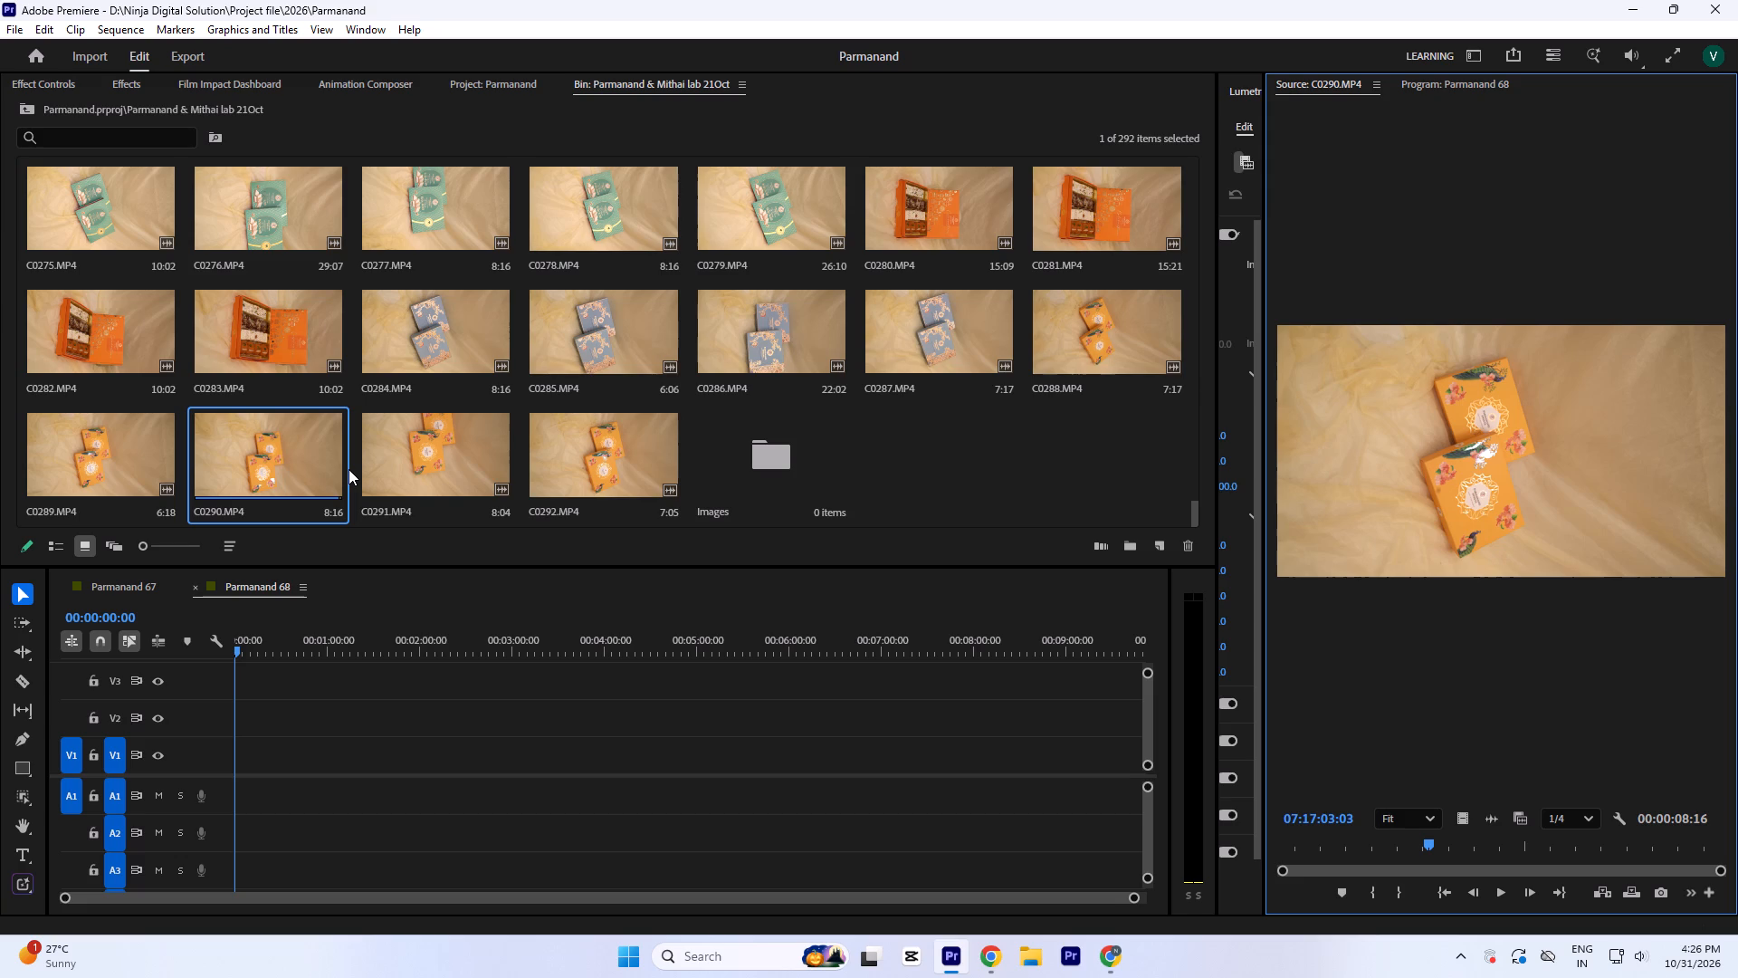
left_click_drag(349, 469, 419, 518)
left_click(442, 461)
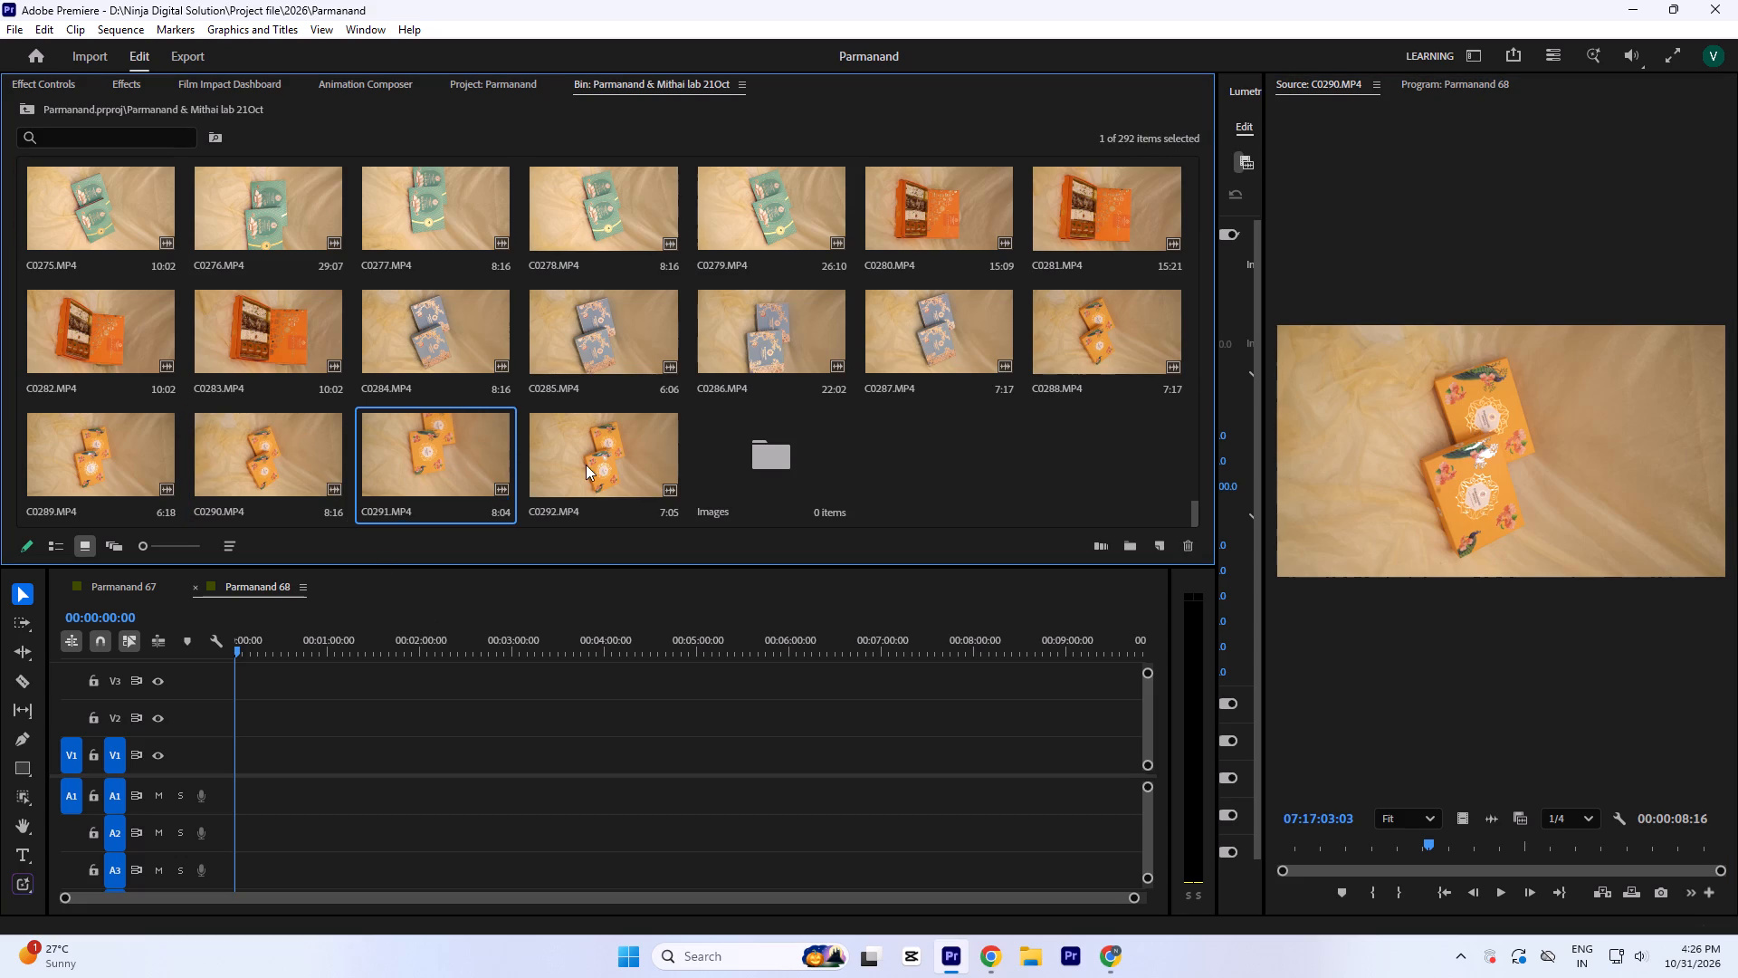
left_click(587, 465)
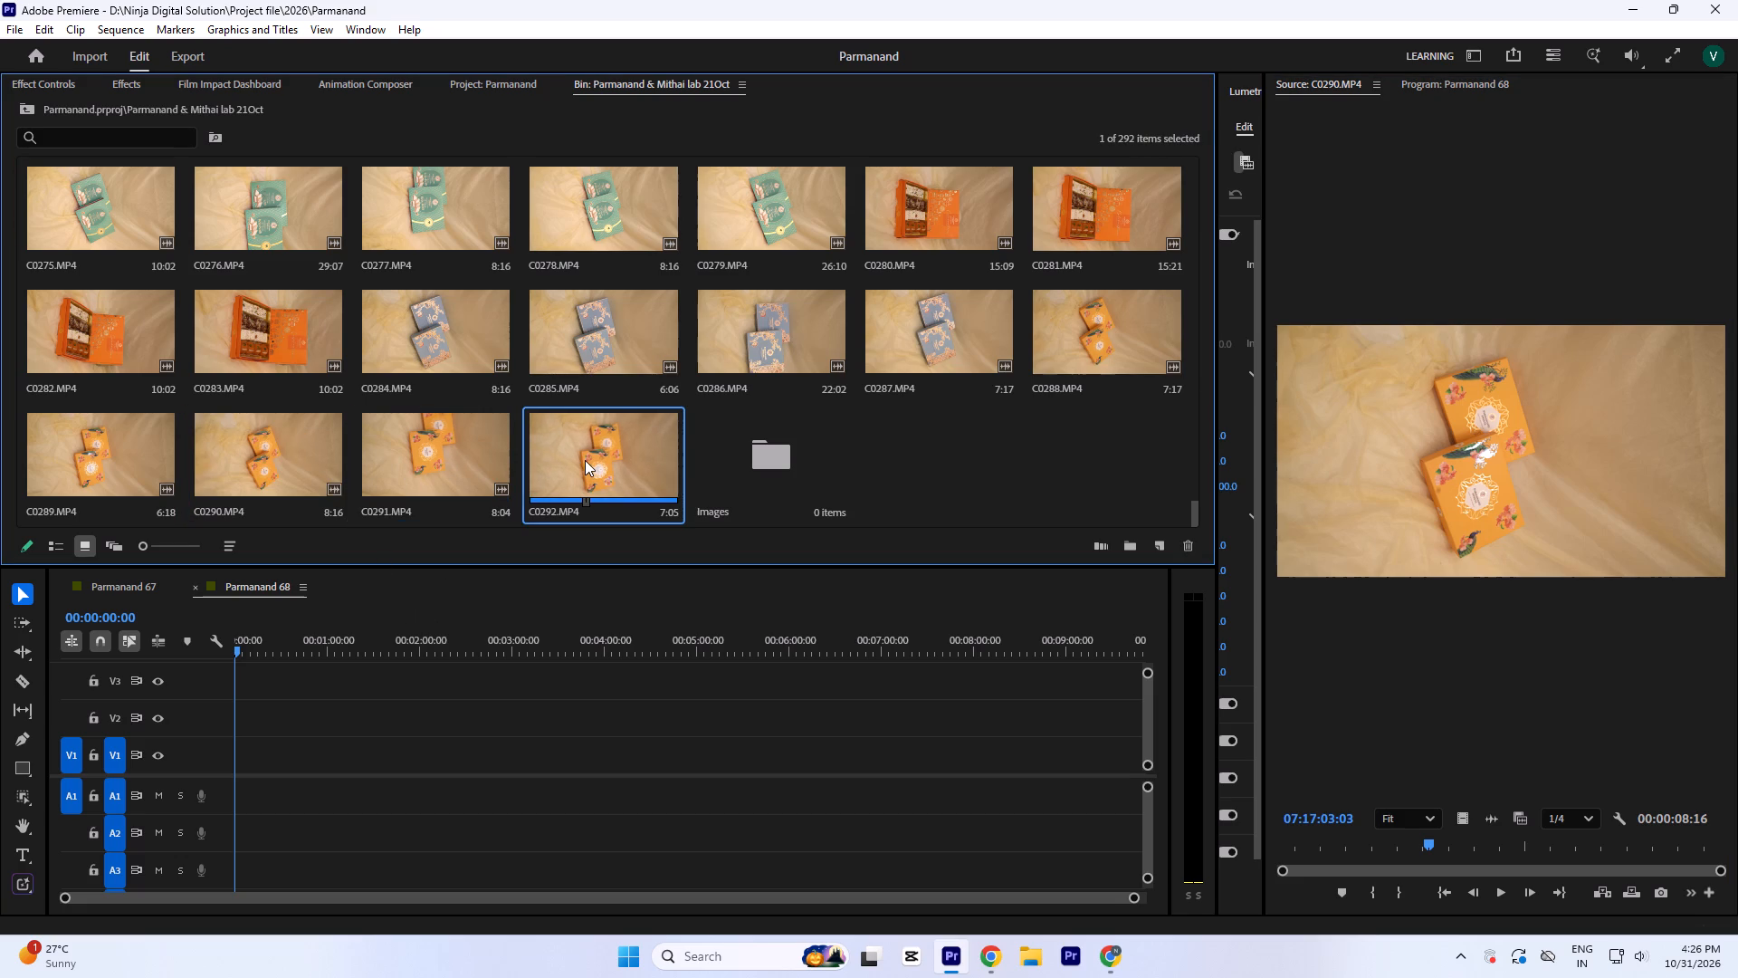
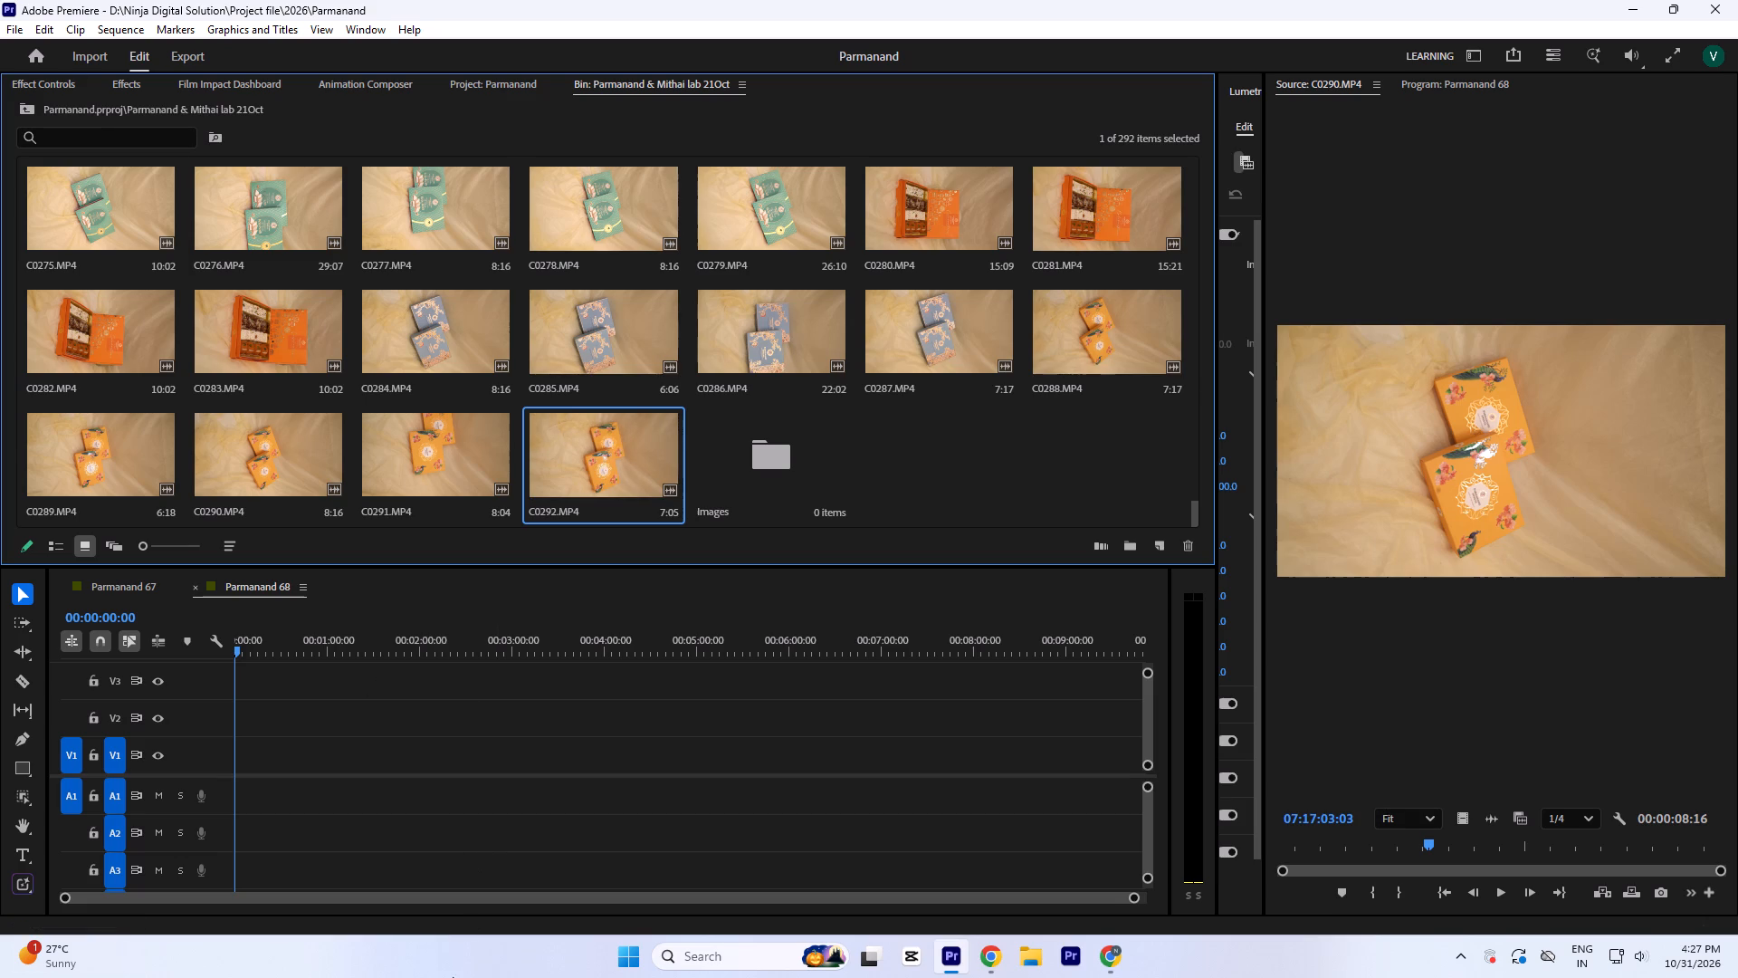
Preview the yellow box clips C0291, C0290 and C0289 and the open orange box clips C0283 and C0282 as source footage.
scroll(740, 446, "down", 9)
double_click(473, 460)
scroll(467, 464, "down", 1)
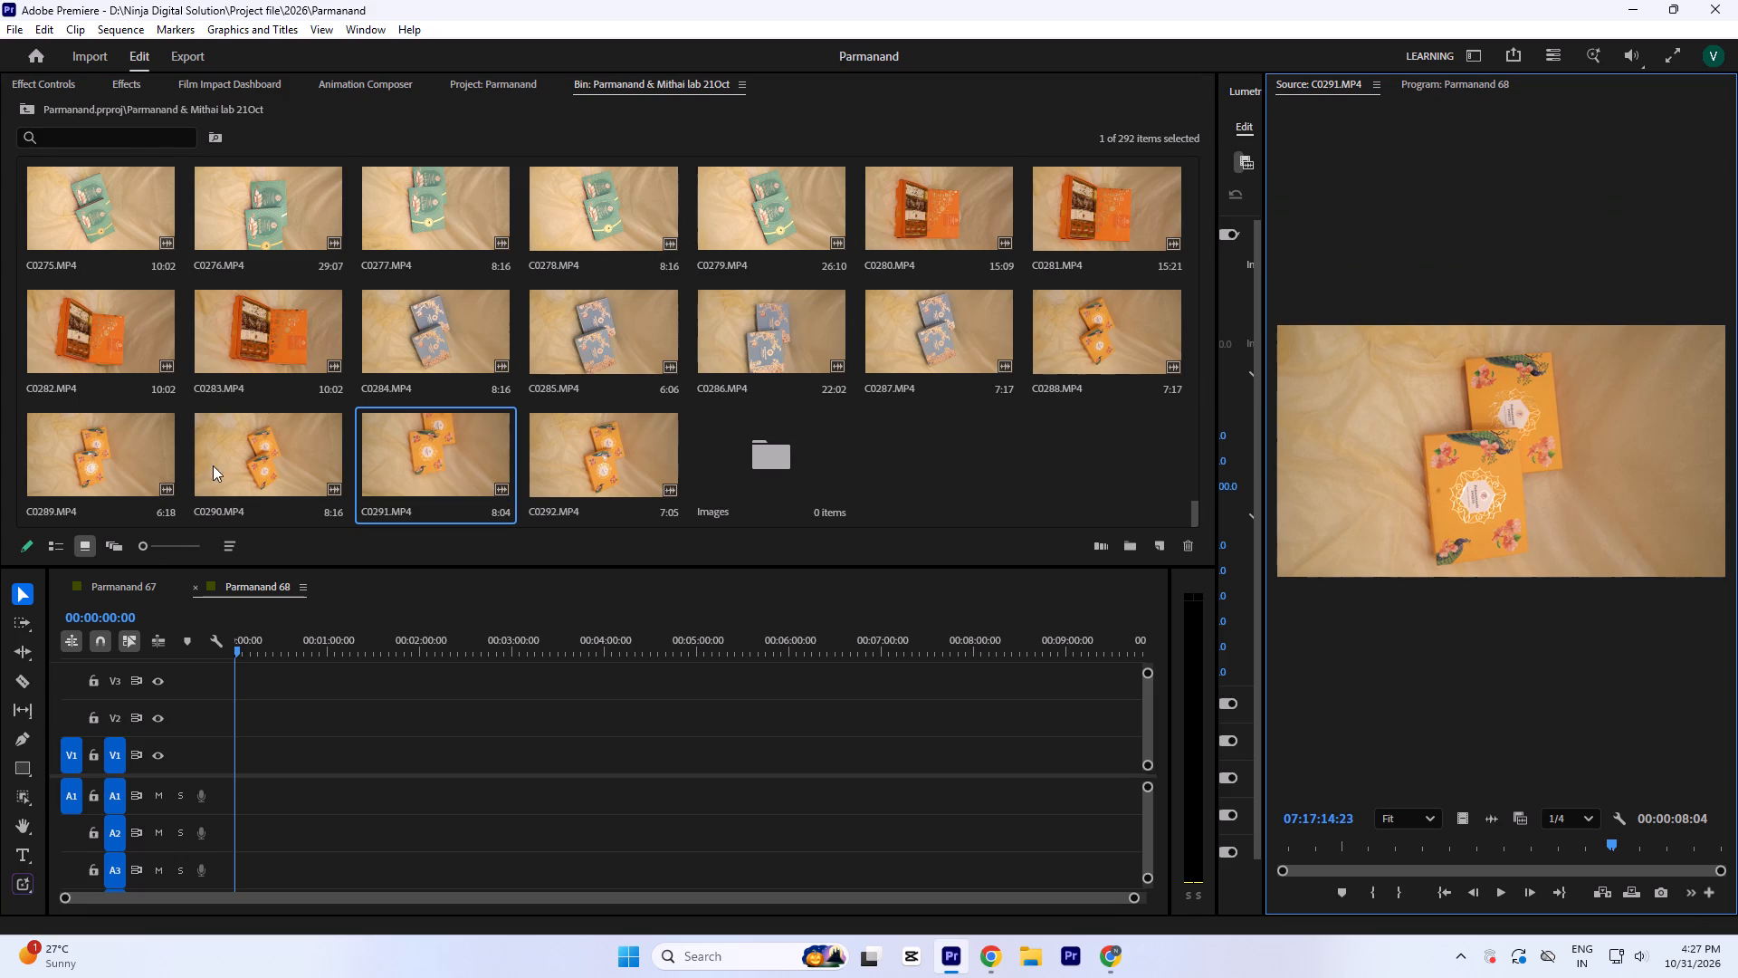
double_click(258, 454)
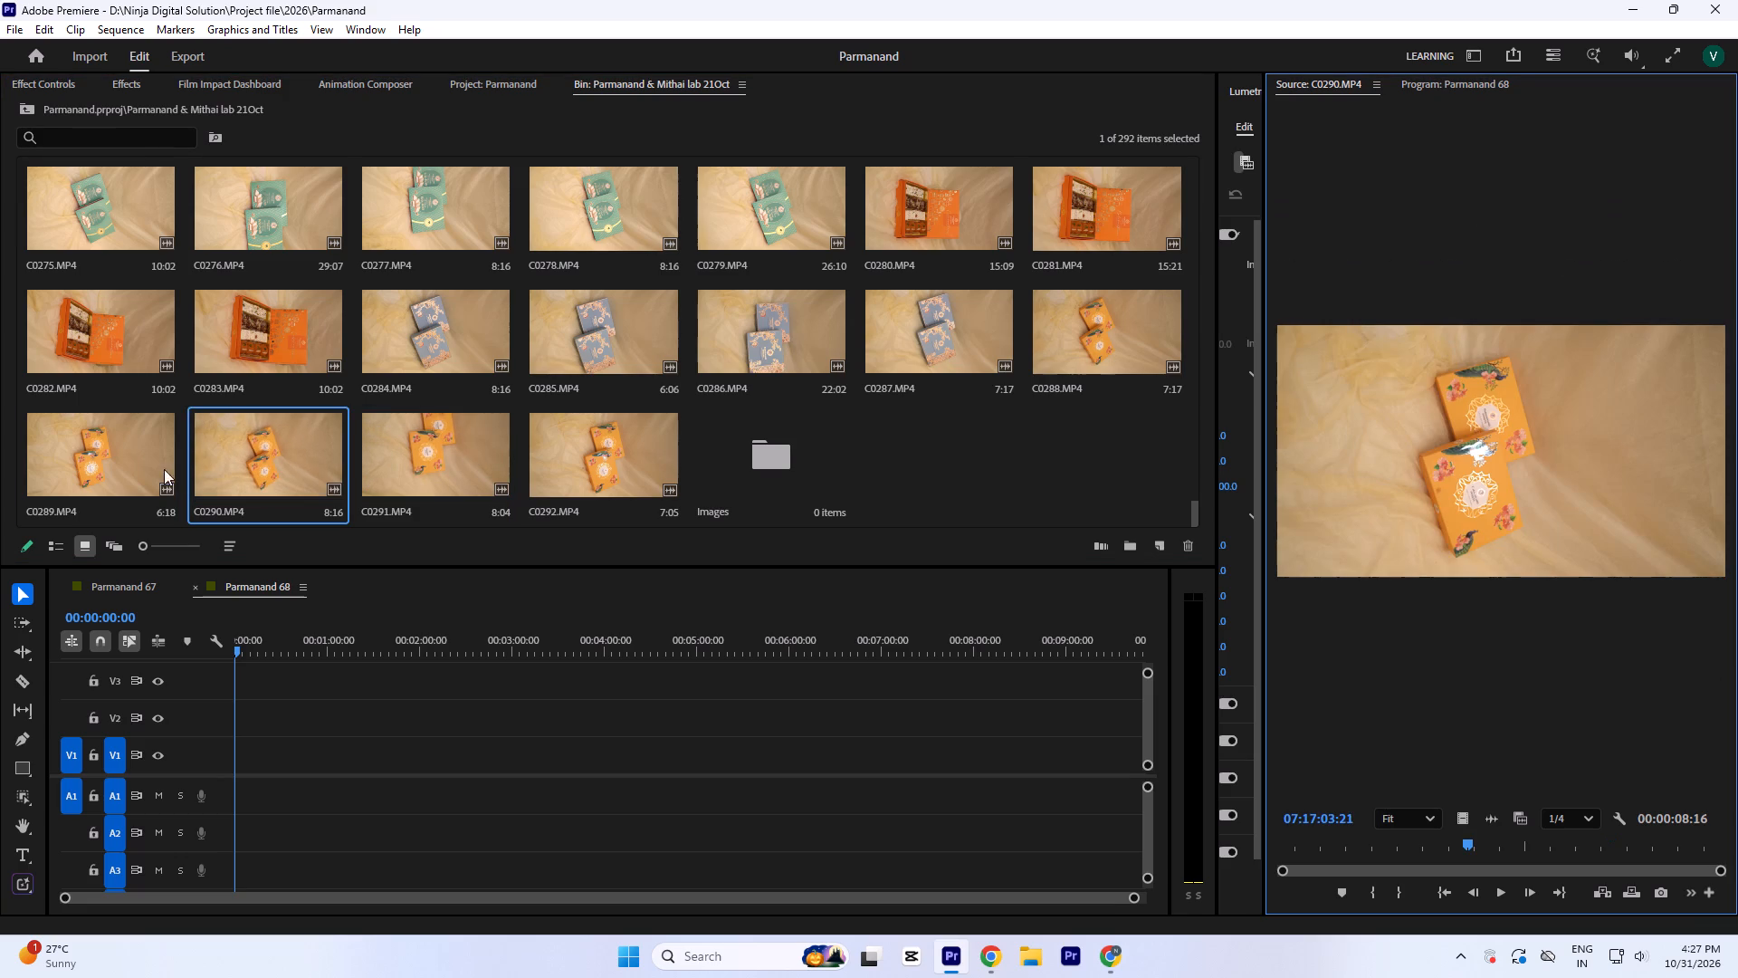
double_click(120, 447)
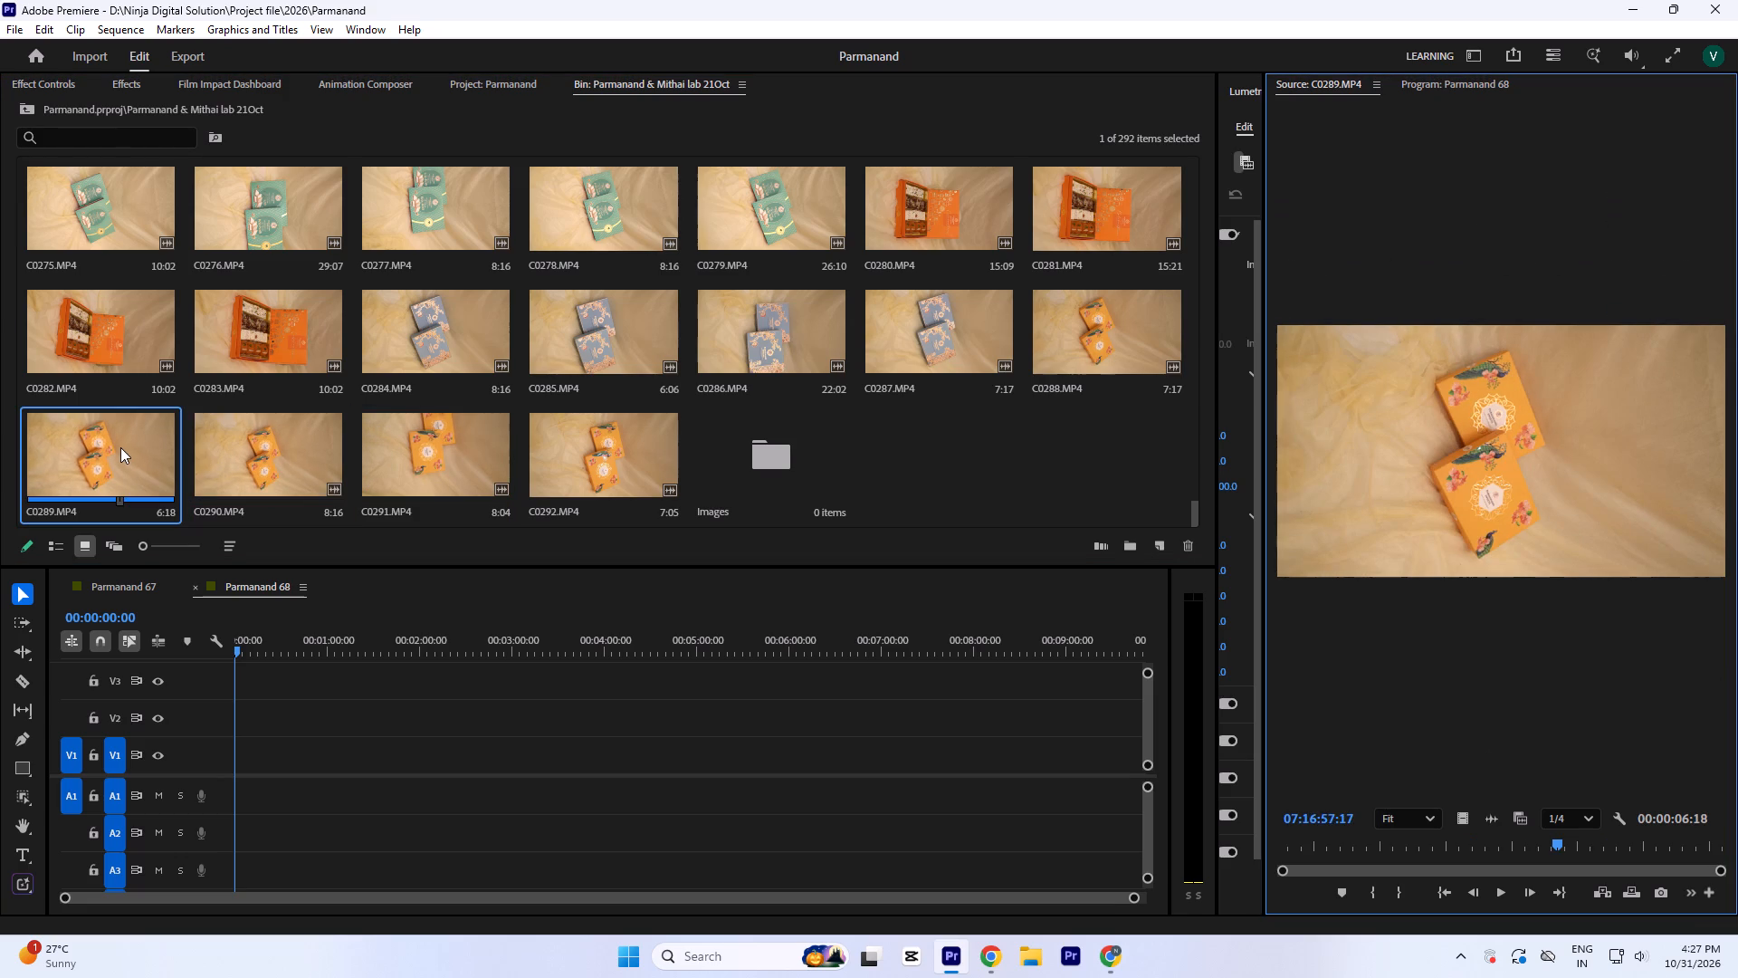
triple_click(272, 342)
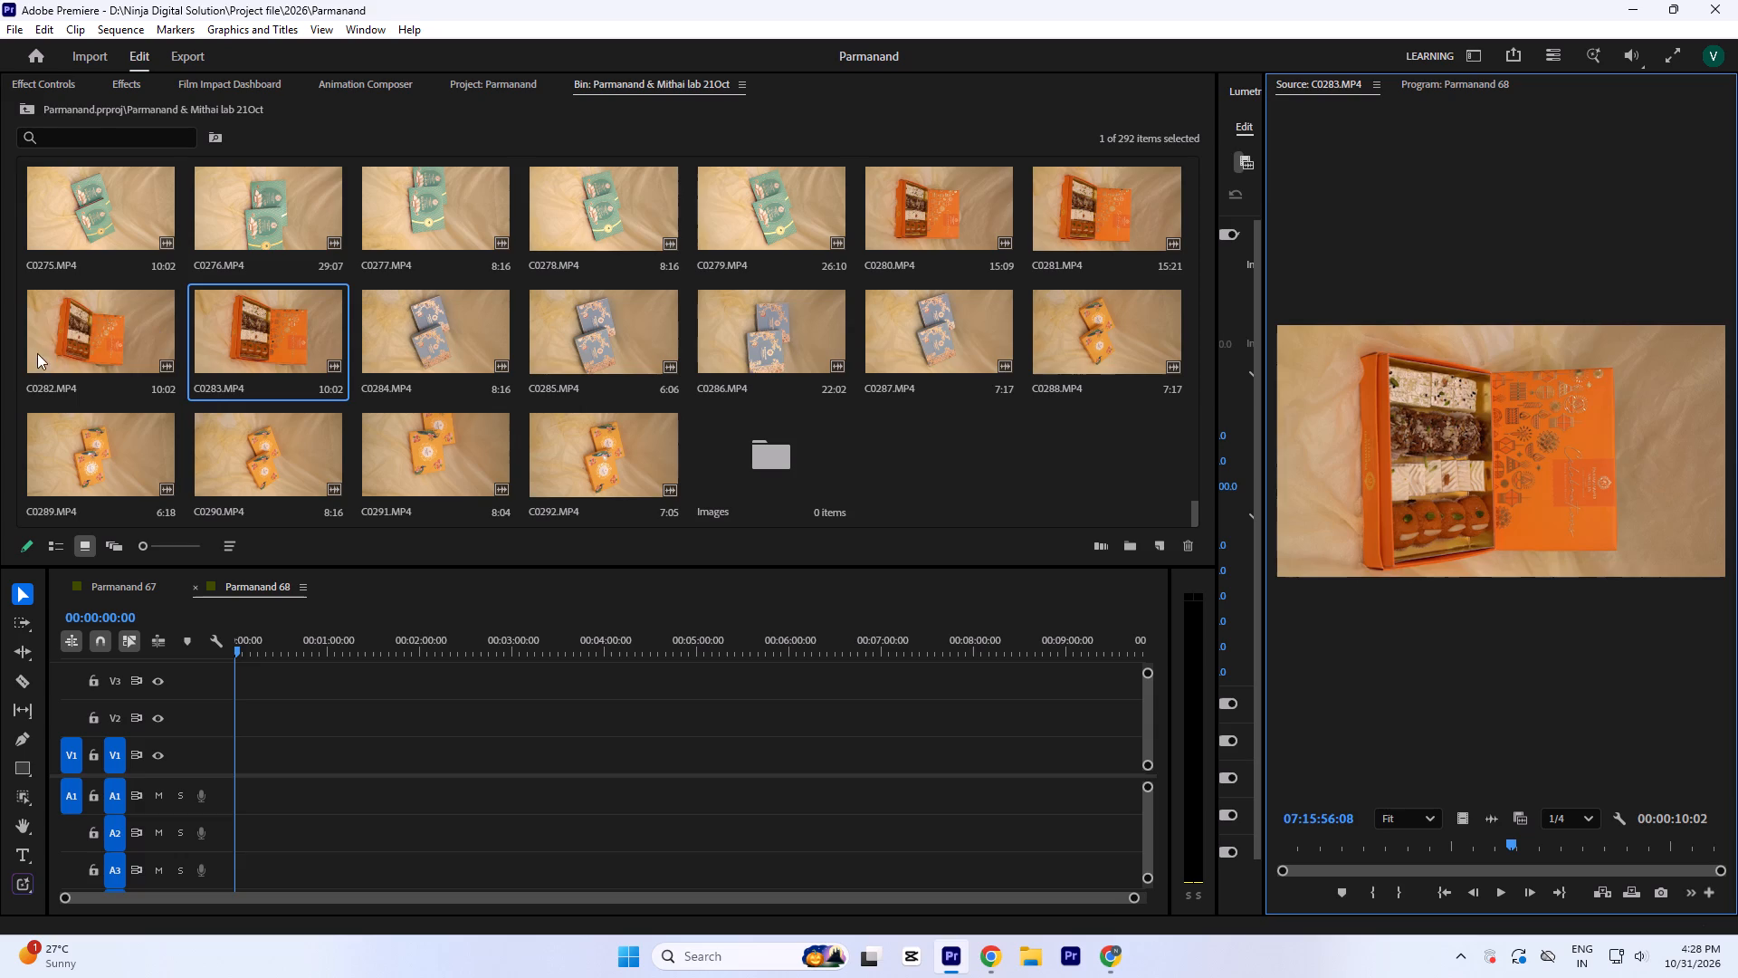
double_click(72, 344)
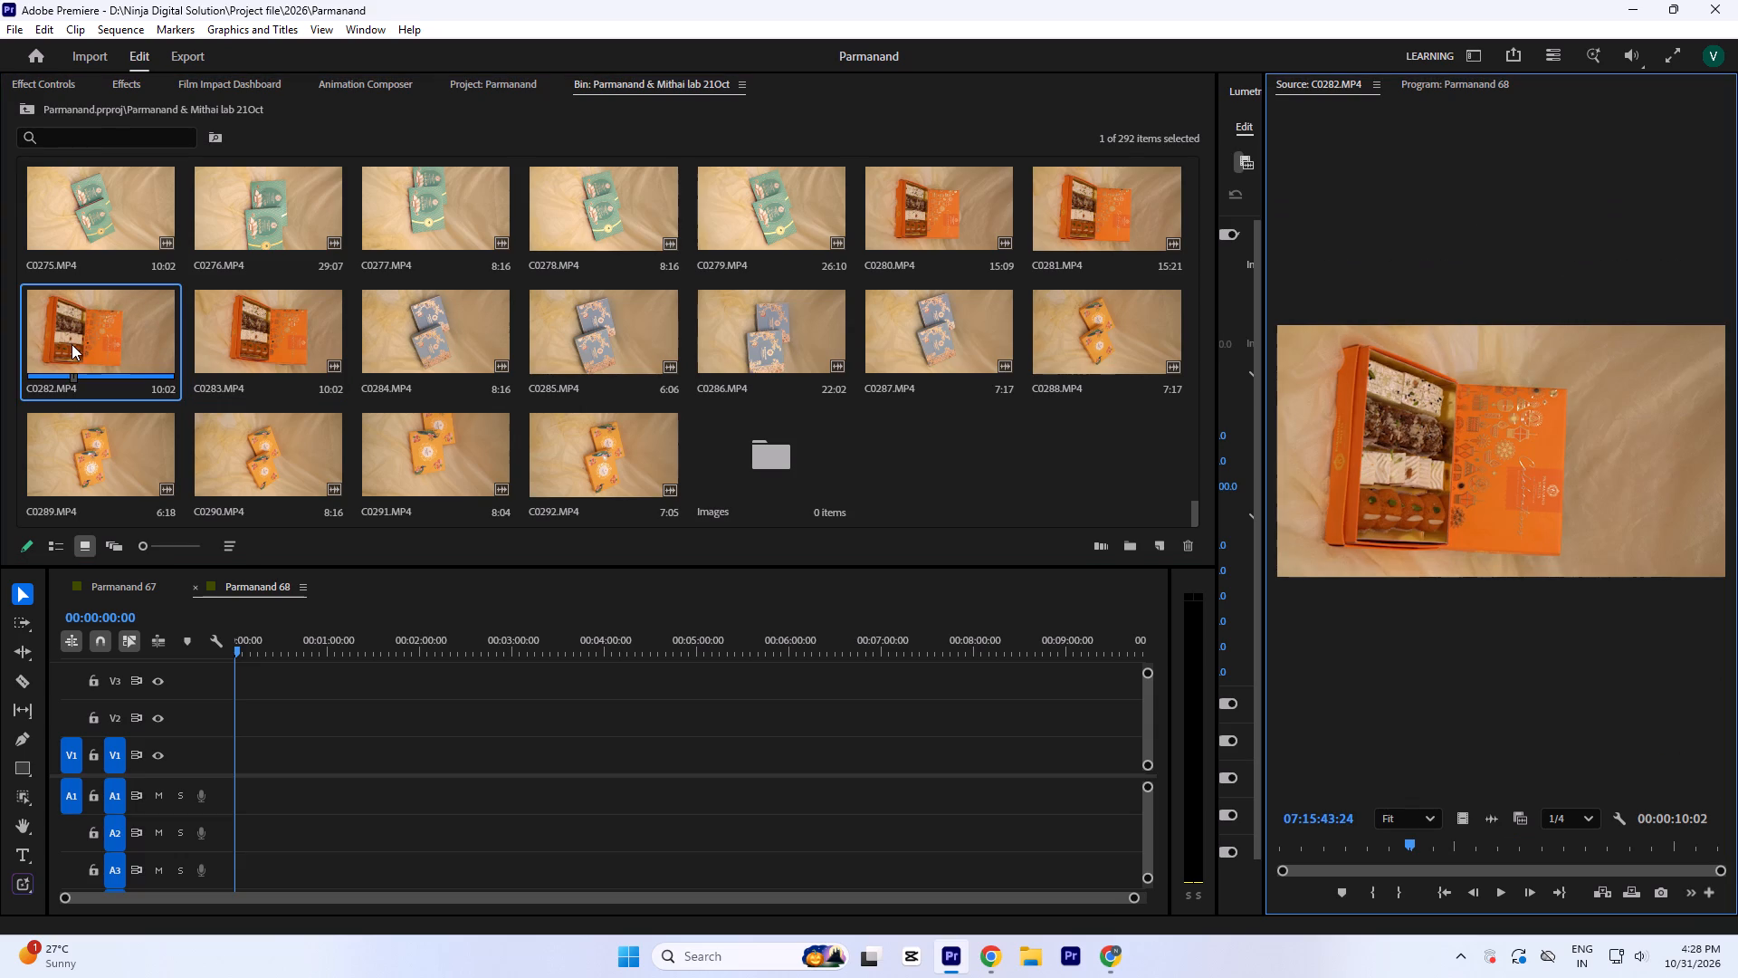
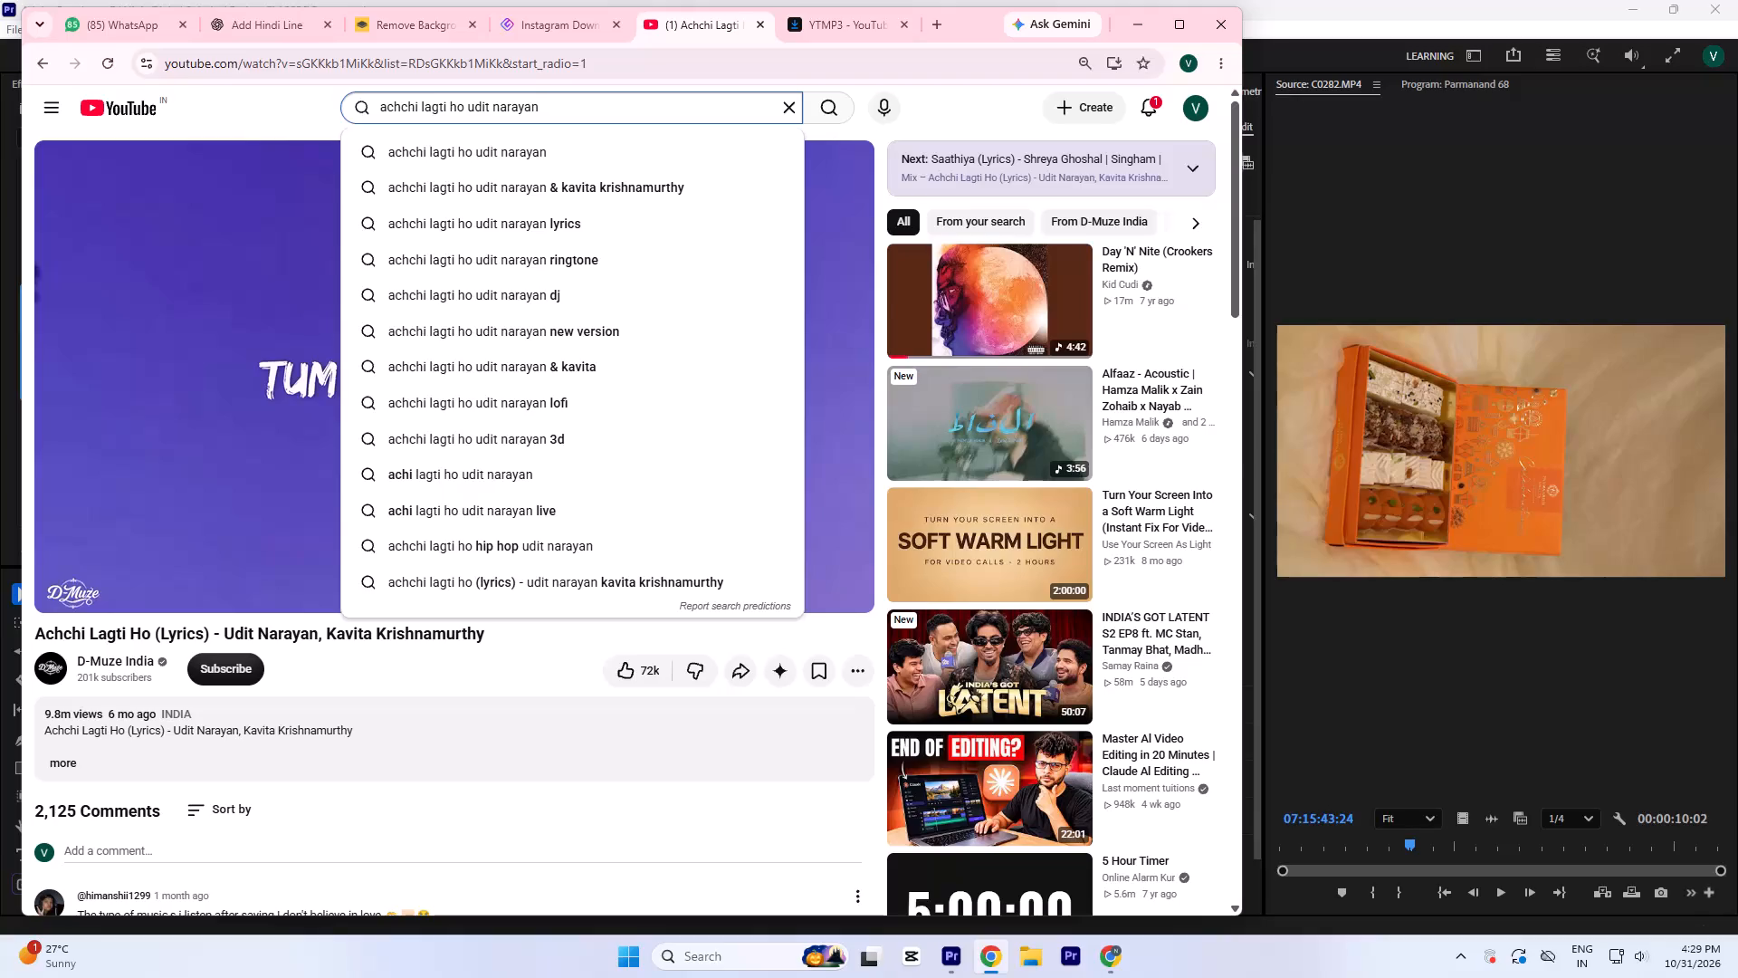
Search YouTube for "black shadow slide" and look through the results for a usable shadow overlay.
key("ctrl+a")
type("black")
key("space")
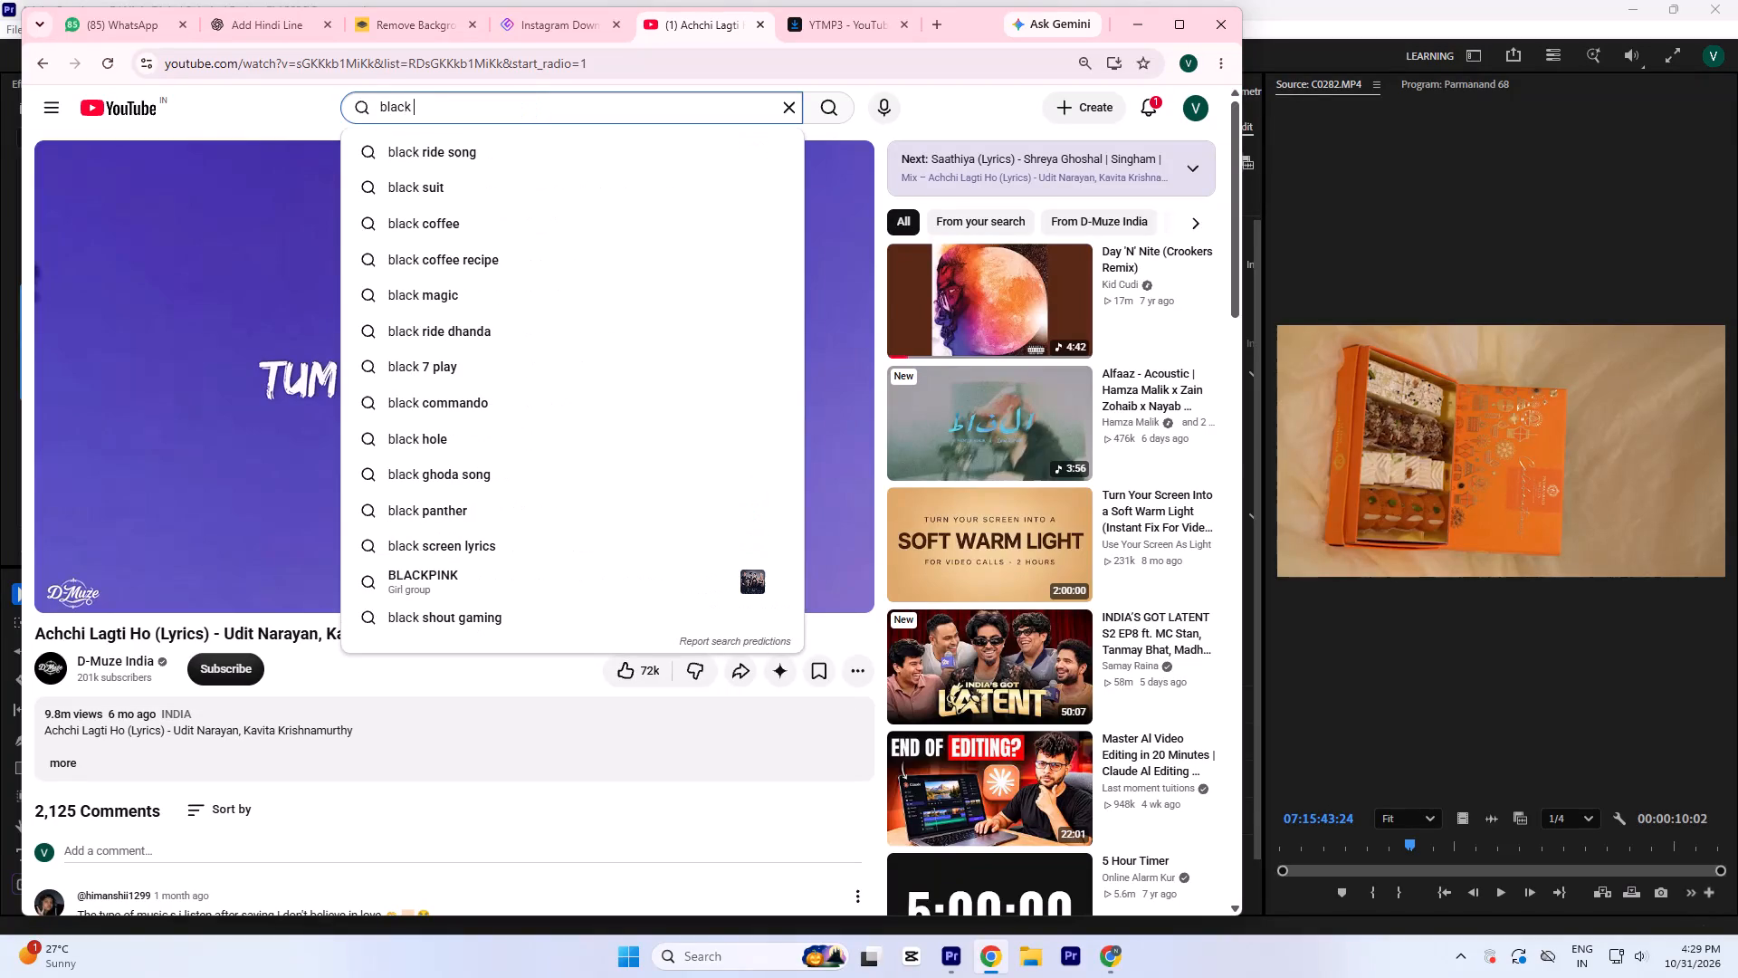
type("sh")
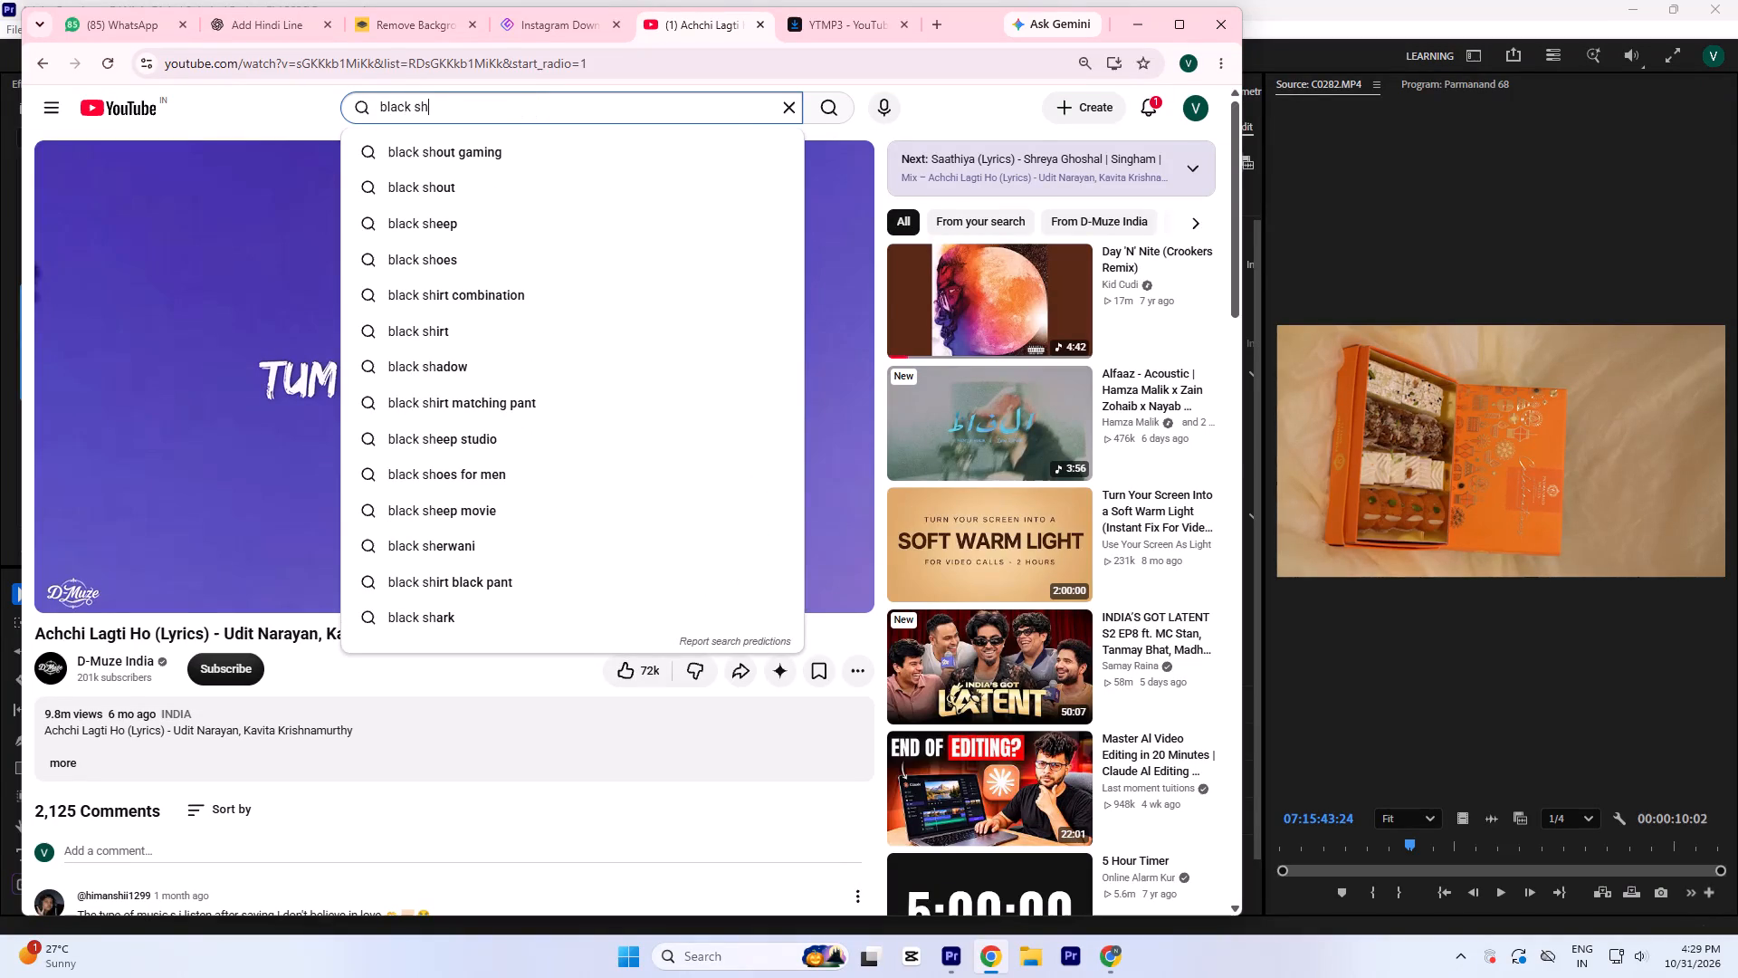
type("do")
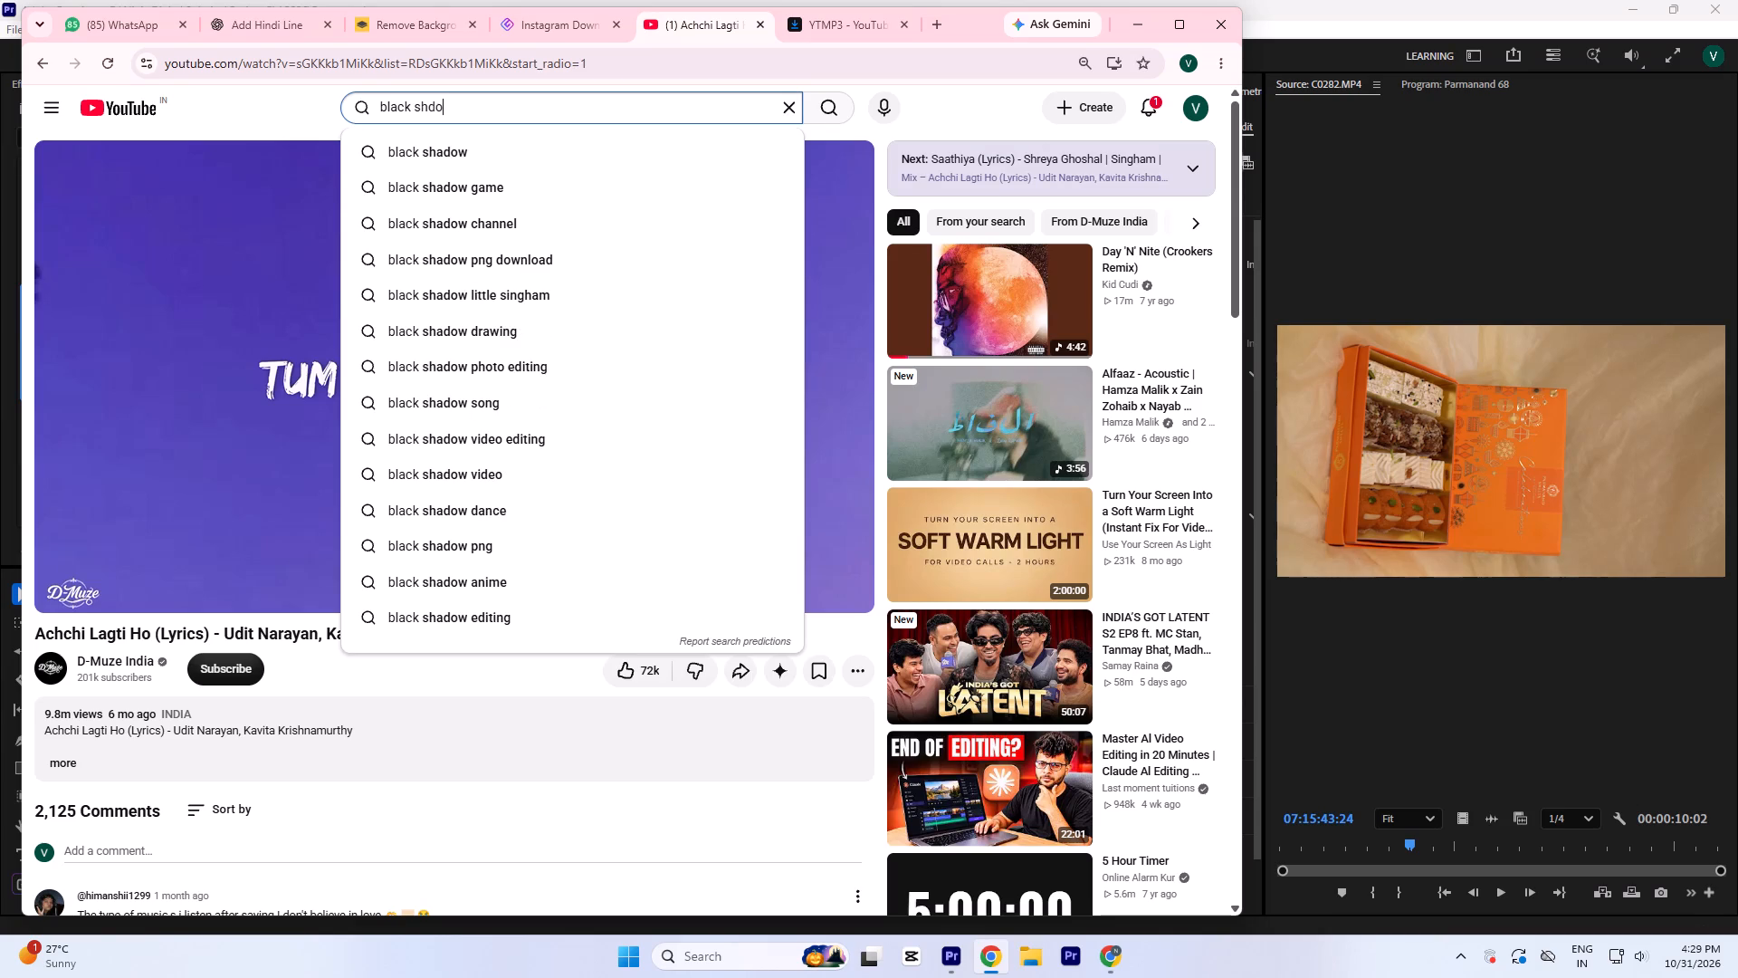
key("Down")
key("space")
type("sloi")
key("BackSpace")
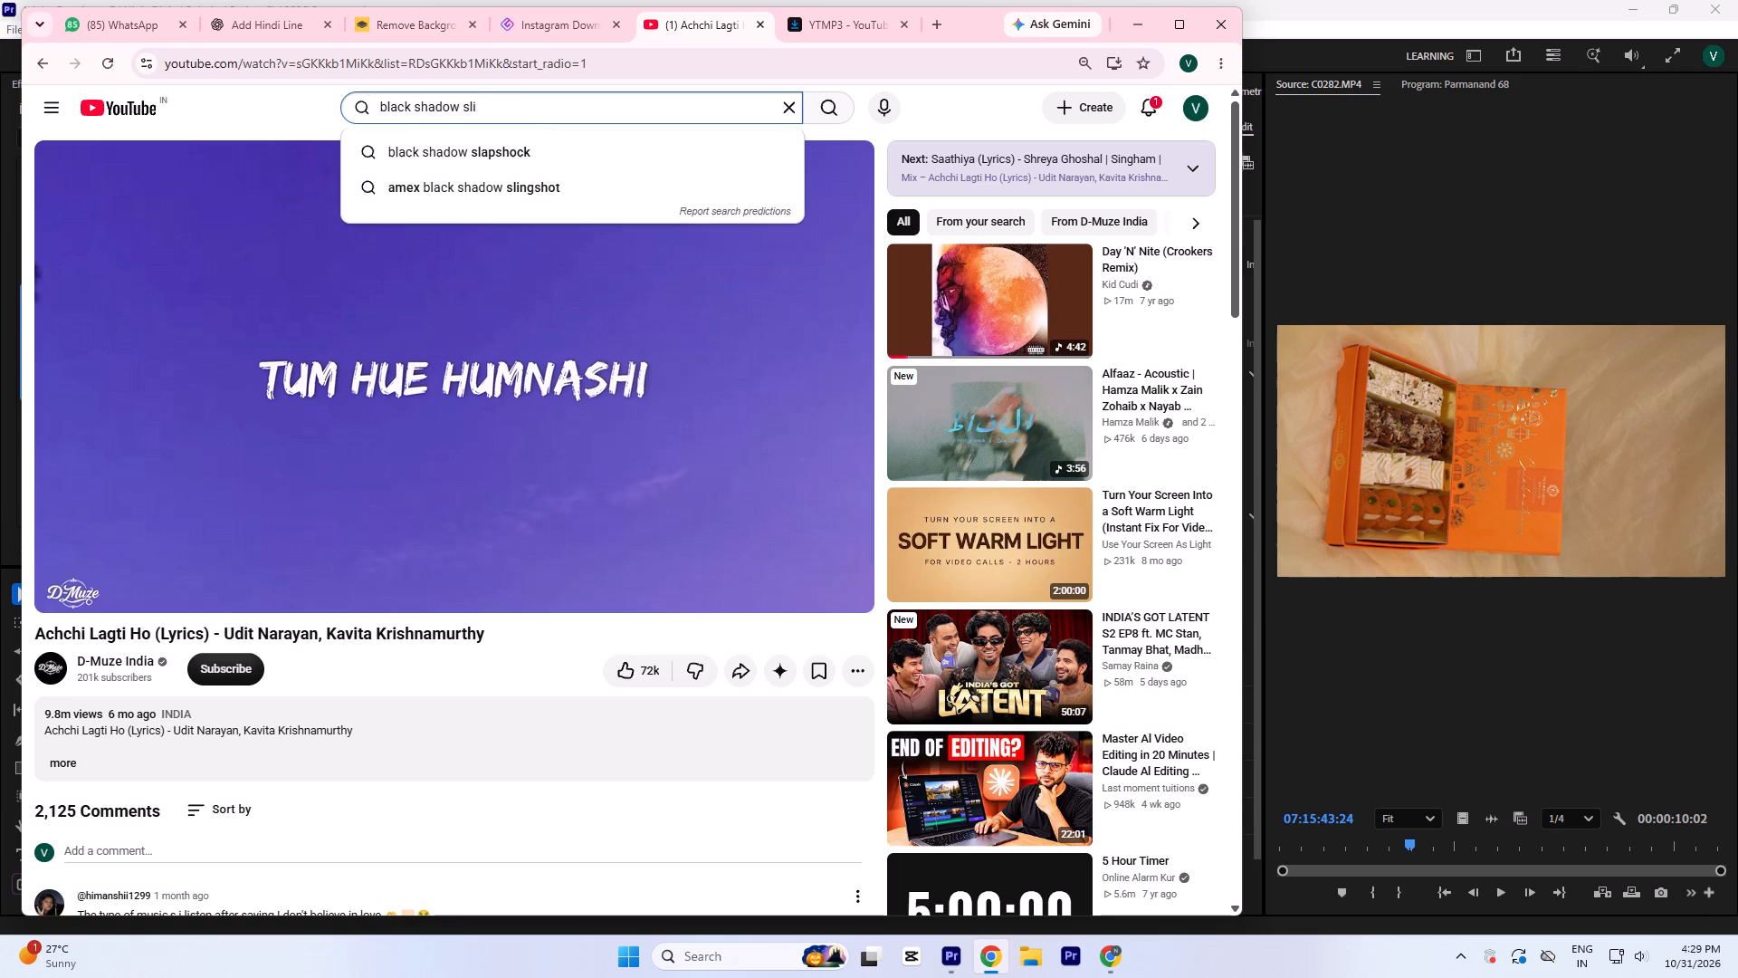
type("de")
key("Return")
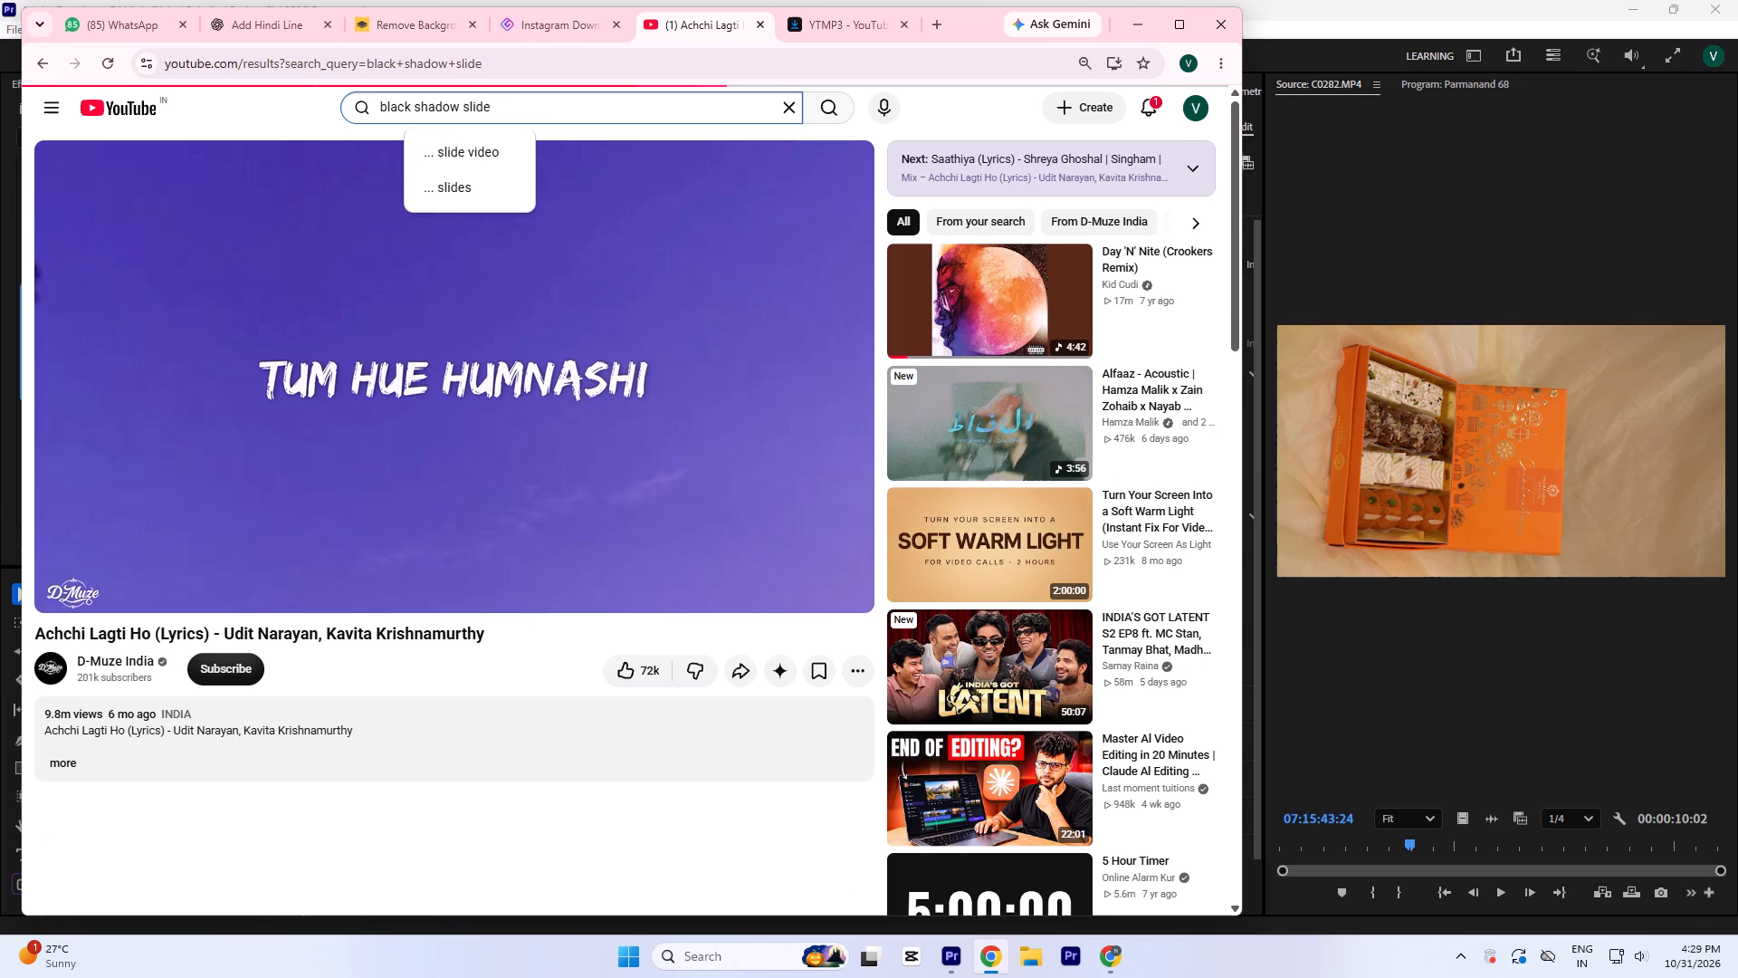
scroll(482, 529, "up", 3)
scroll(481, 537, "down", 12)
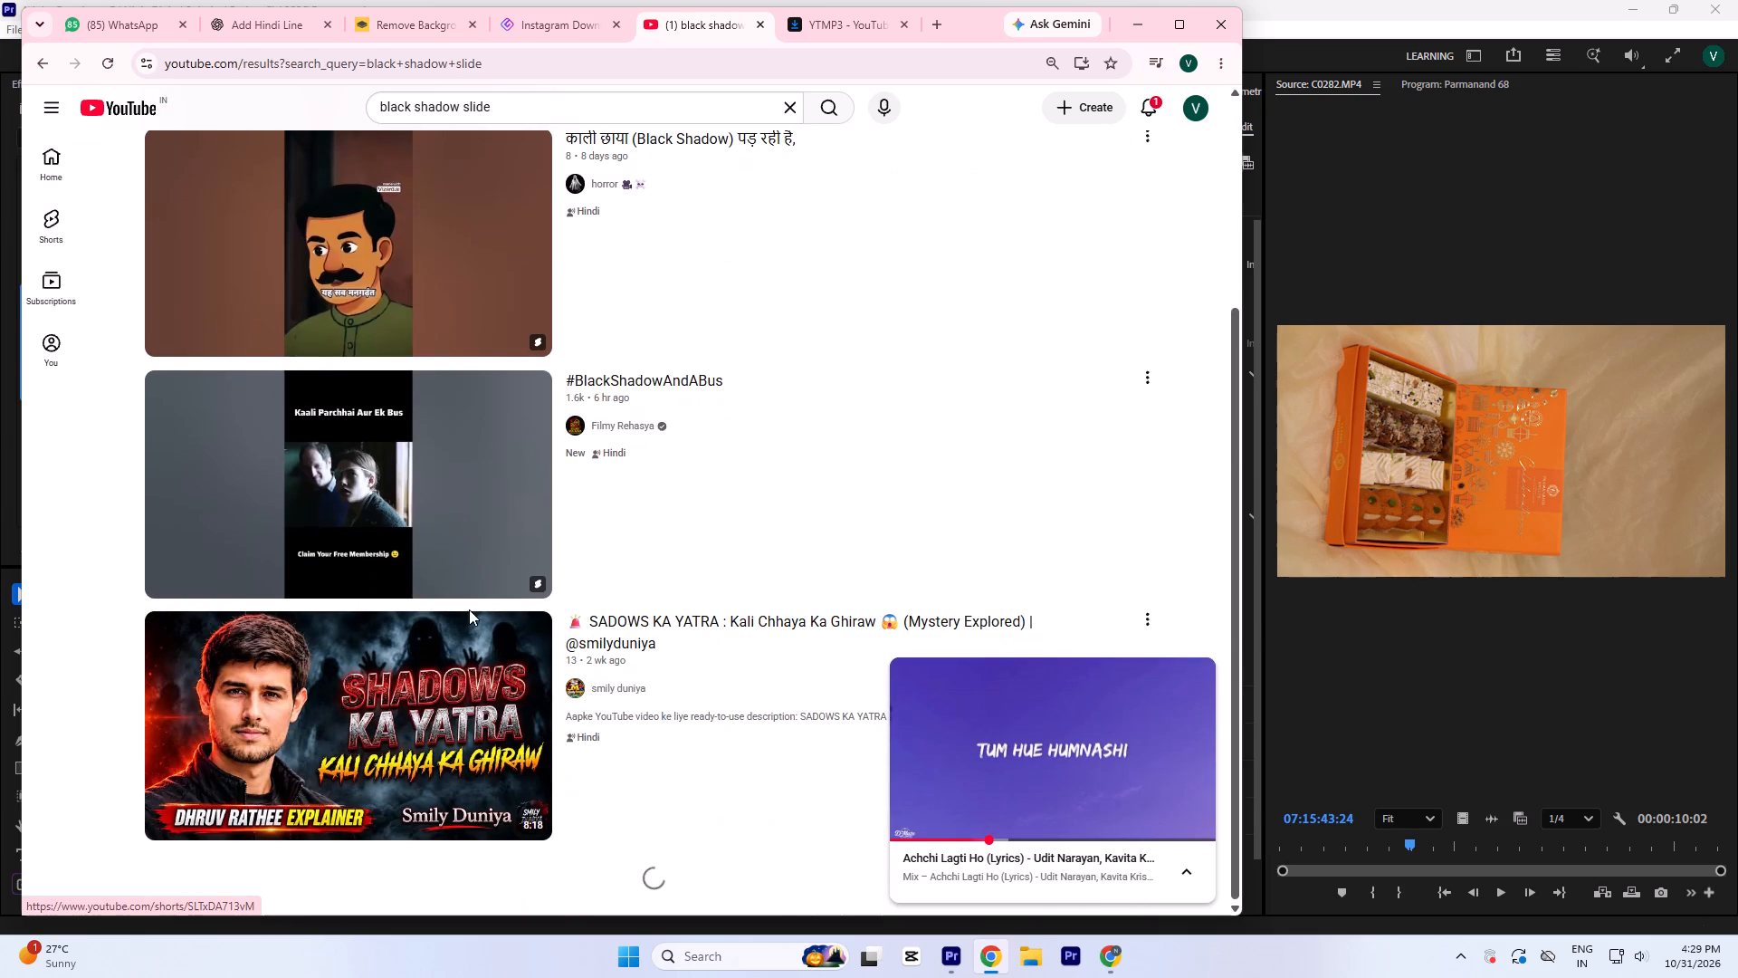
scroll(449, 647, "down", 7)
Refine the YouTube search to "black shadow slide green screen".
left_click(537, 107)
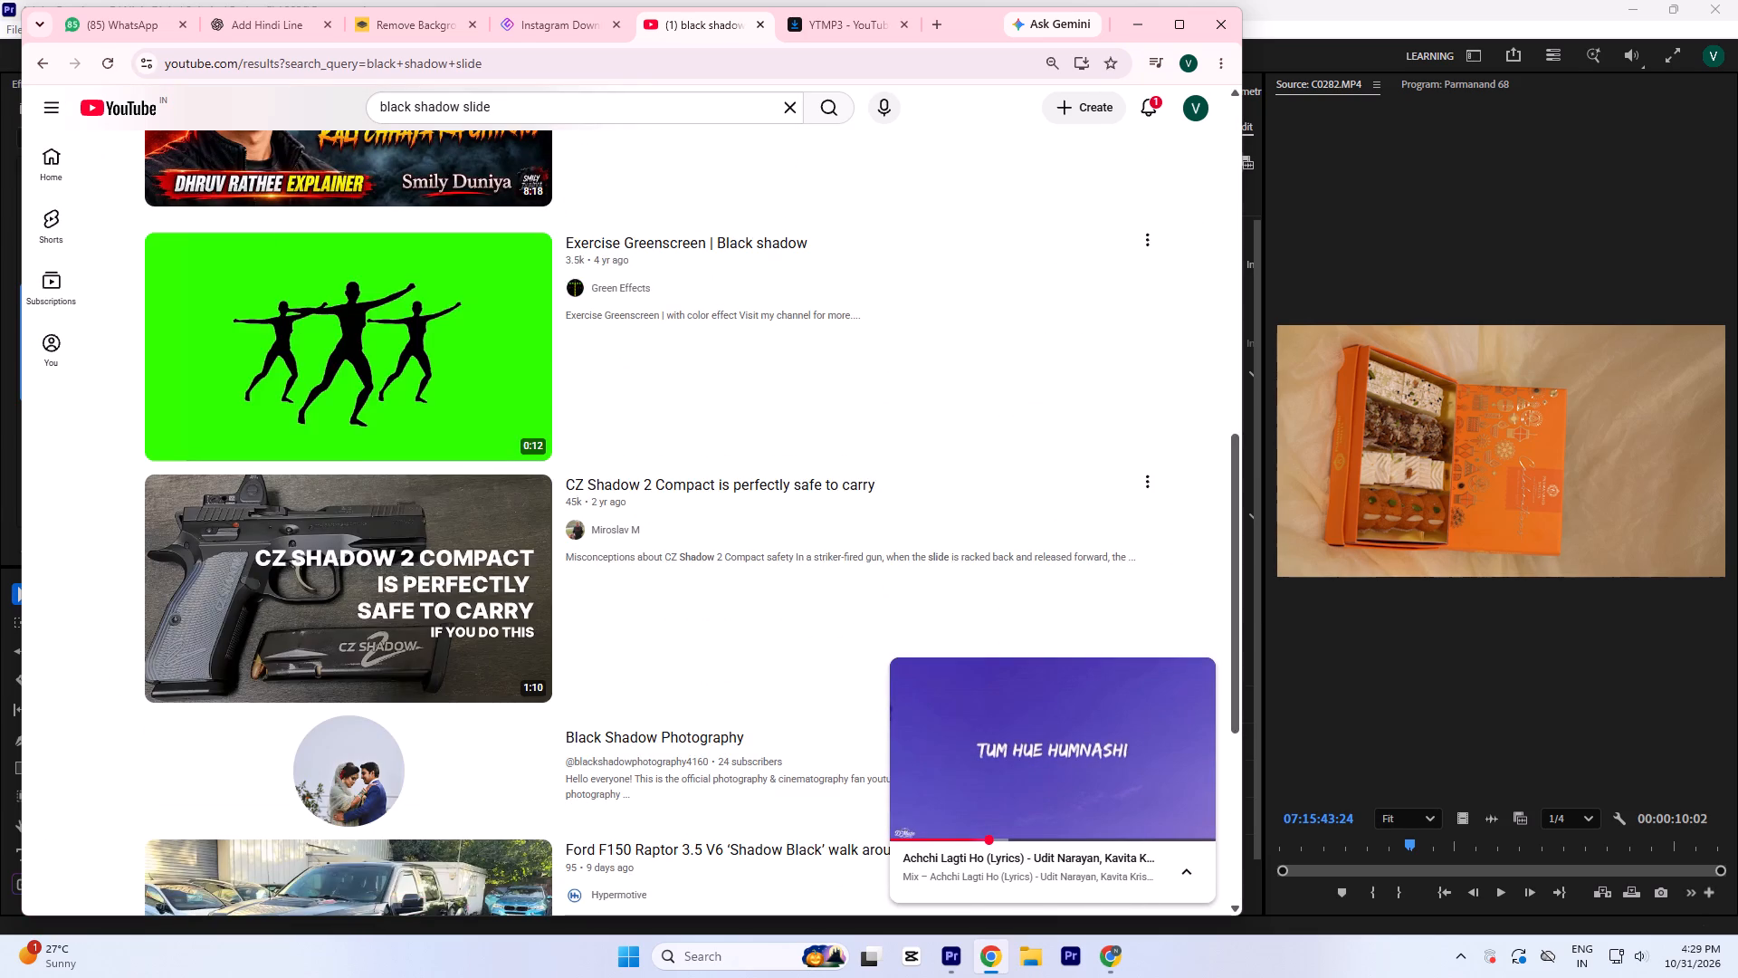
key("space")
type("green screem")
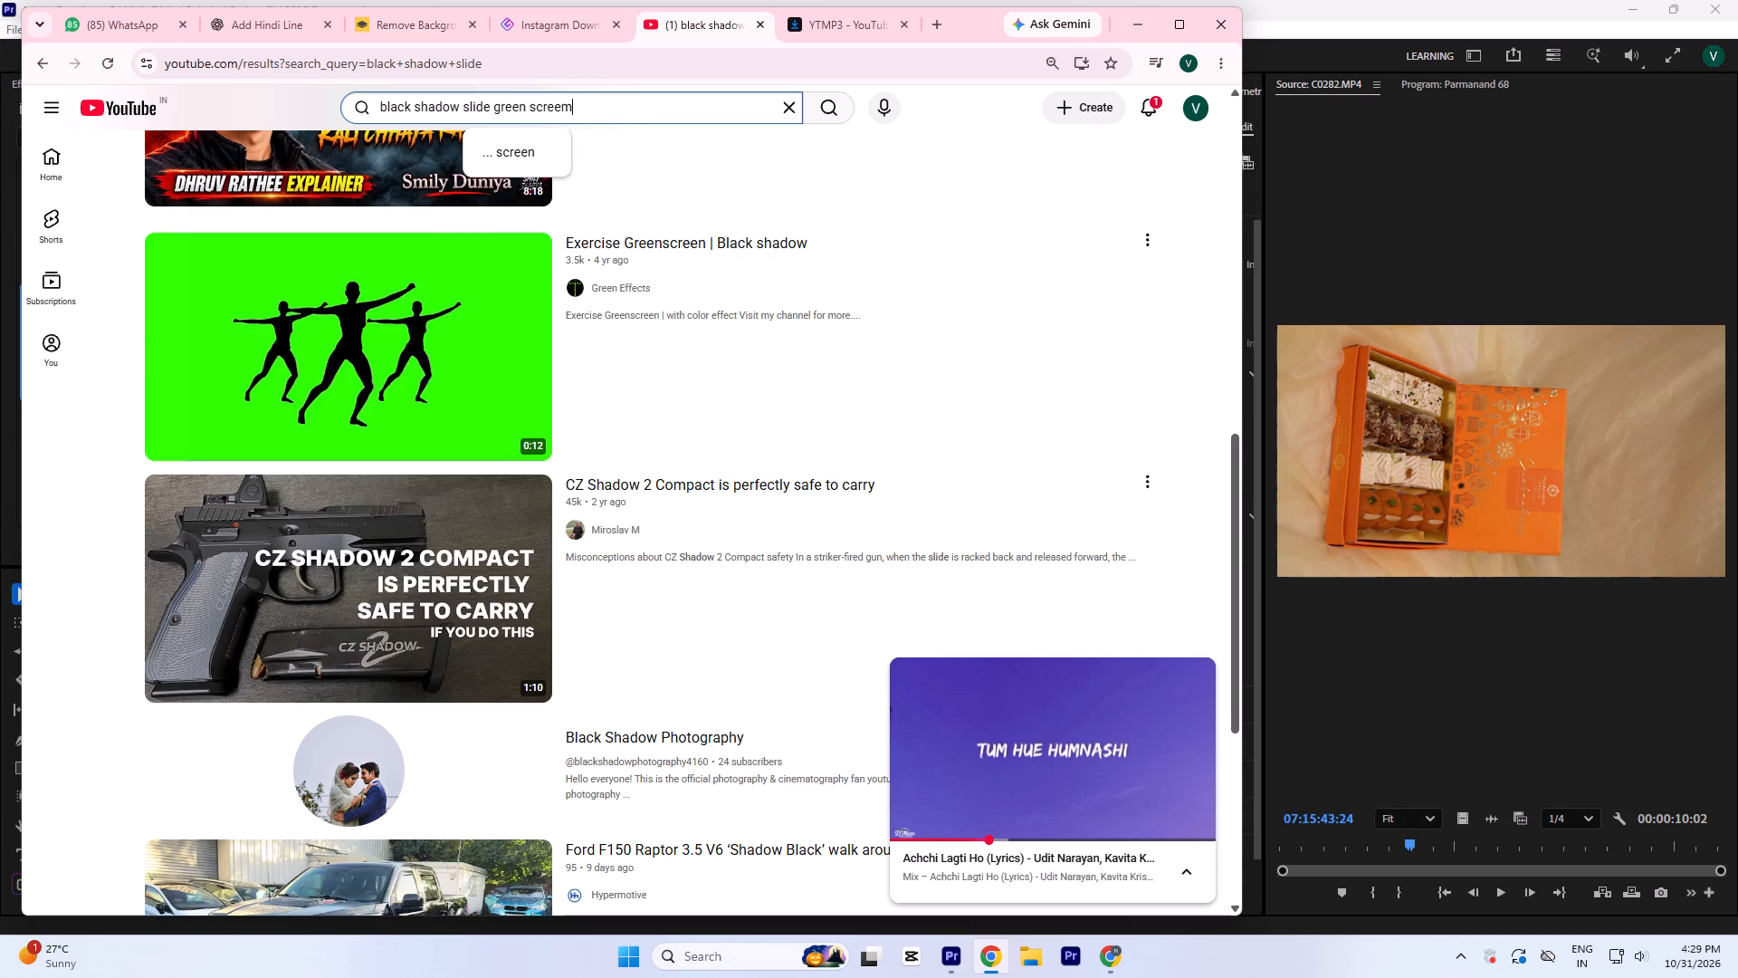
key("BackSpace")
key("n")
key("Return")
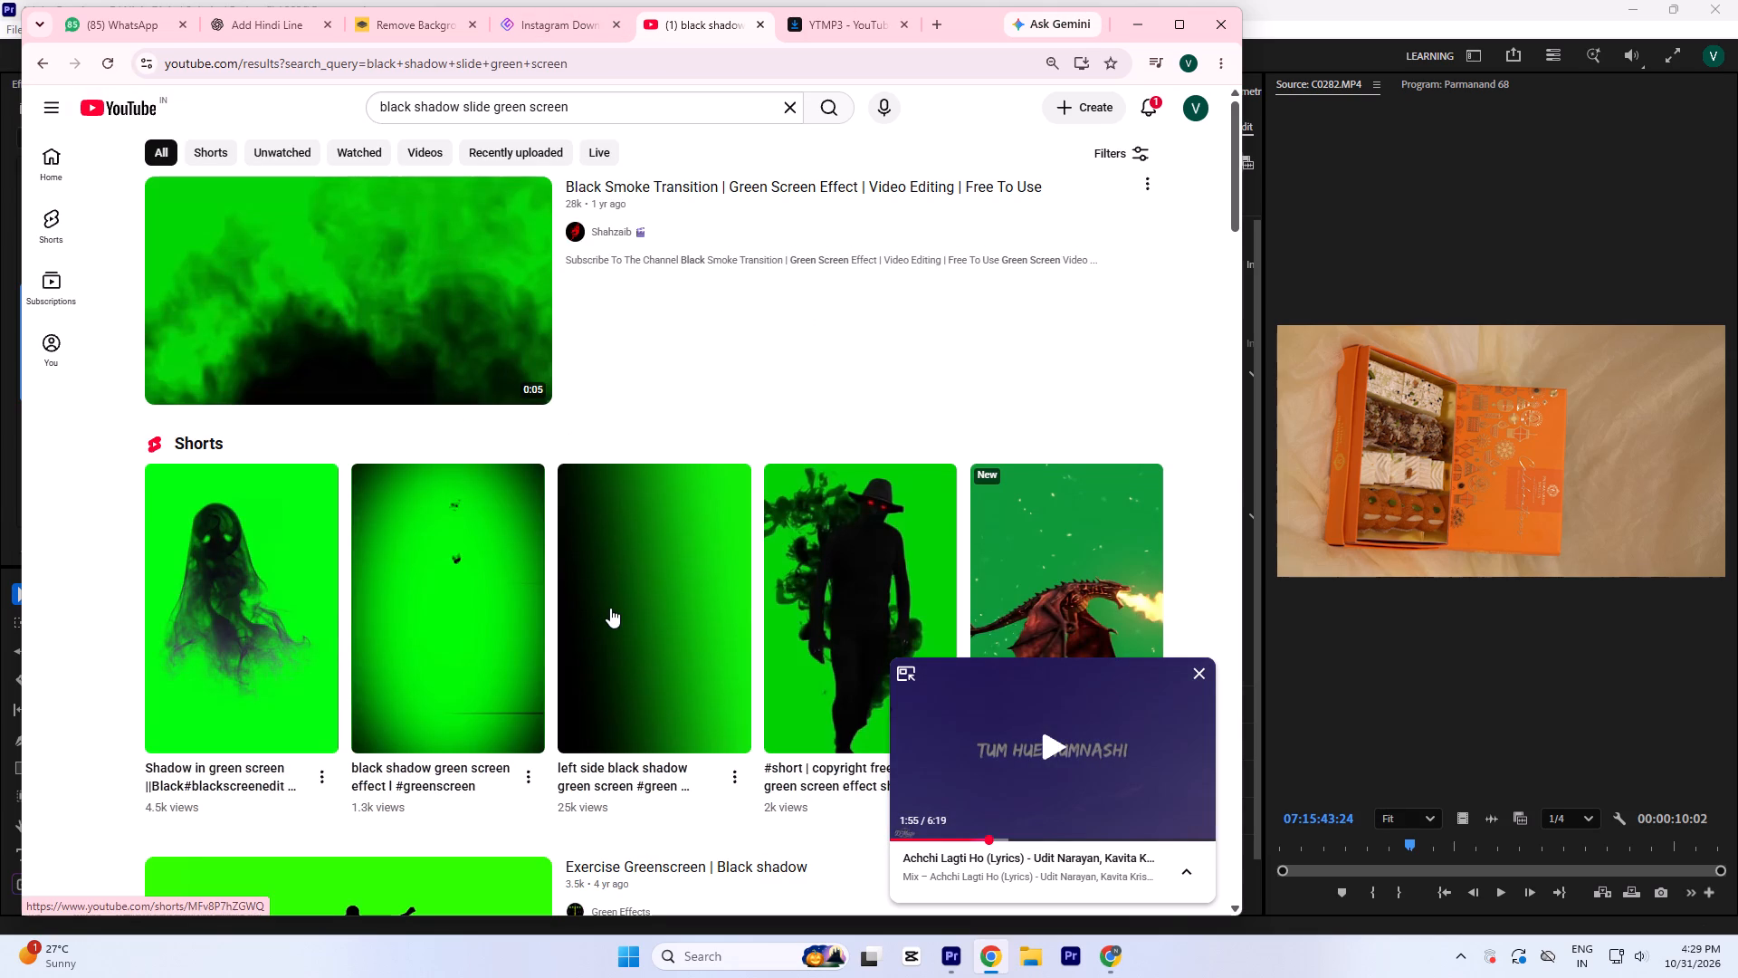
Preview the short with the left side black shadow green screen, return to the results and compare the other green screen effects.
left_click(616, 618)
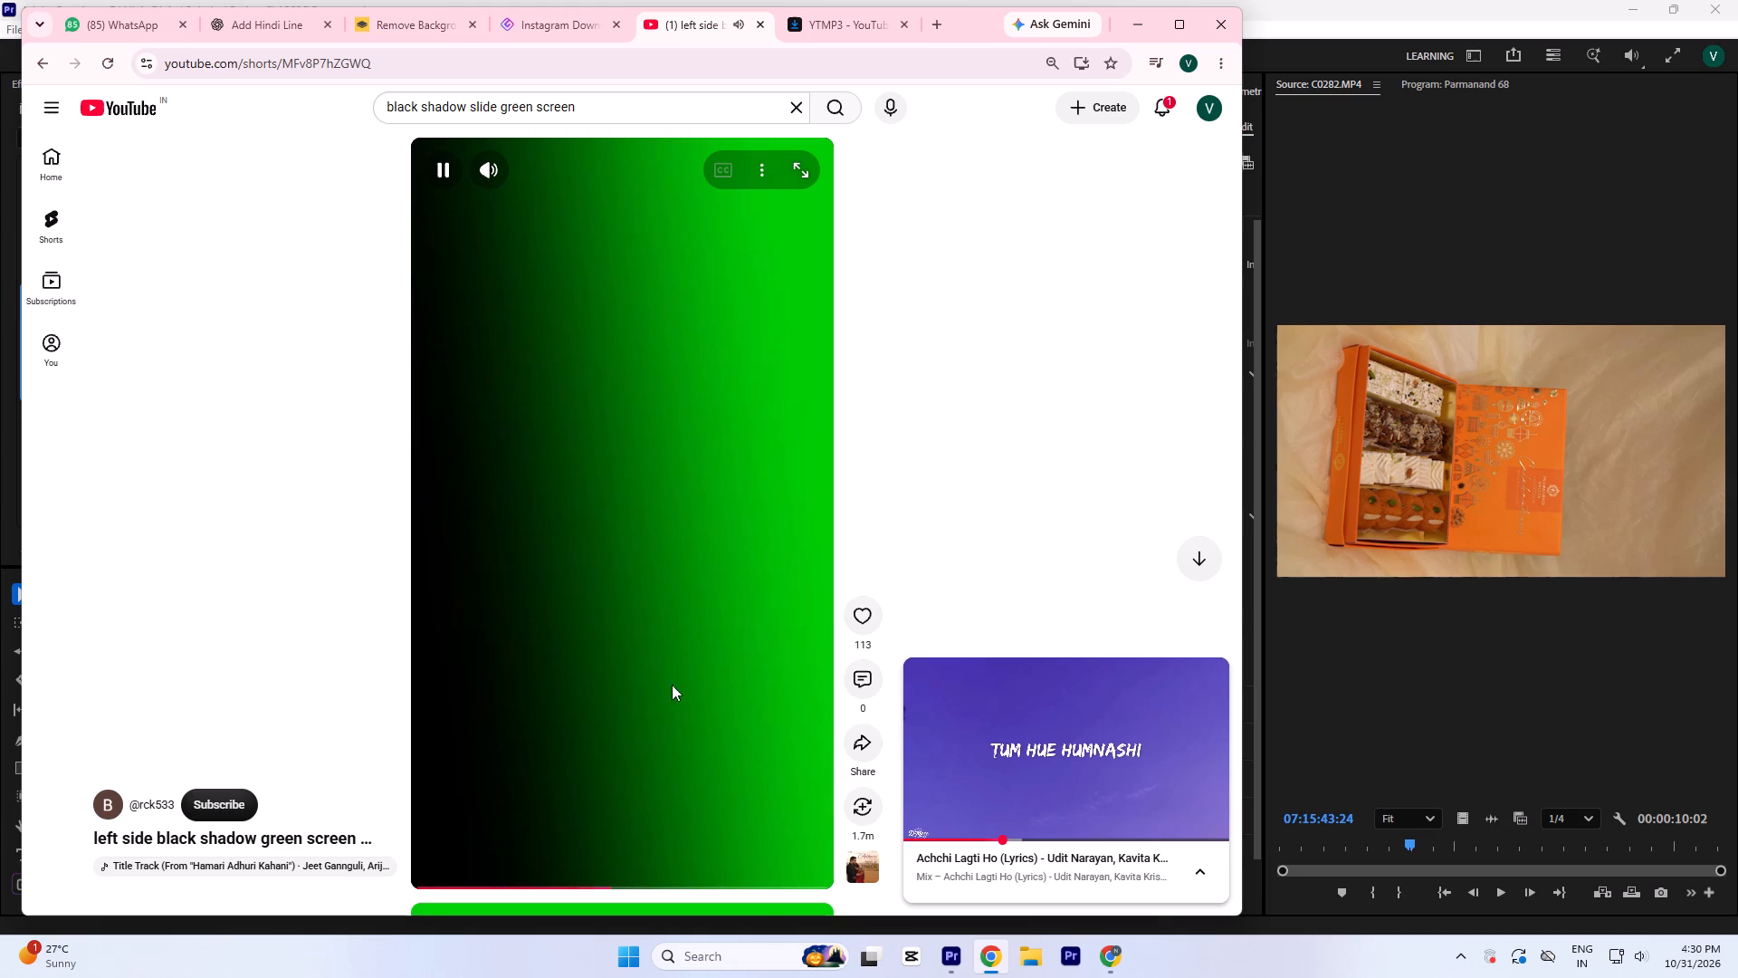
left_click_drag(702, 884, 495, 878)
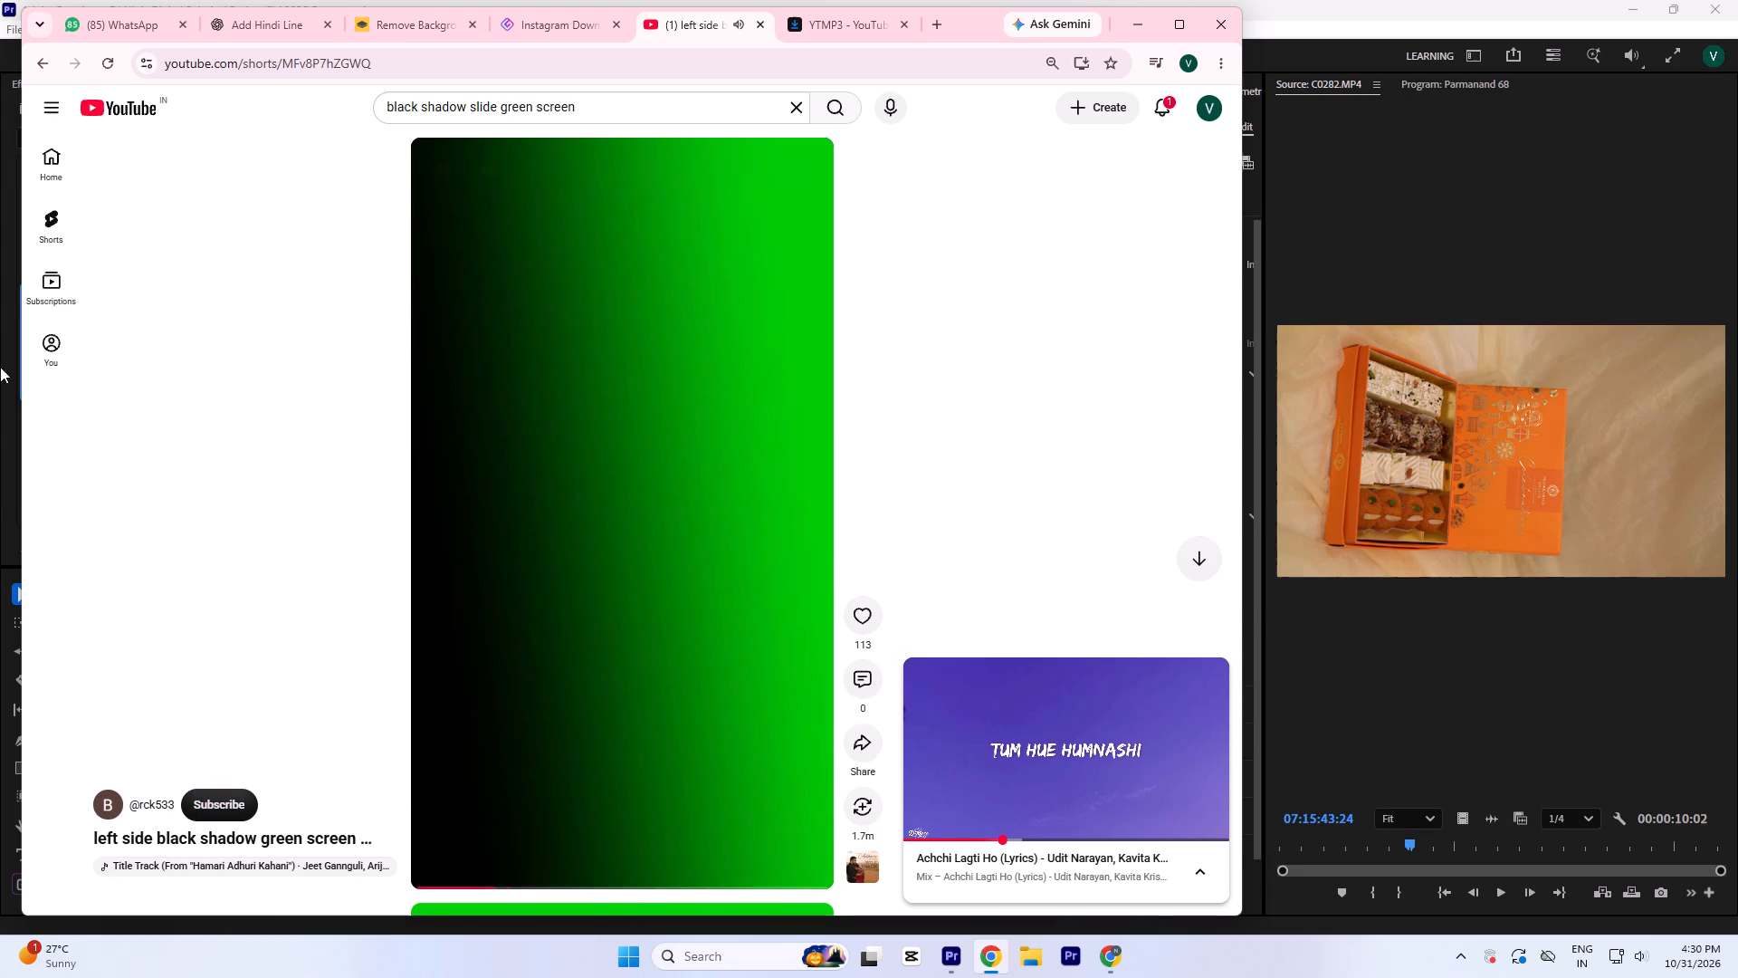
left_click(38, 65)
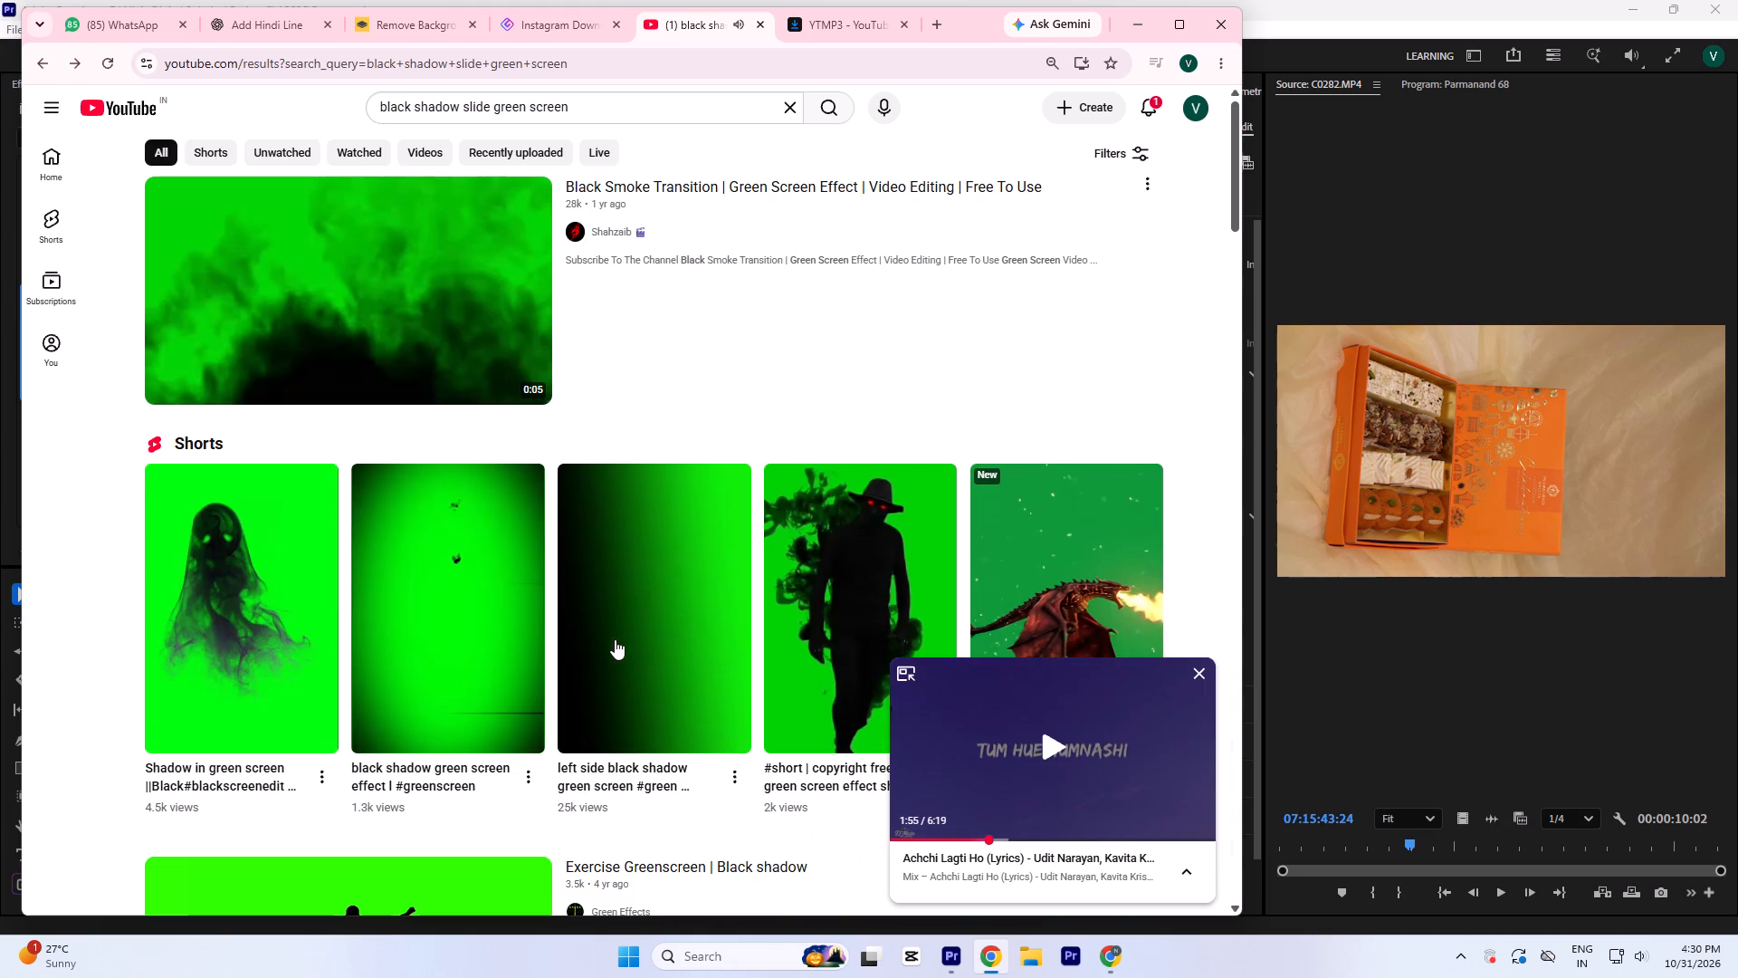
scroll(440, 590, "down", 2)
scroll(445, 584, "up", 3)
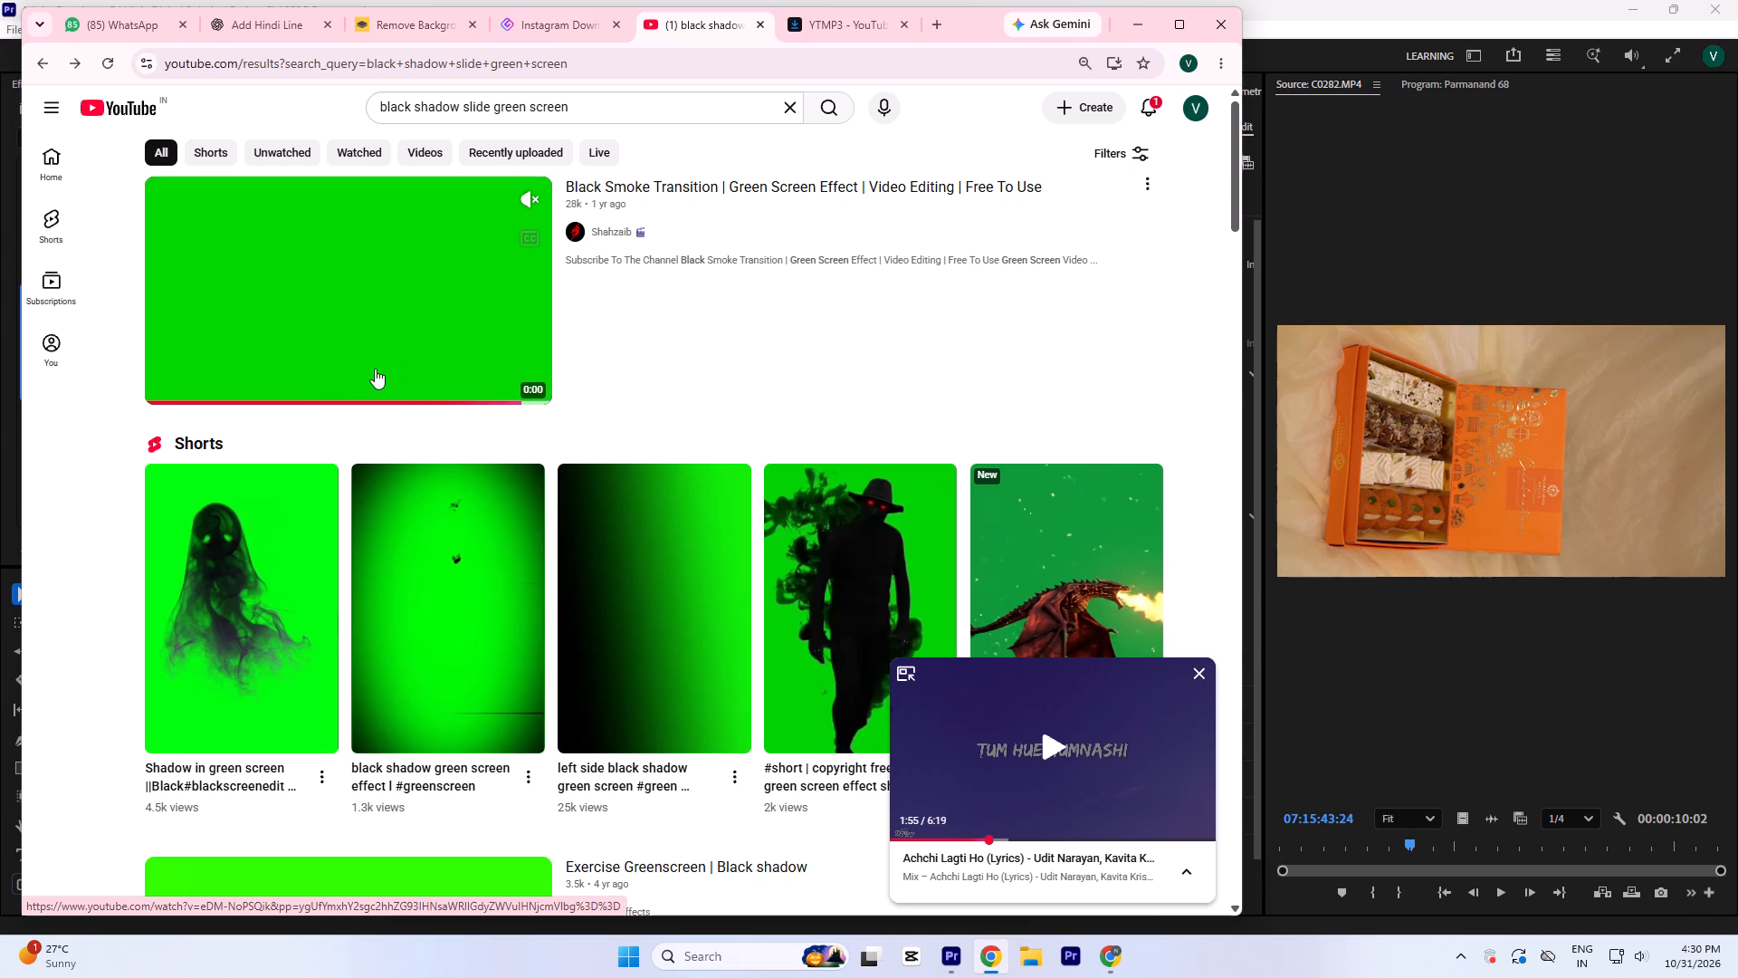
Preview the "Black Smoke Transition | Green Screen Effect" video by Shahzaib, reopening it from the search results until it plays without an ad.
left_click(506, 273)
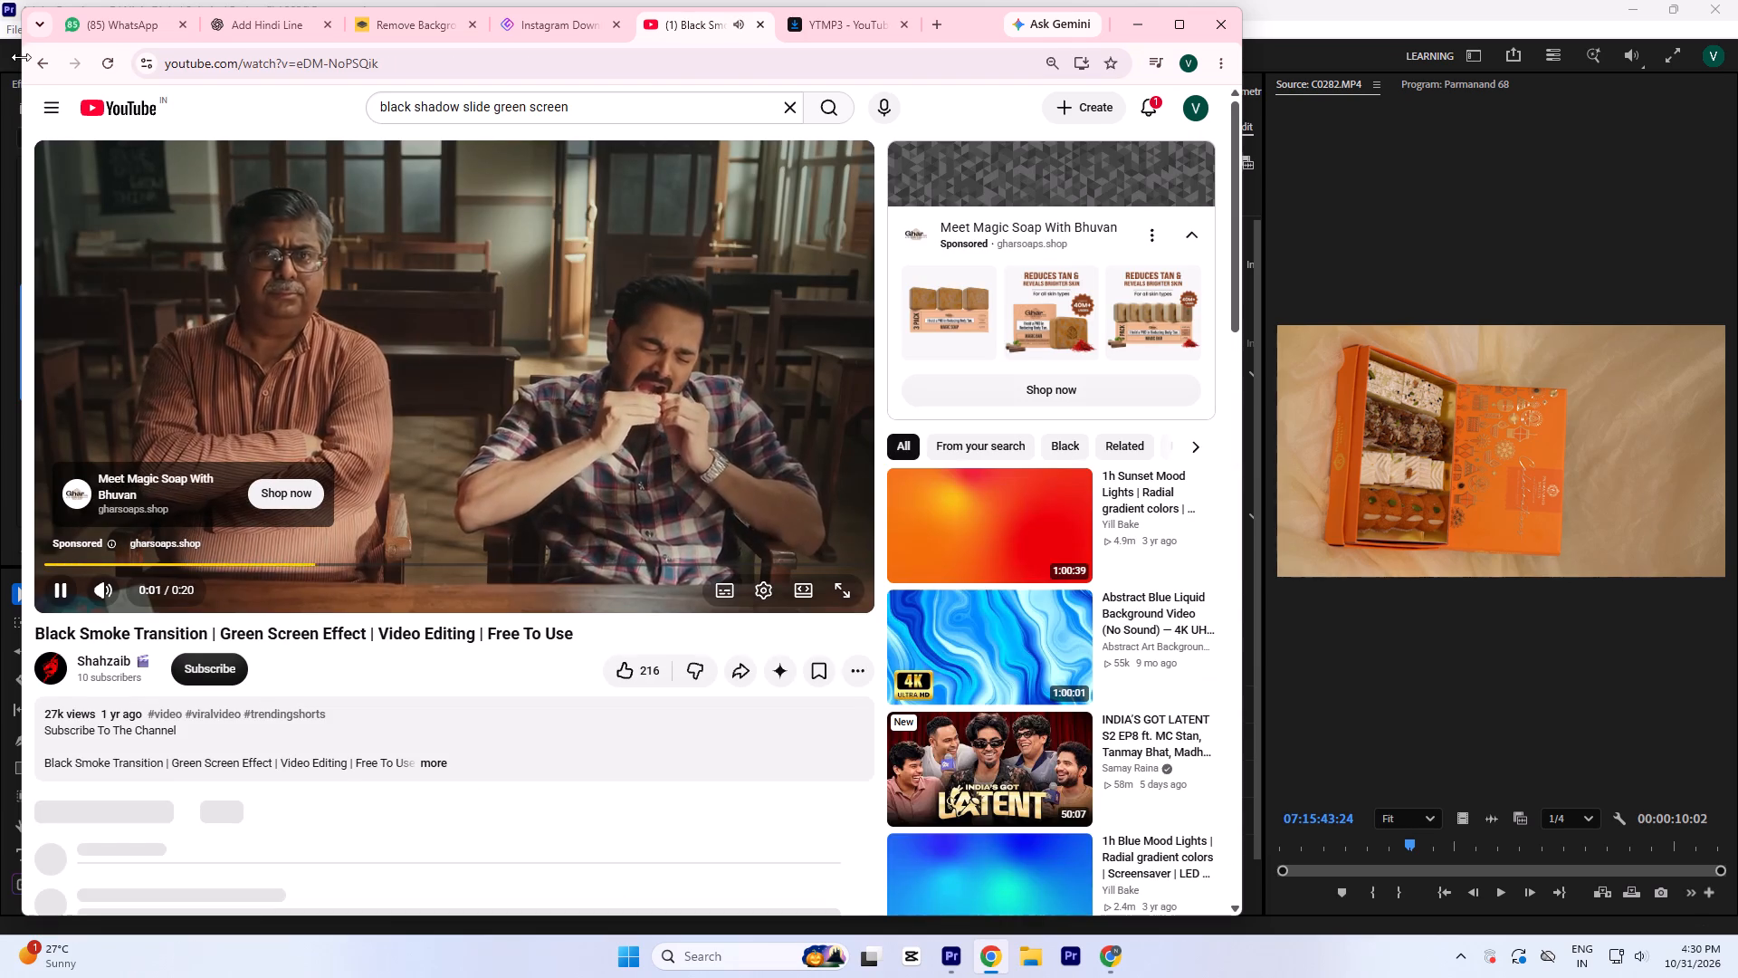
left_click(50, 63)
left_click(352, 275)
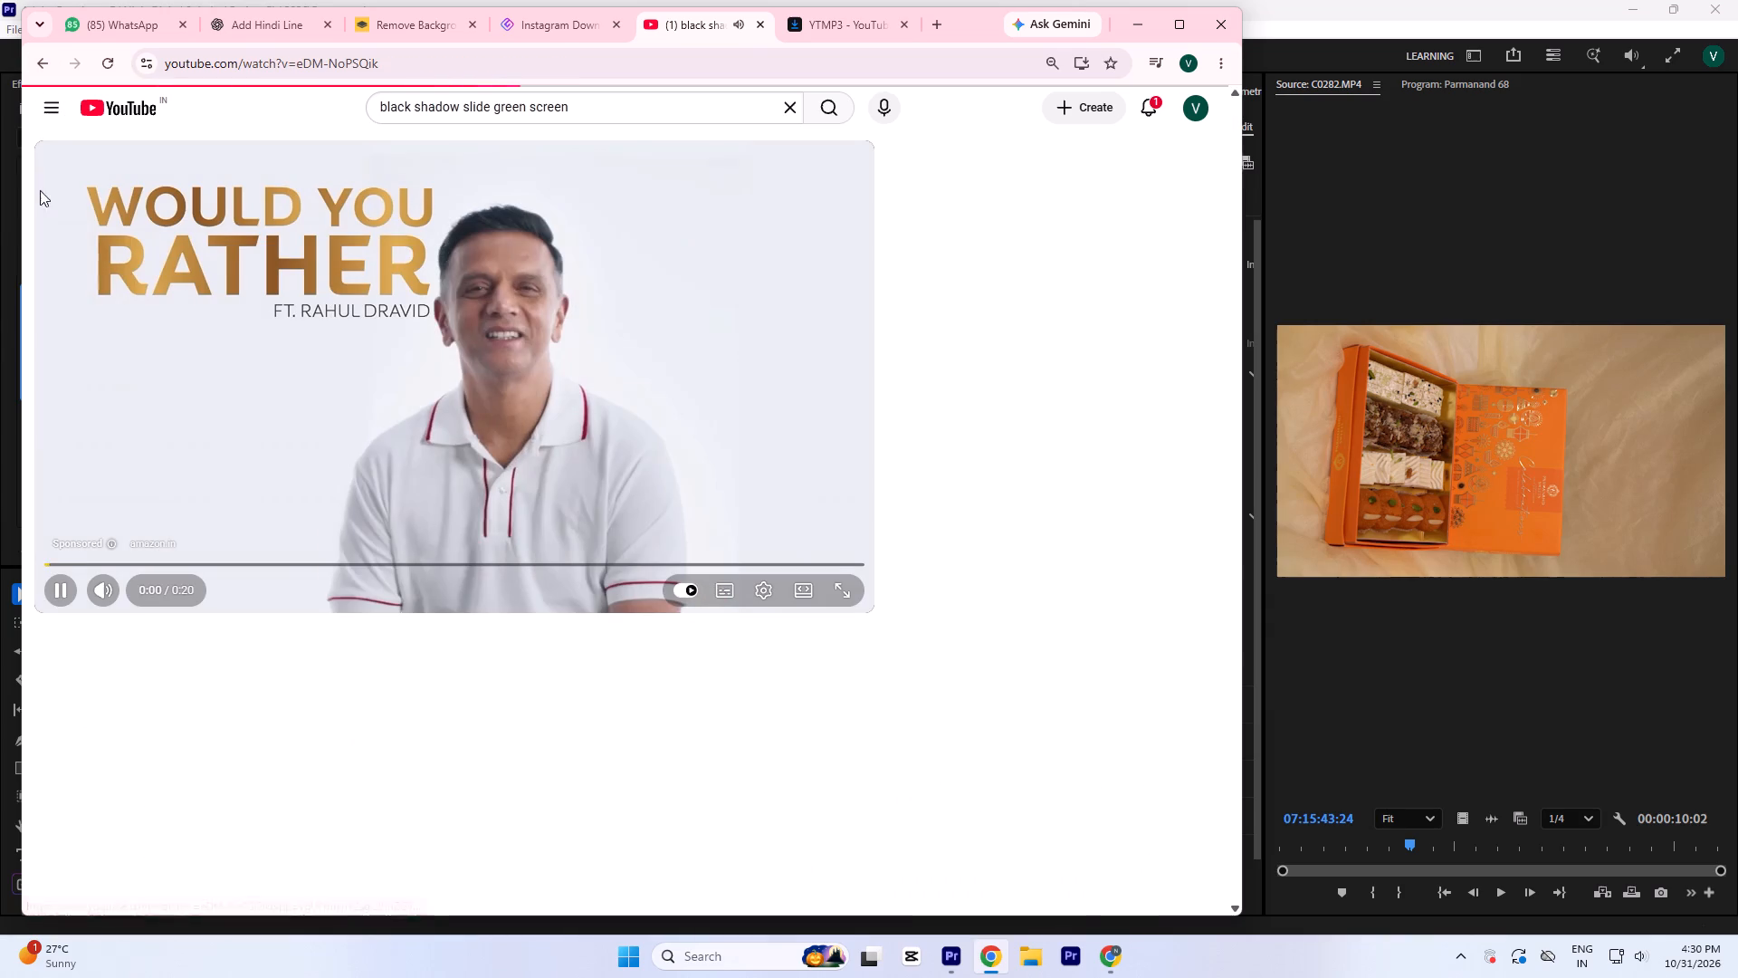
left_click(41, 62)
left_click(384, 337)
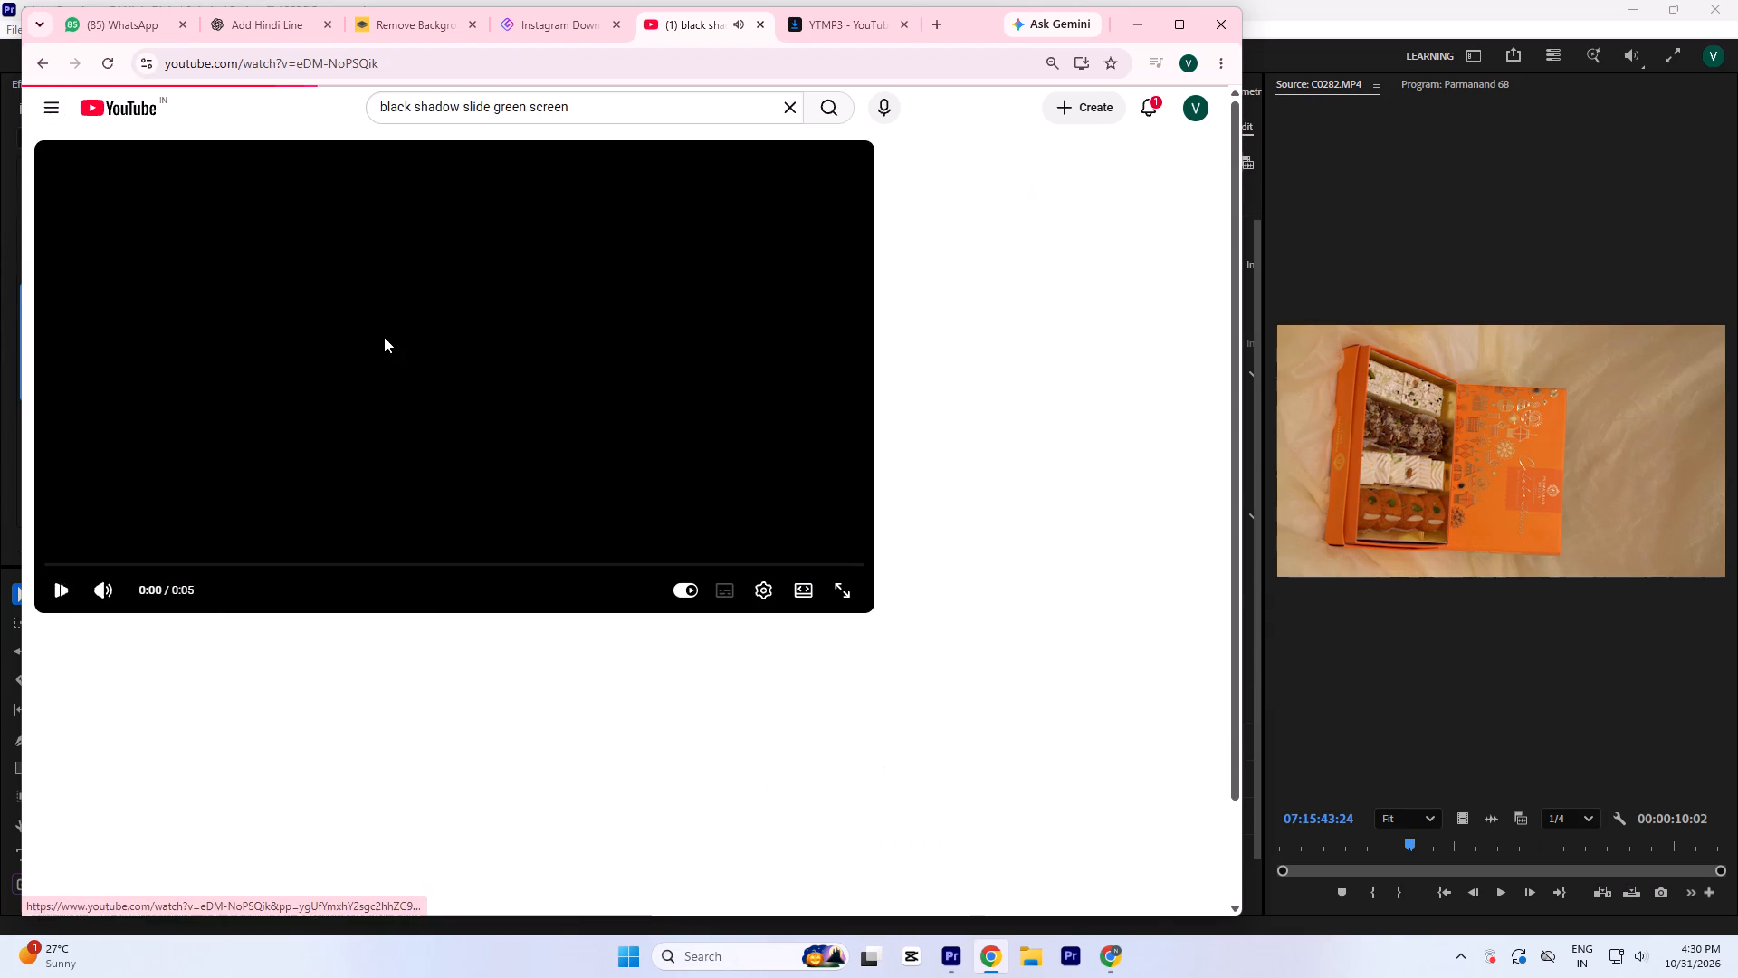
left_click(39, 61)
left_click(386, 331)
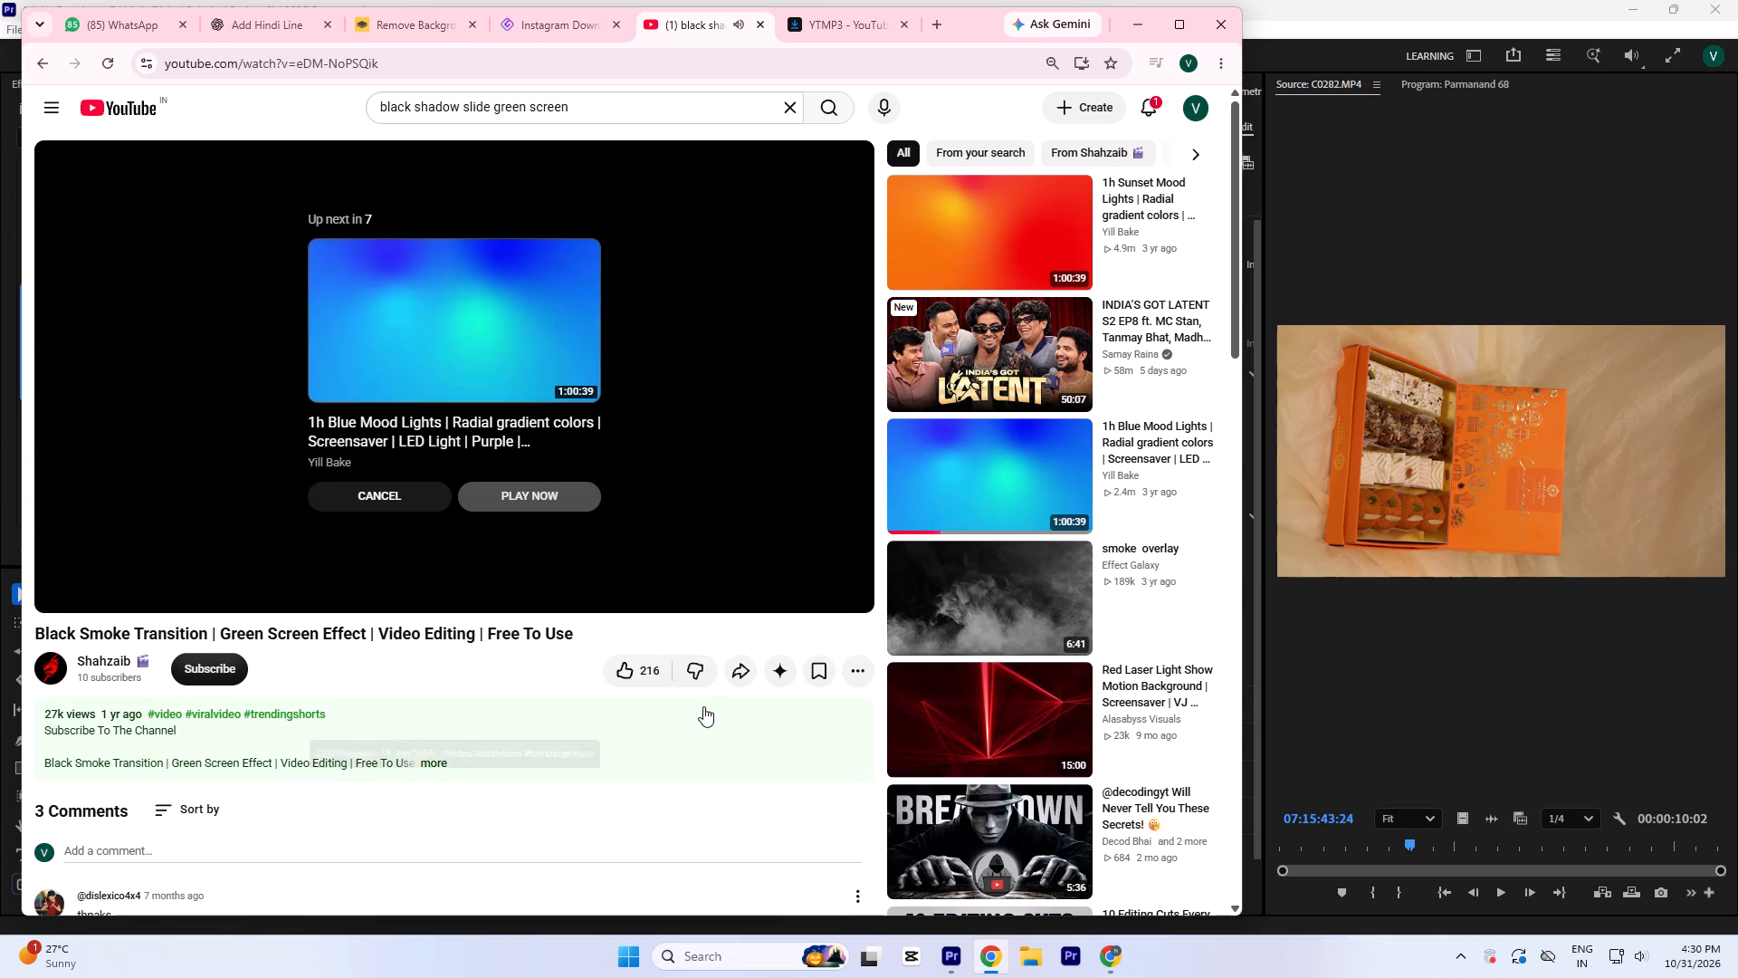
Copy the share link of the Black Smoke Transition video.
left_click(738, 678)
left_click(778, 522)
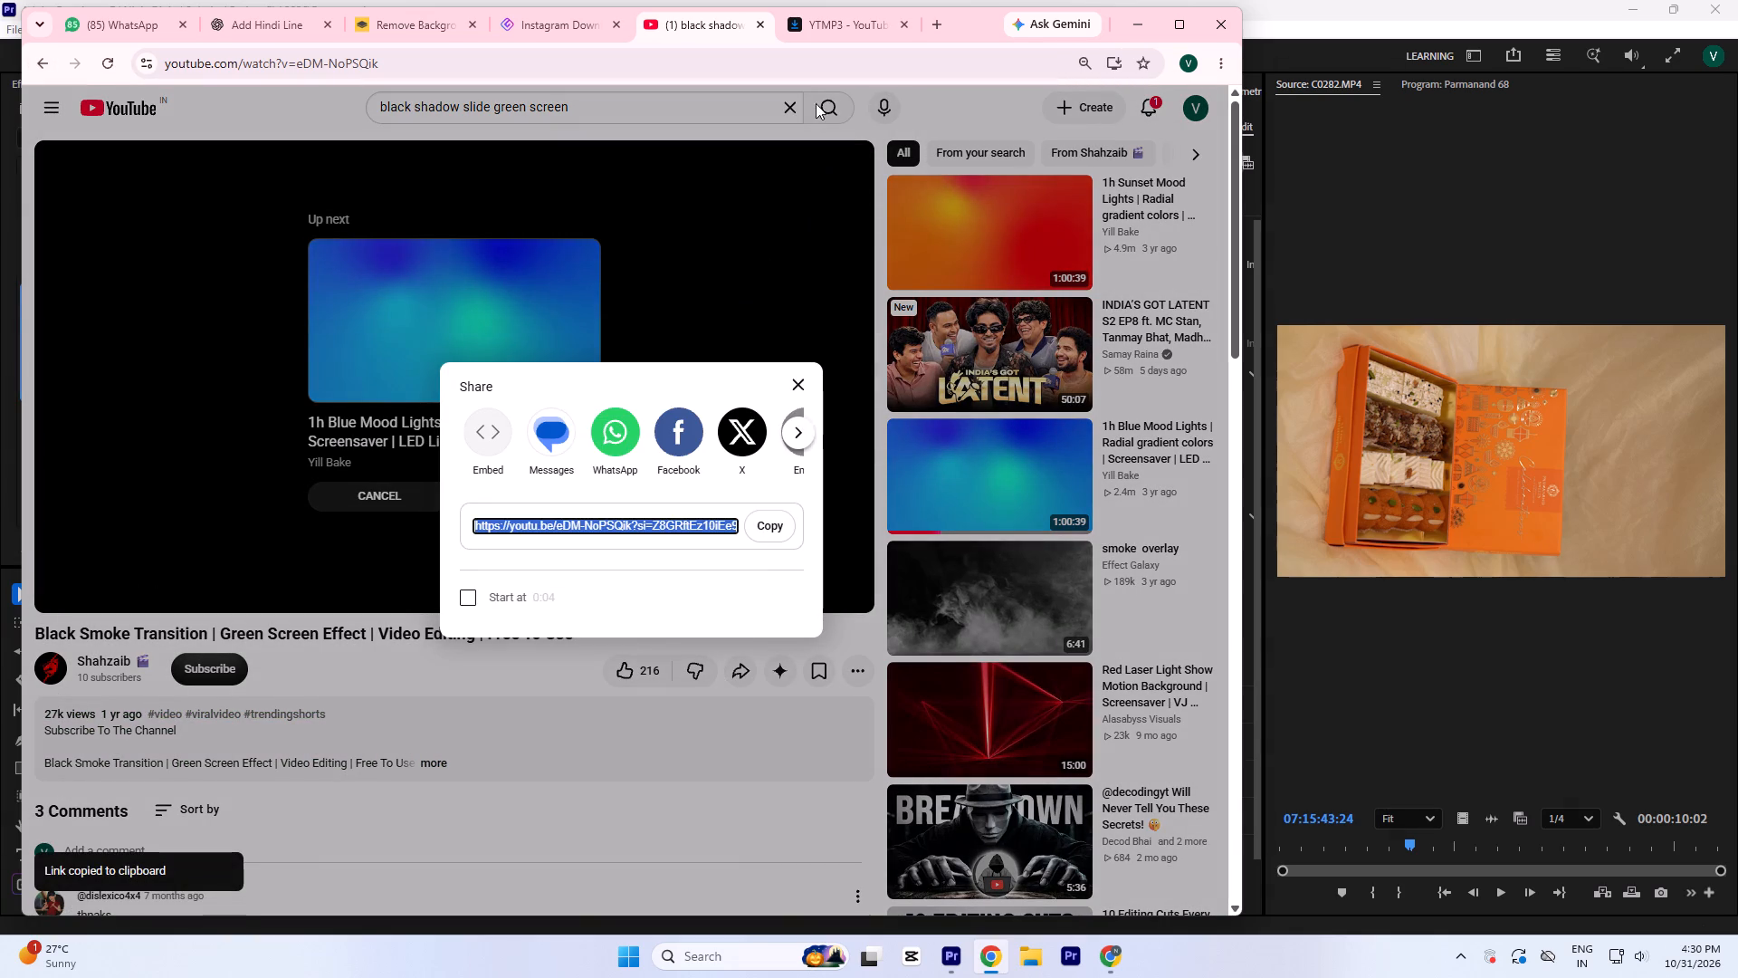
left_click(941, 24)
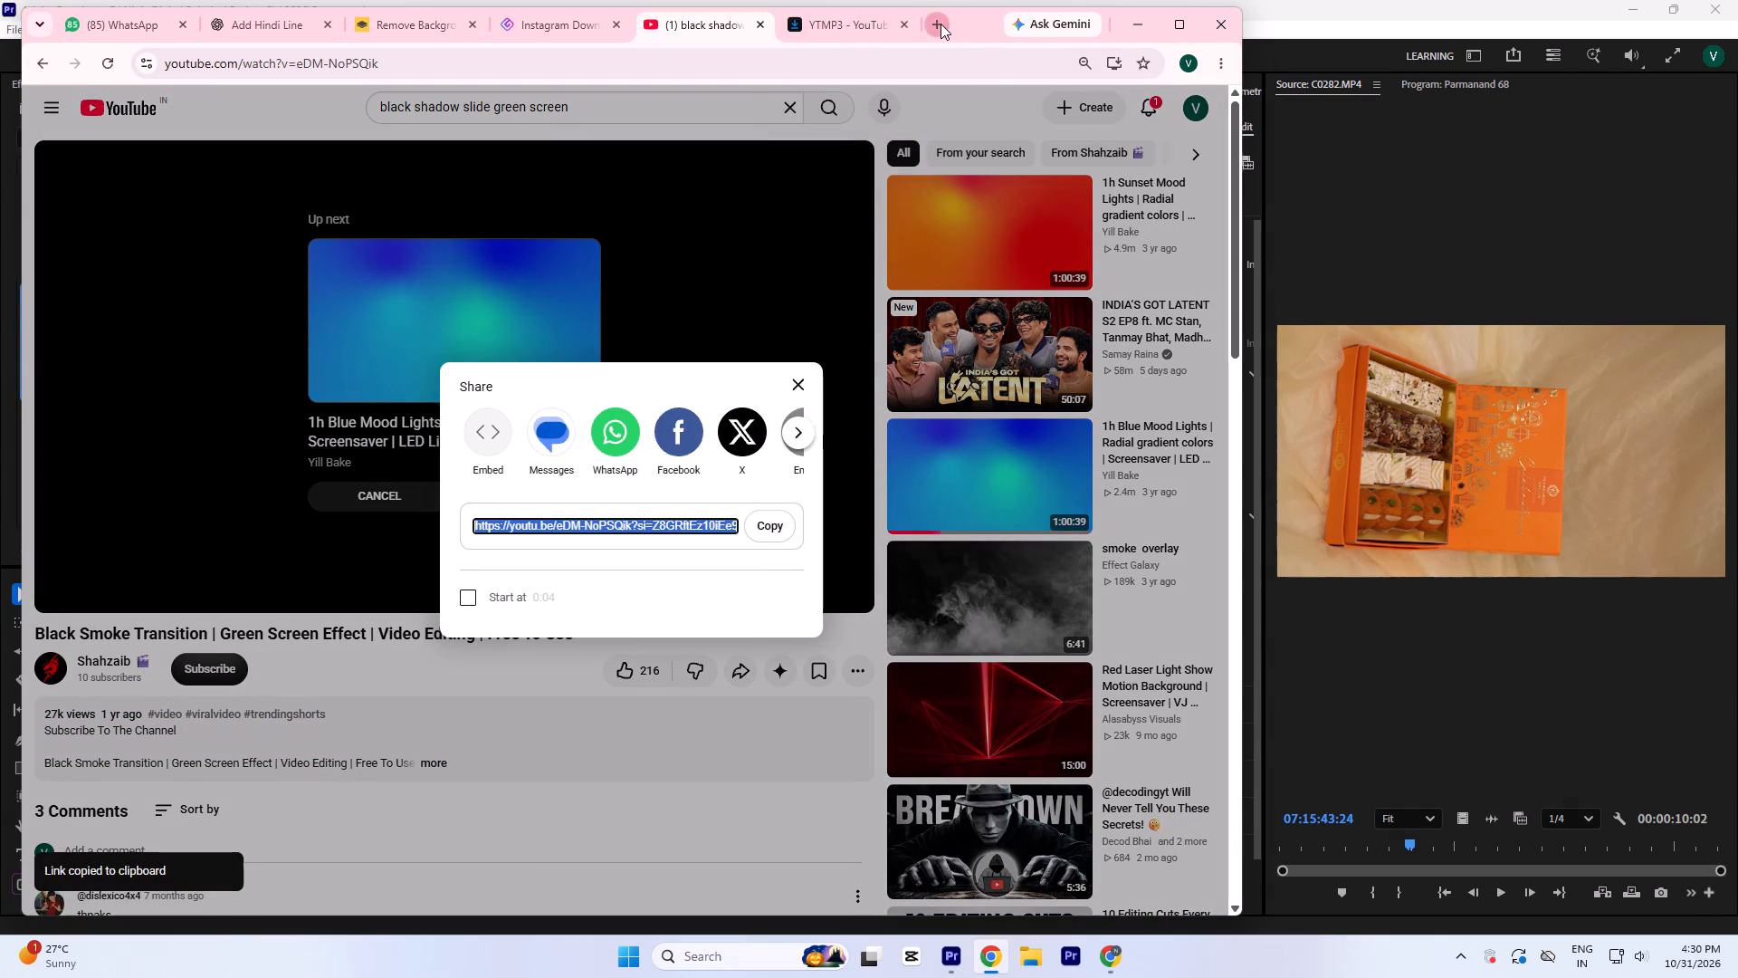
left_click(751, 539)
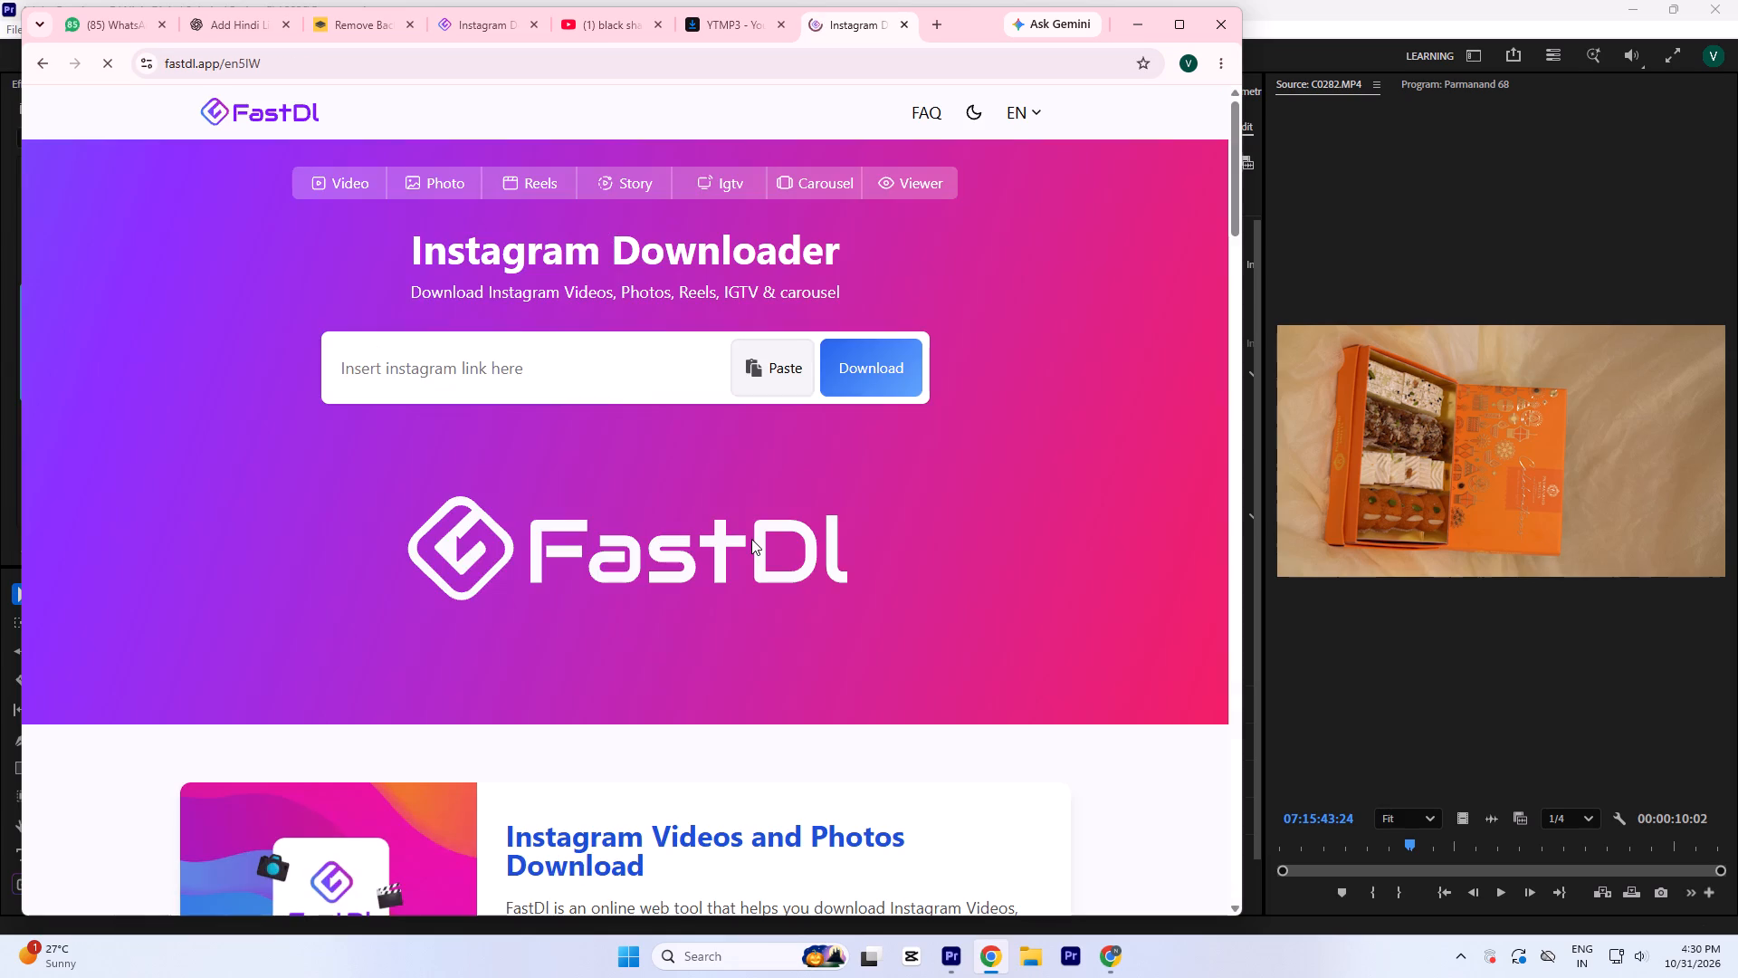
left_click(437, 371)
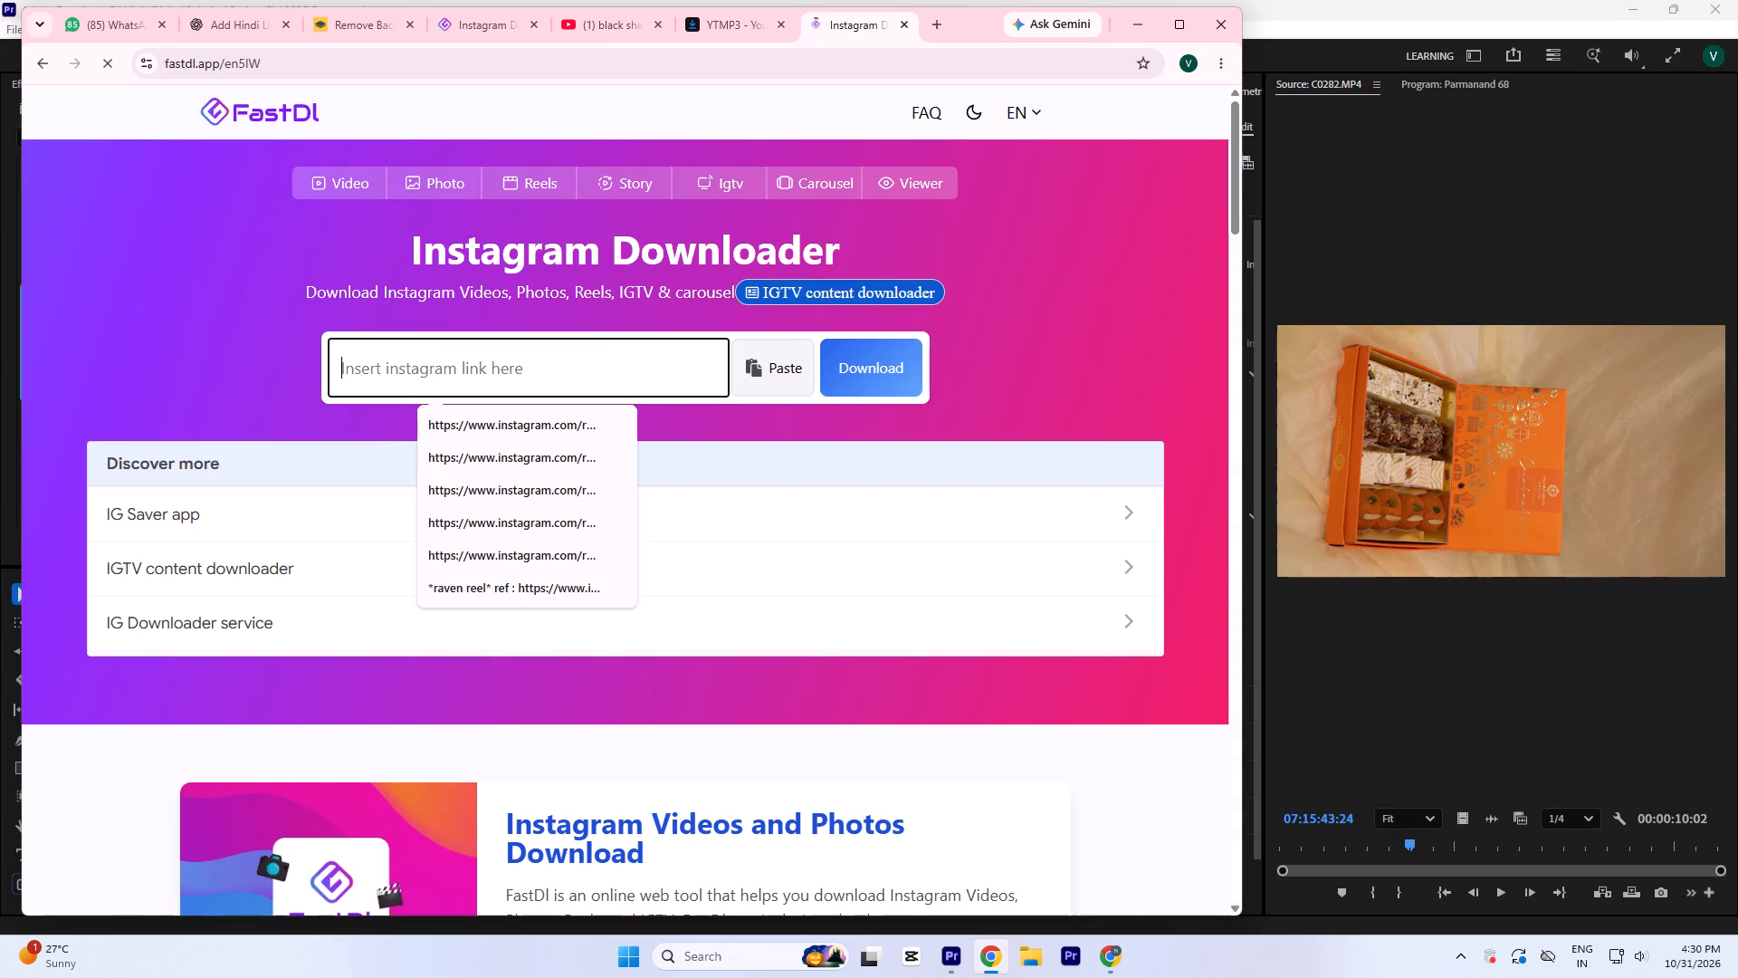
Search Google for "y2mate" in a new tab and open the Y2mate YouTube Downloader site.
left_click(947, 27)
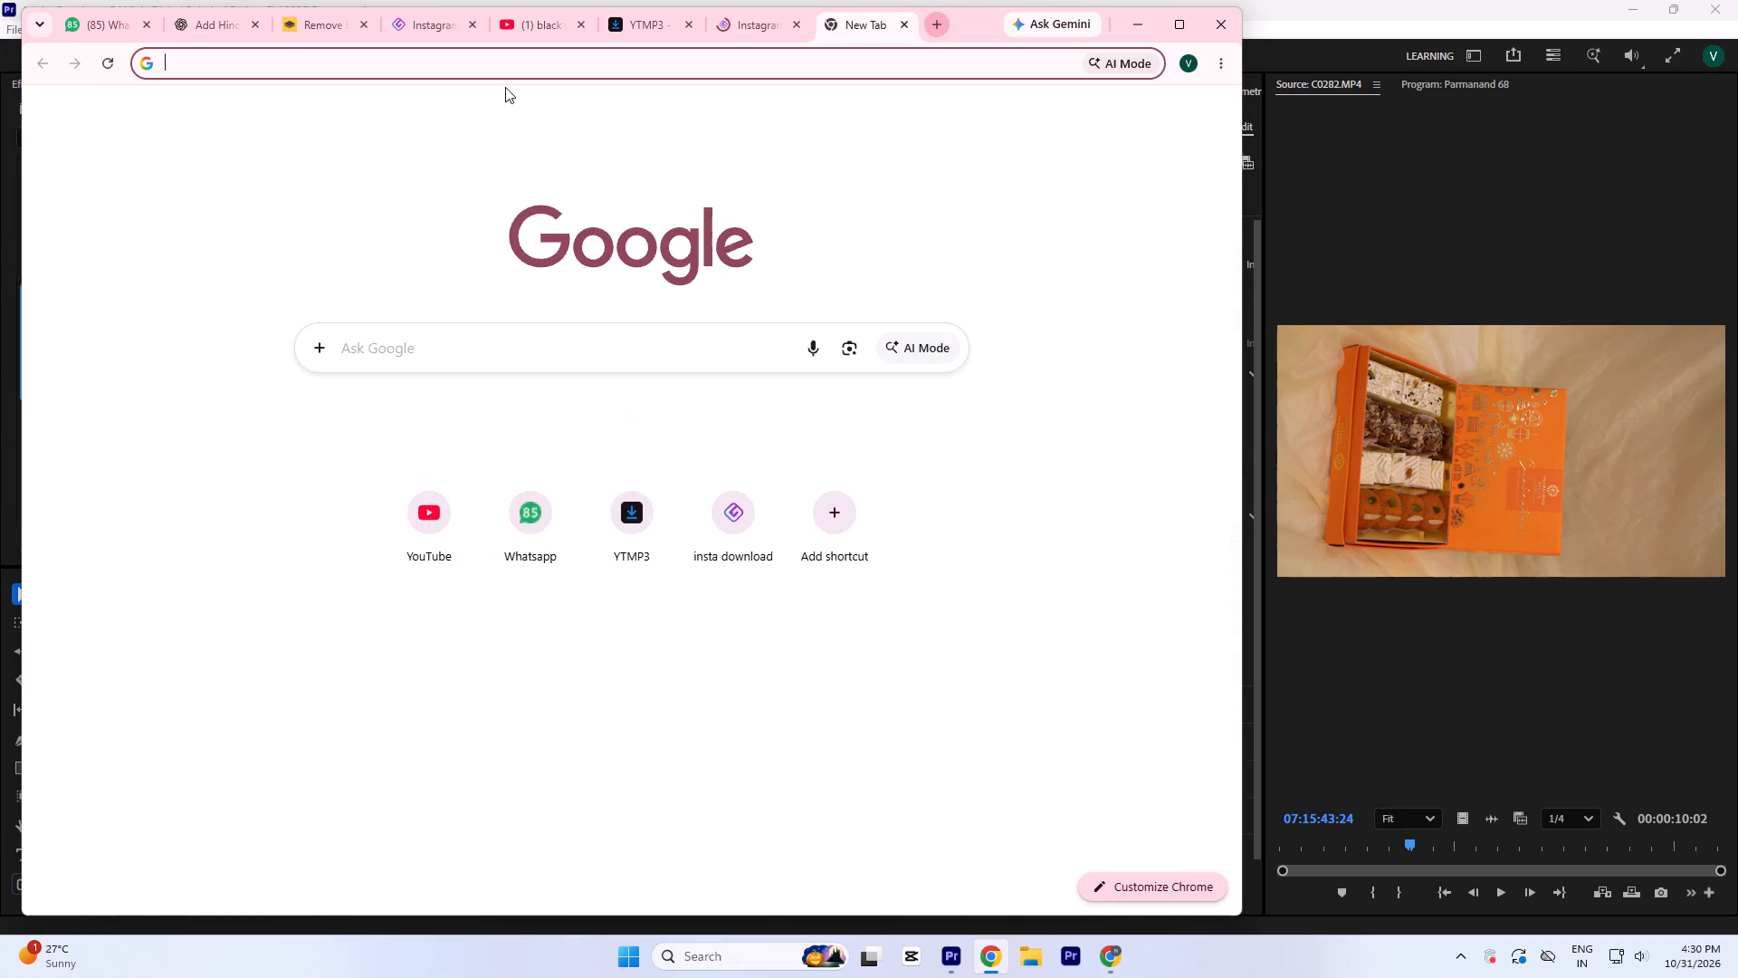
left_click(466, 332)
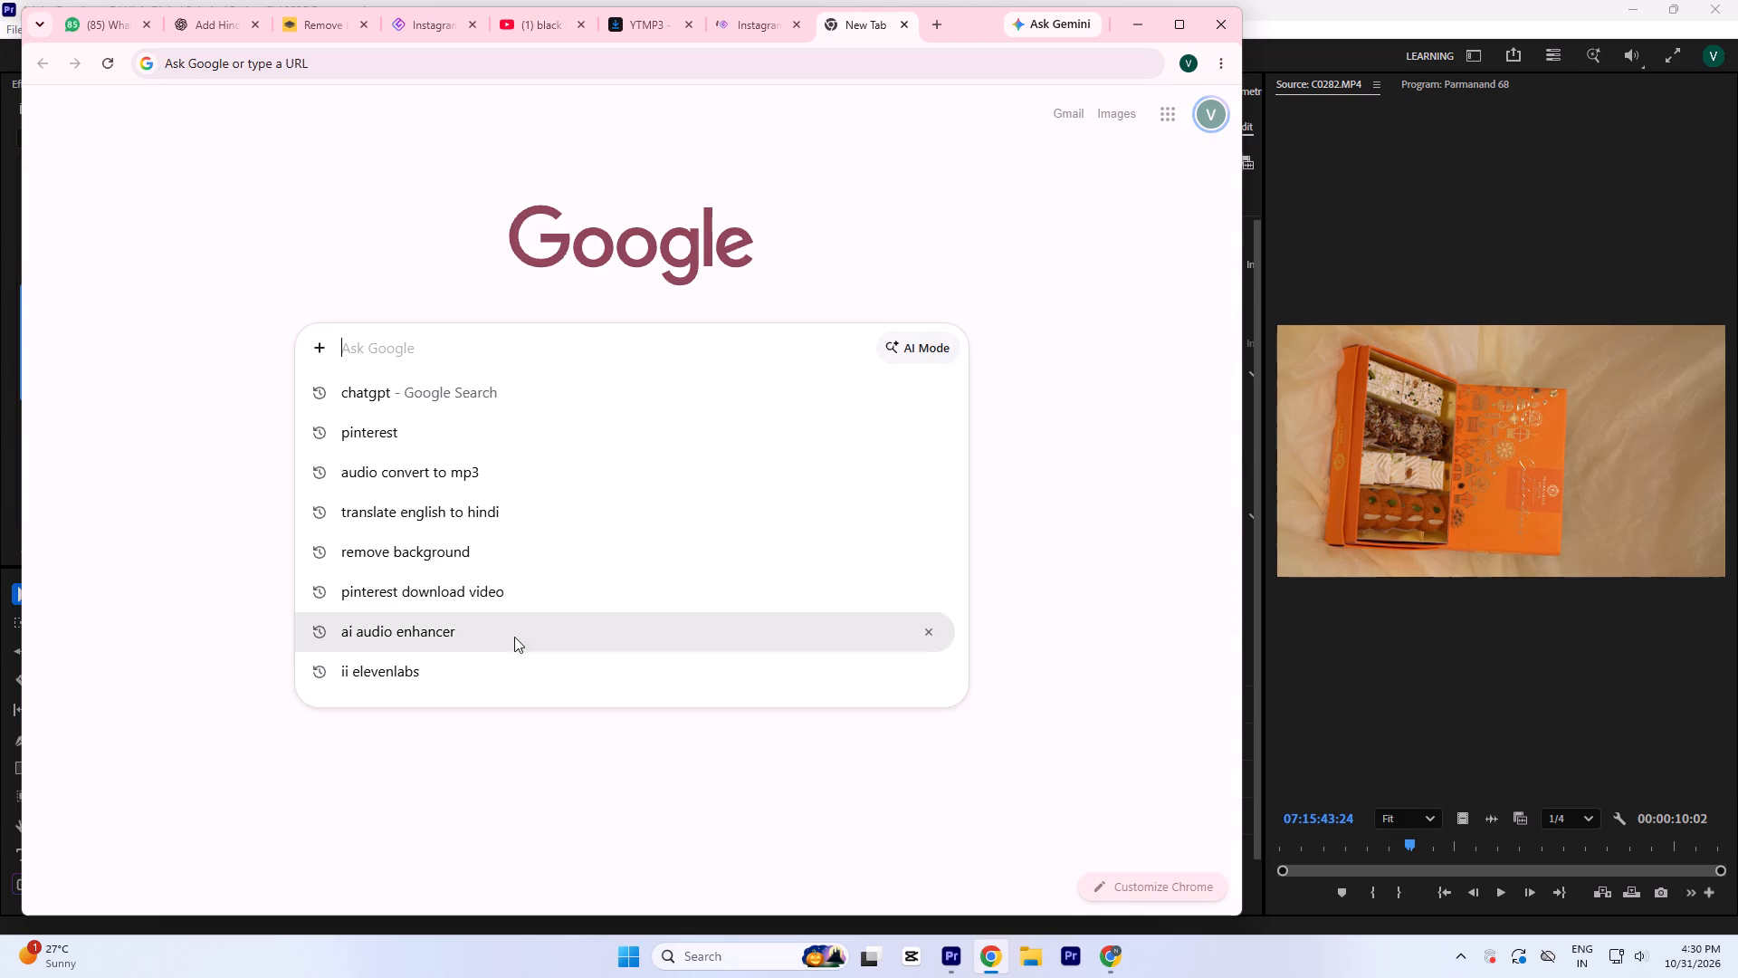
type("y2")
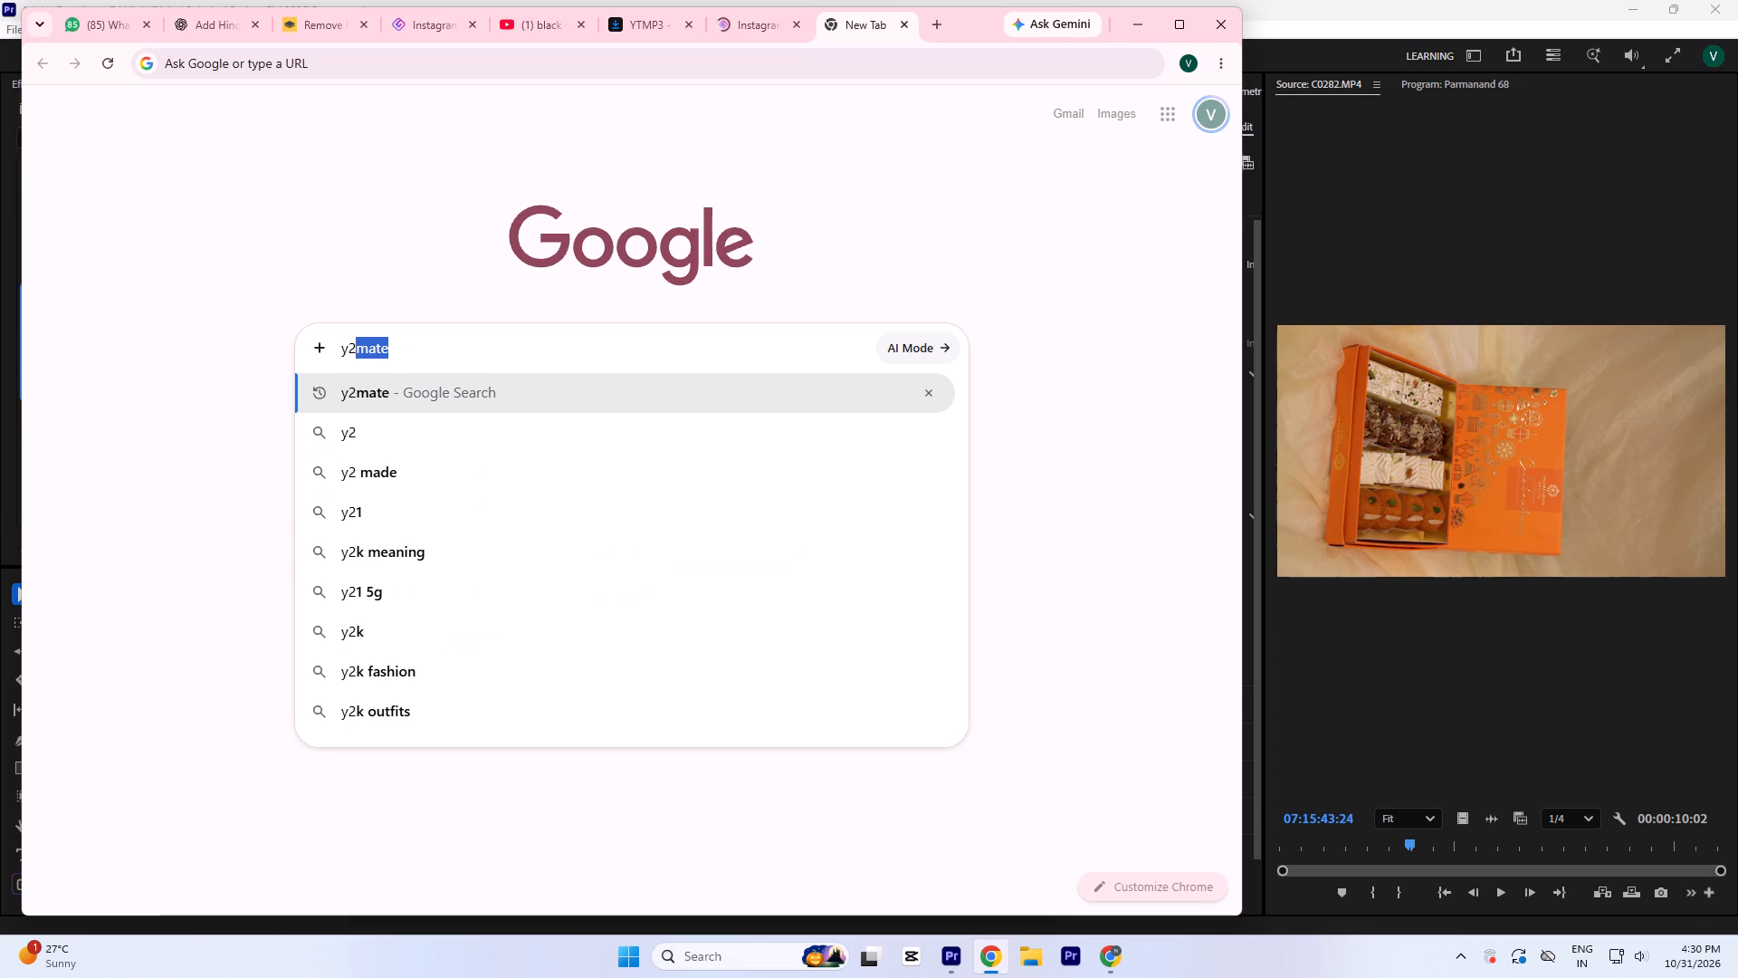
left_click(443, 390)
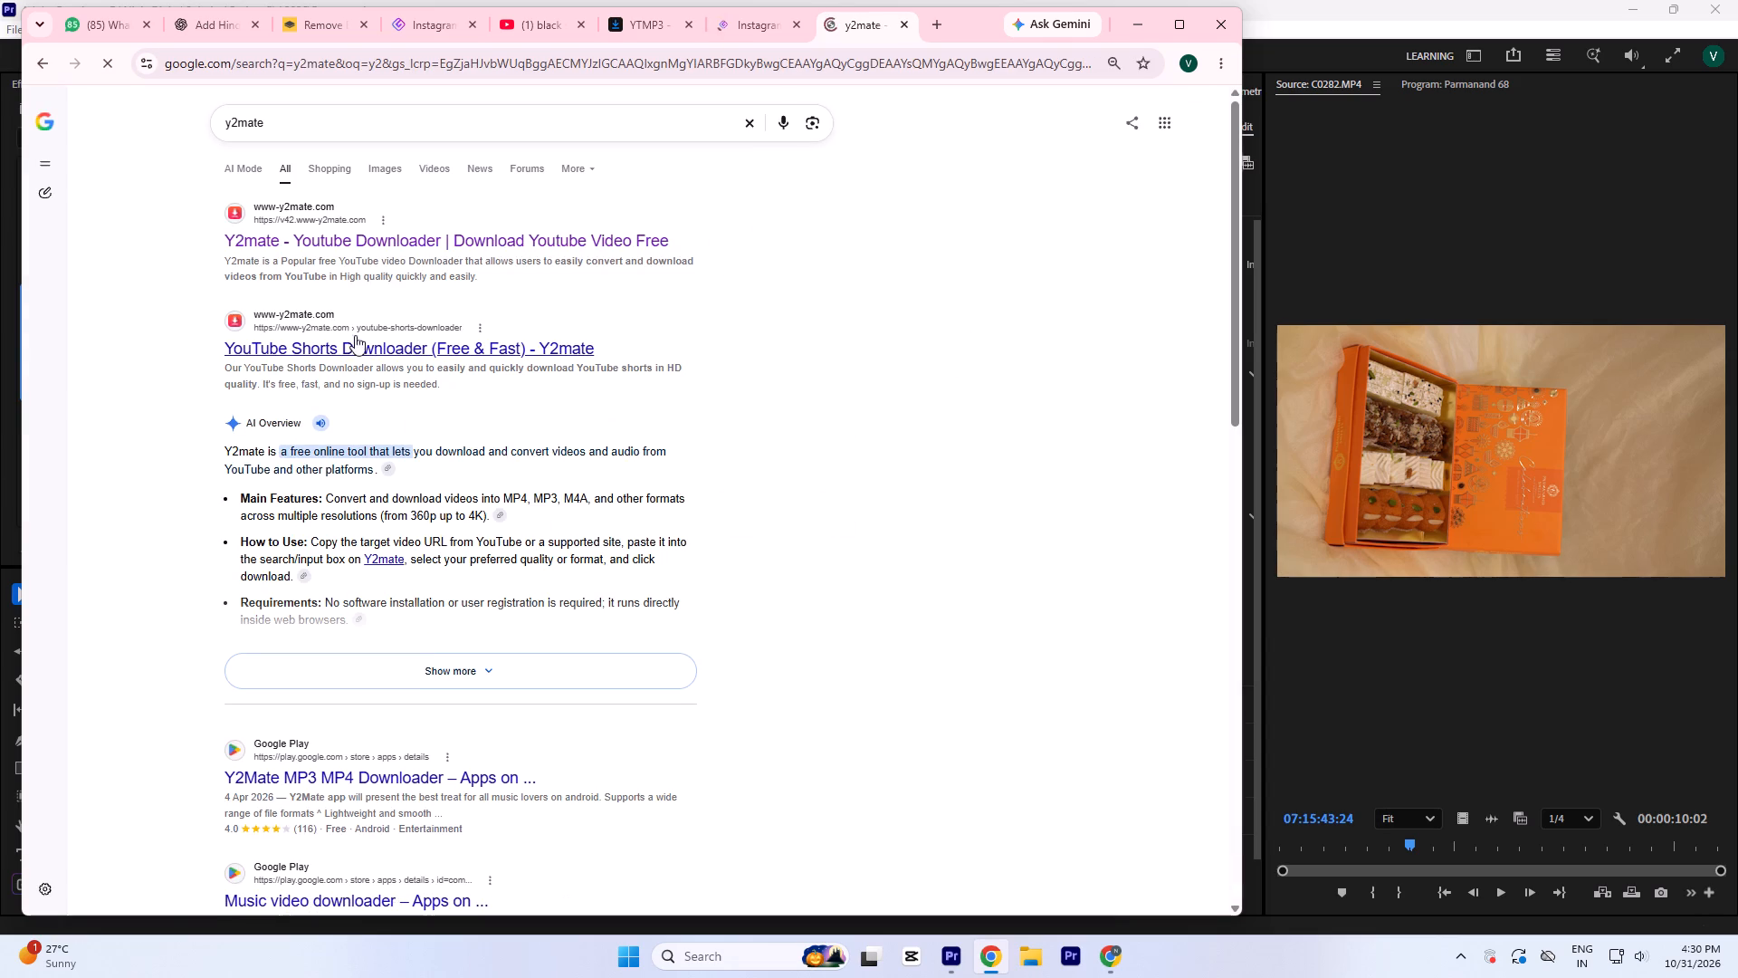
left_click(415, 240)
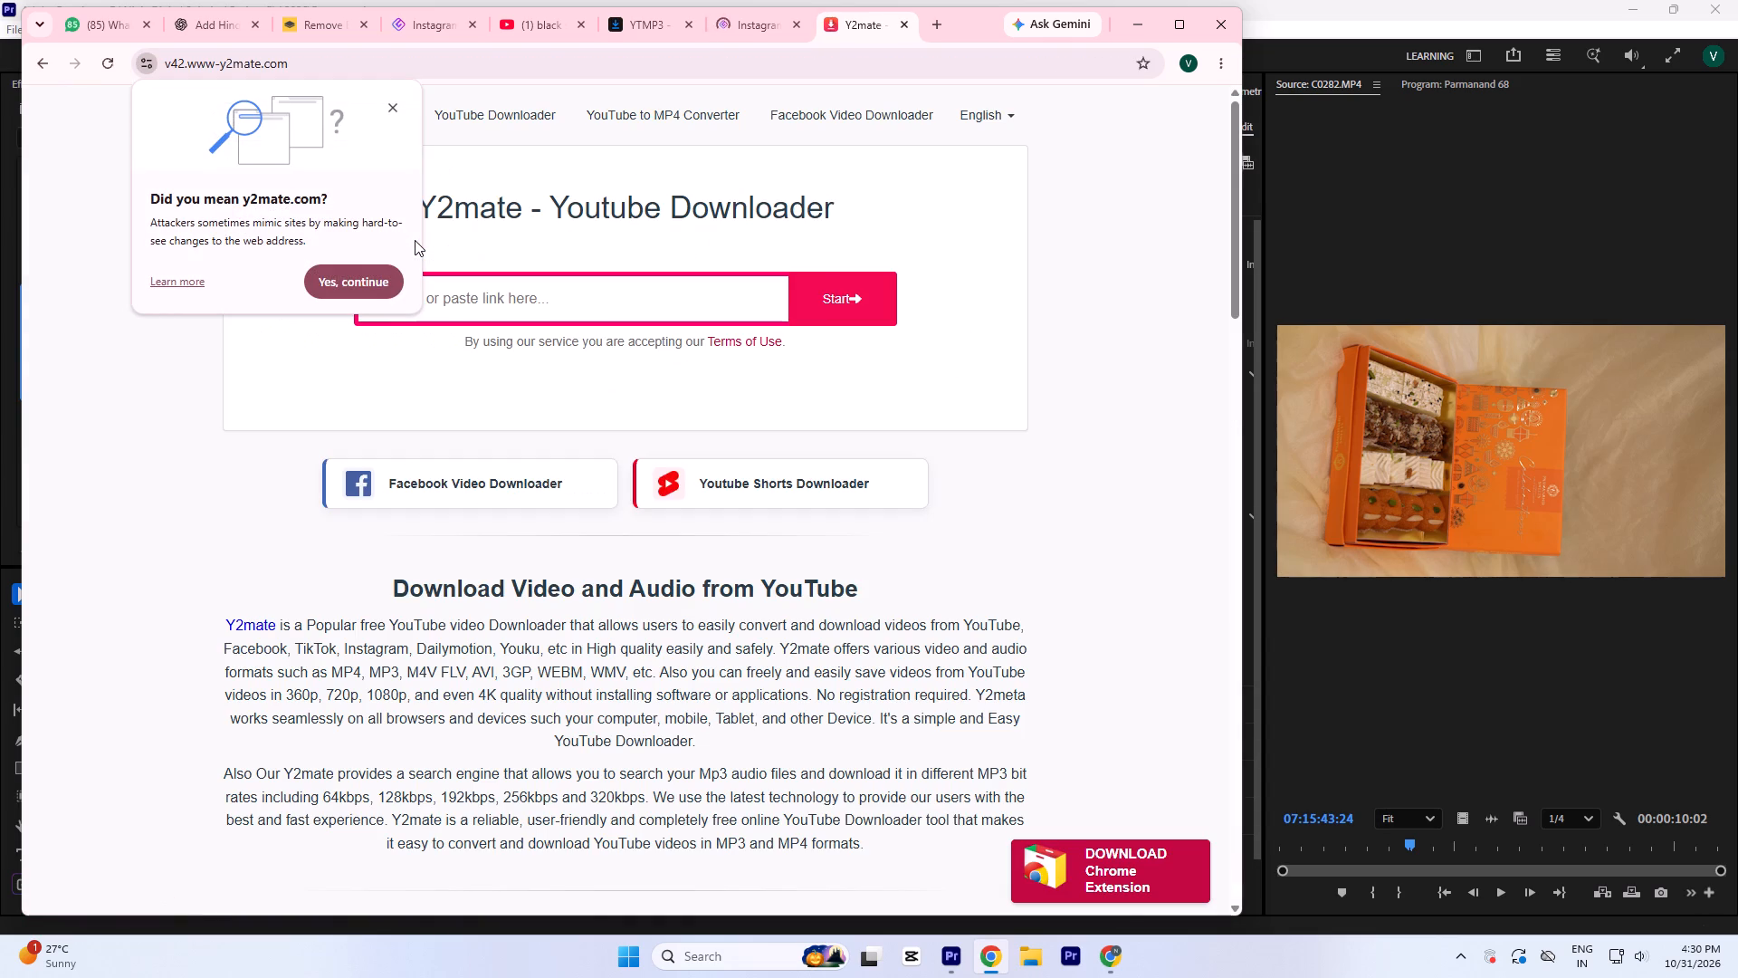
Load the copied Black Smoke Transition link into the Y2mate downloader and dismiss the web address warning.
left_click(525, 283)
left_click(523, 294)
key("ctrl+v")
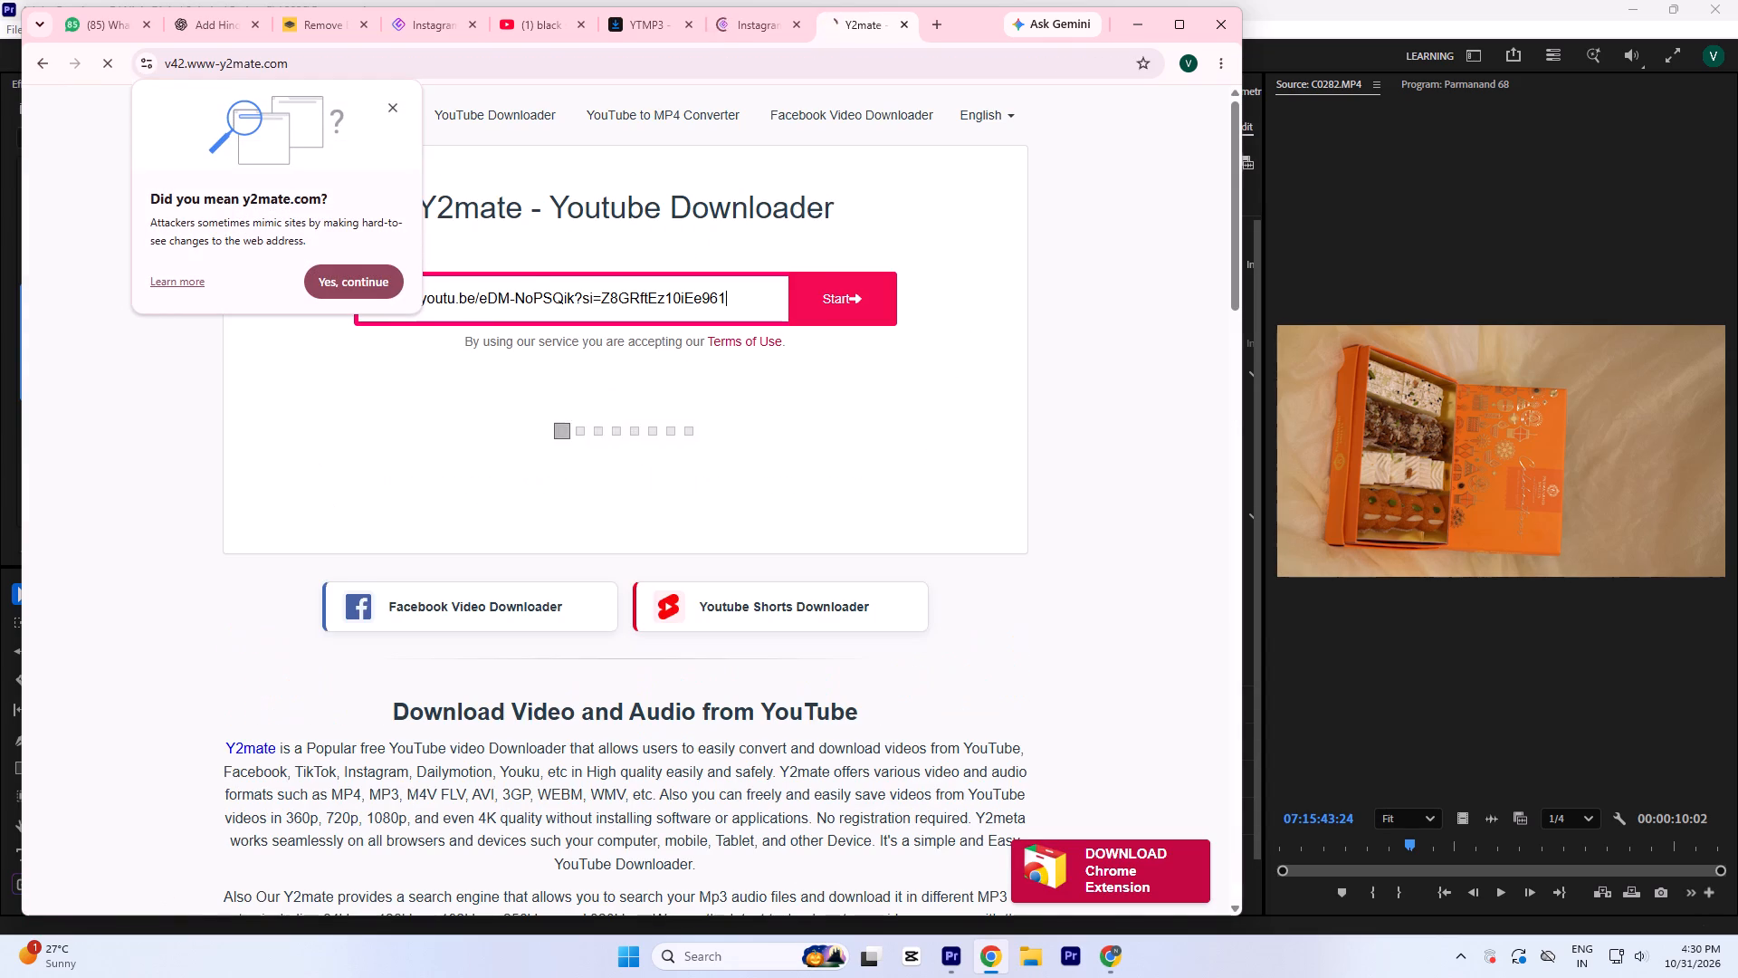
left_click(405, 104)
left_click(396, 106)
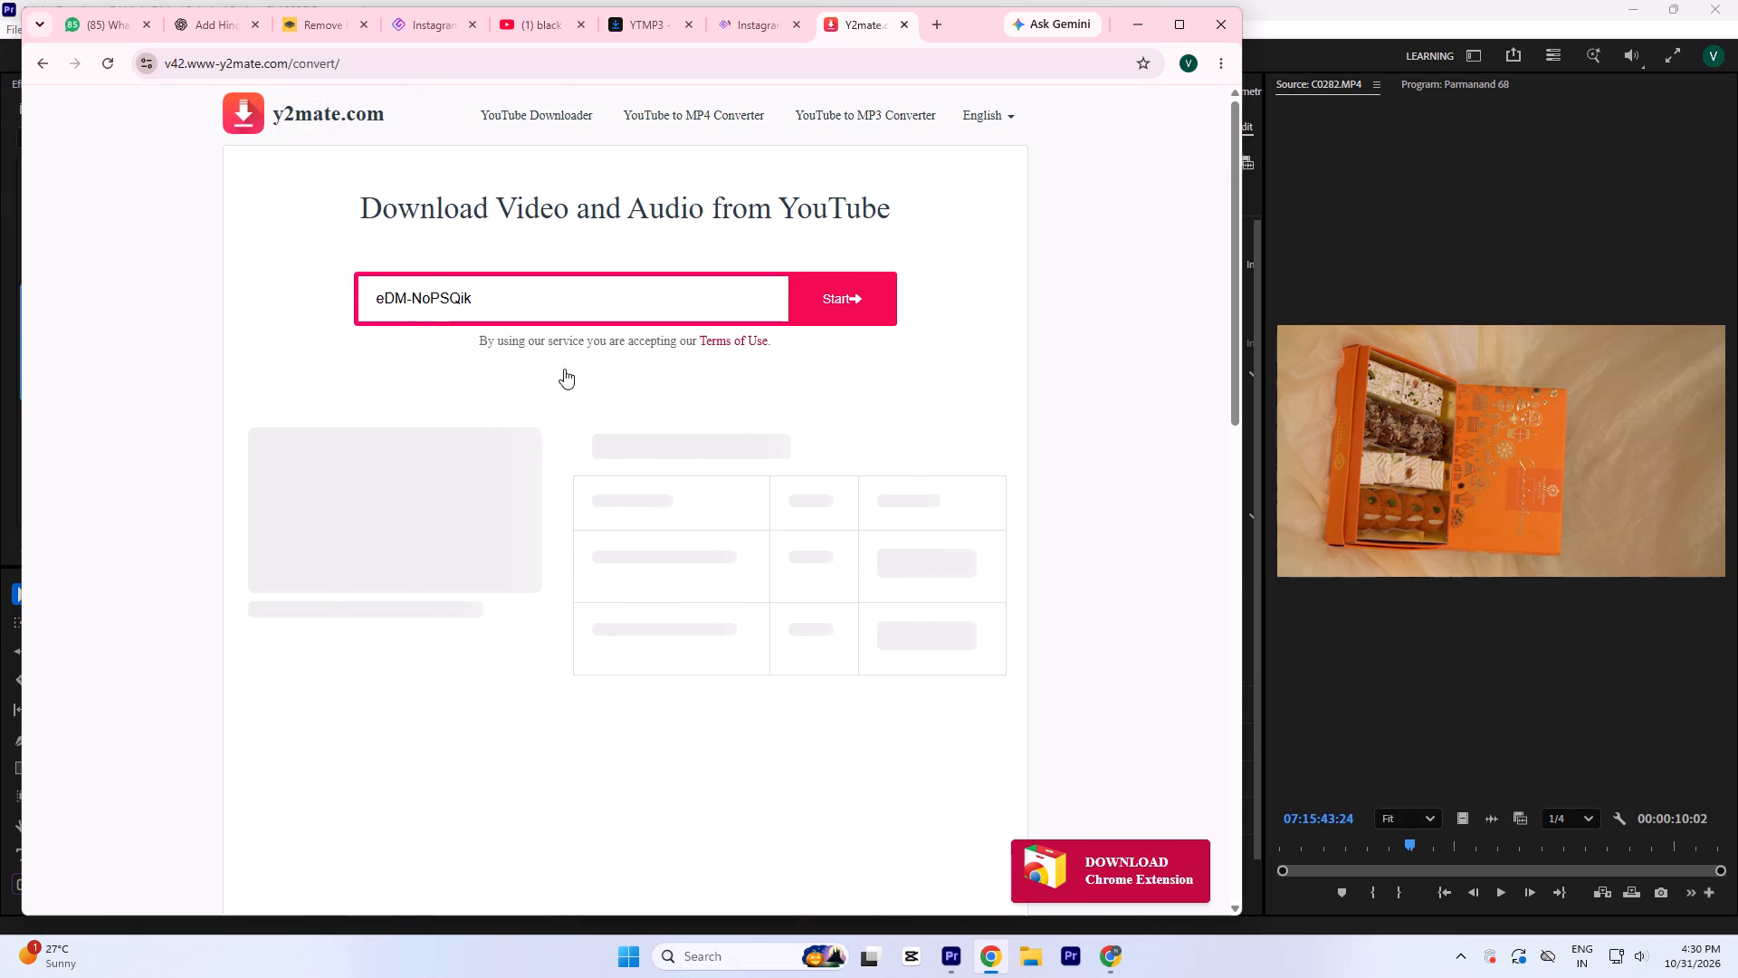
Download the Black Smoke Transition video as a 1080p MP4, closing each advertising tab that opens.
left_click(733, 465)
left_click(902, 574)
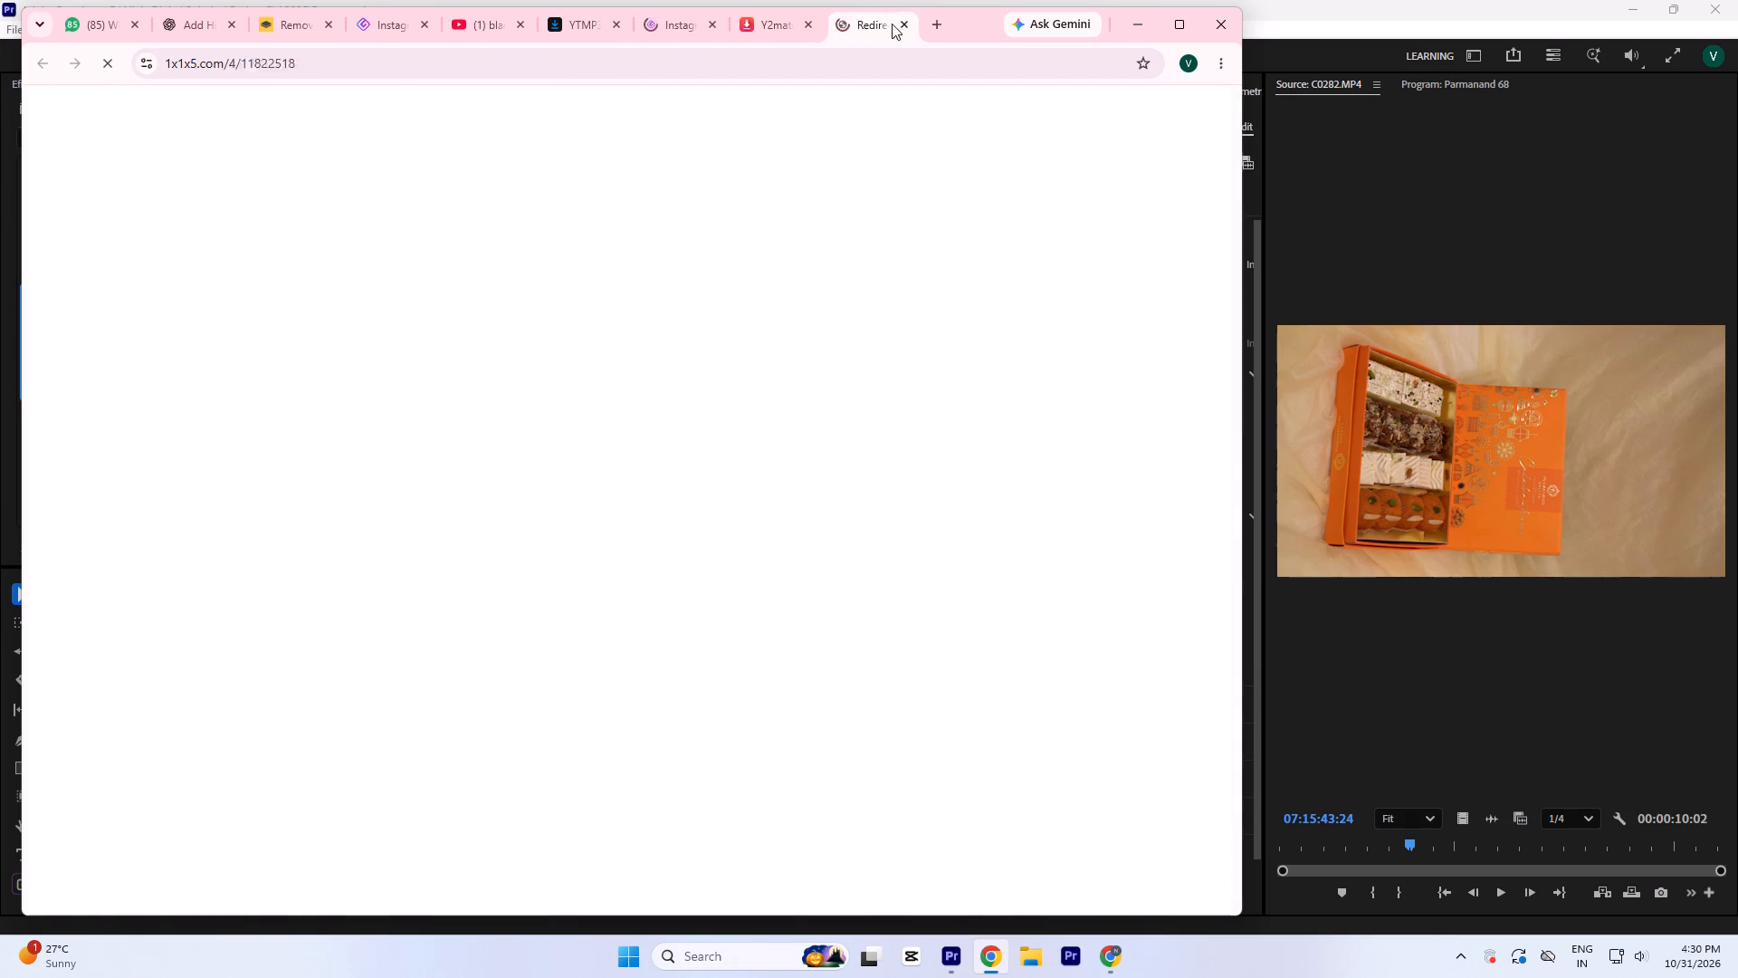
left_click(910, 29)
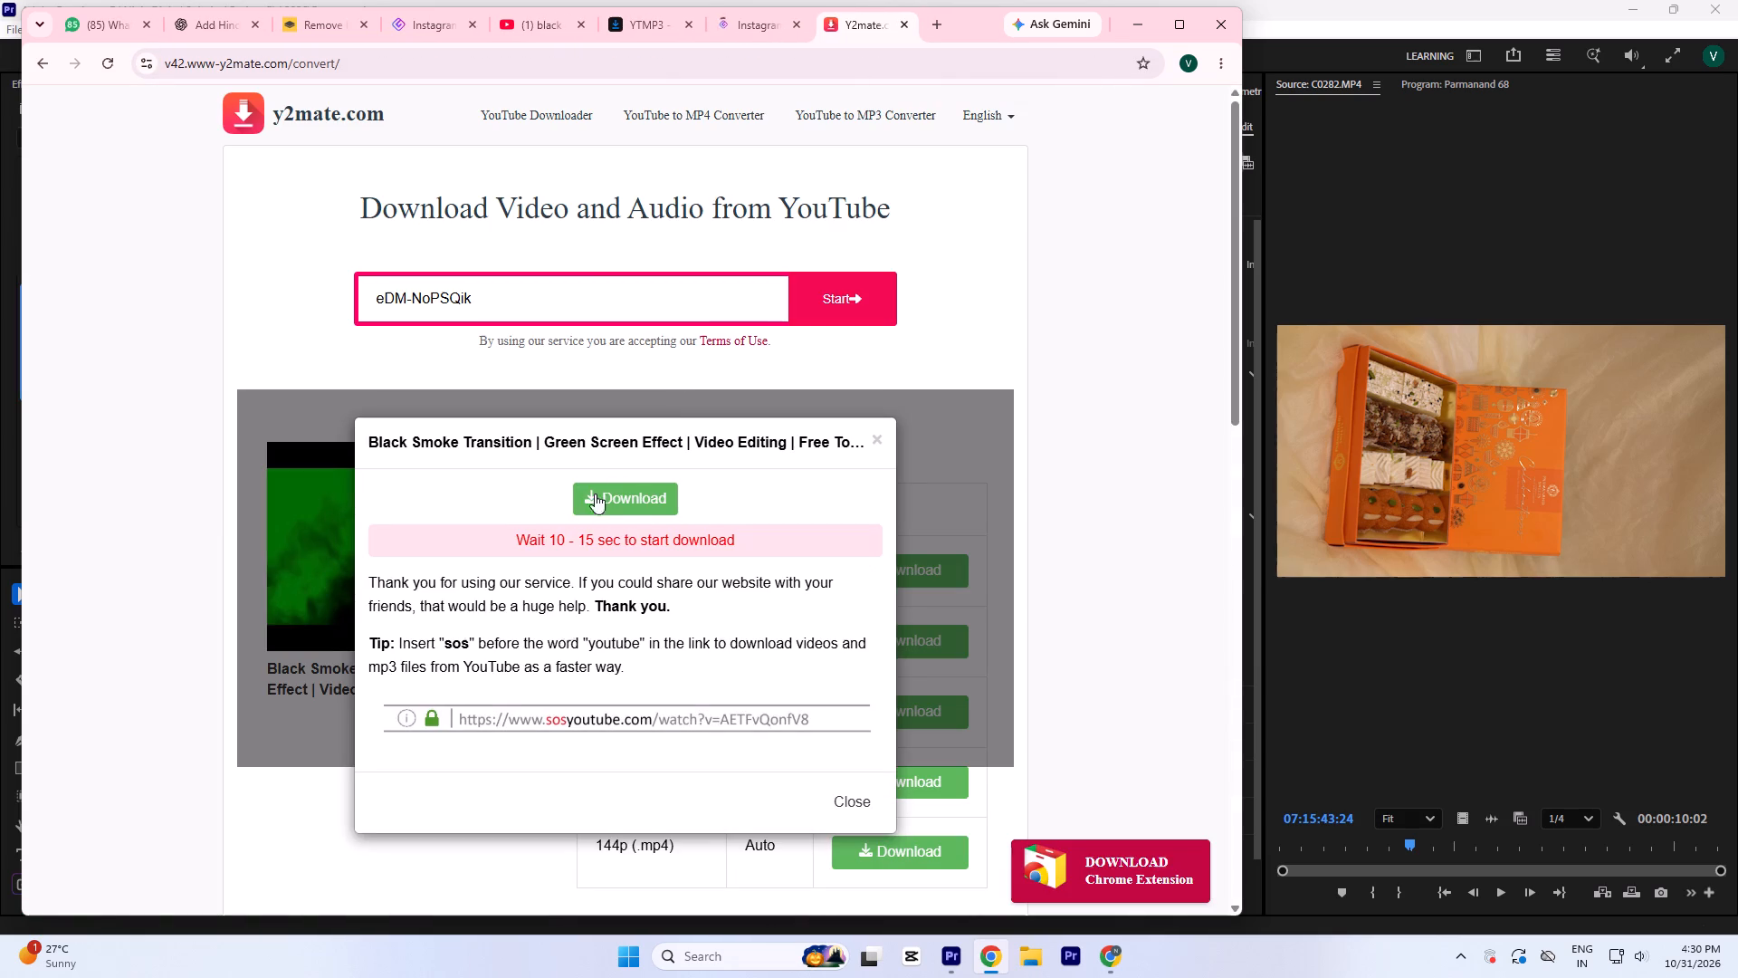
left_click(625, 492)
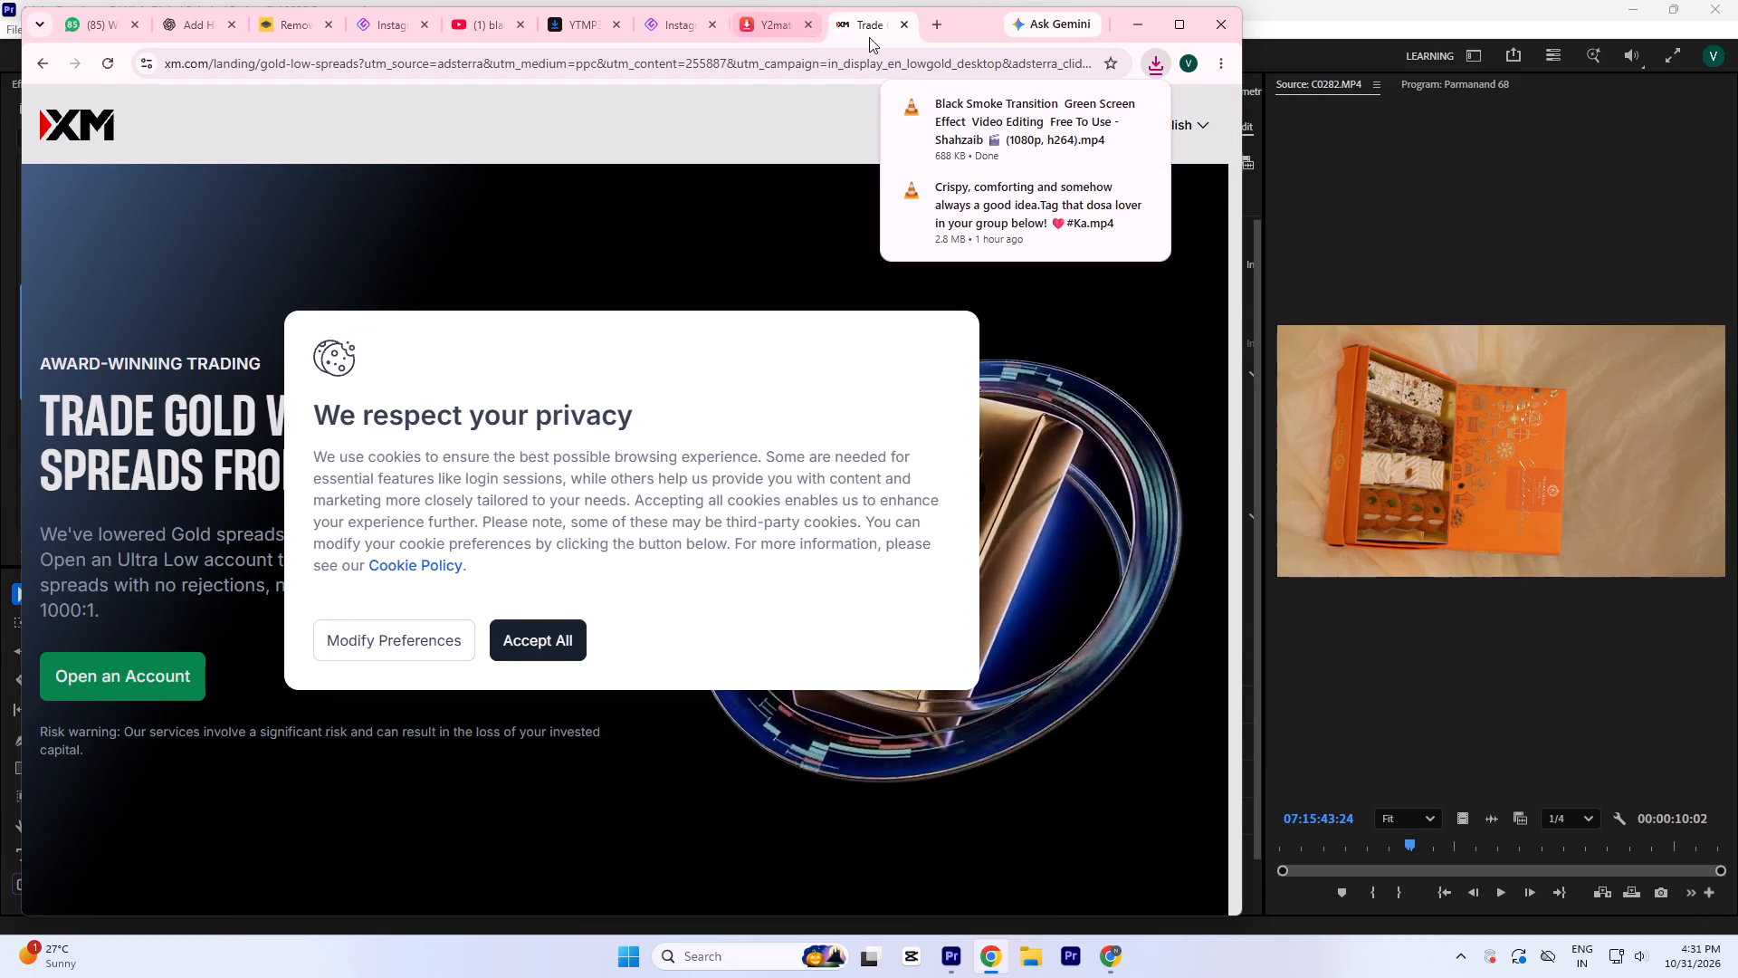
left_click(905, 27)
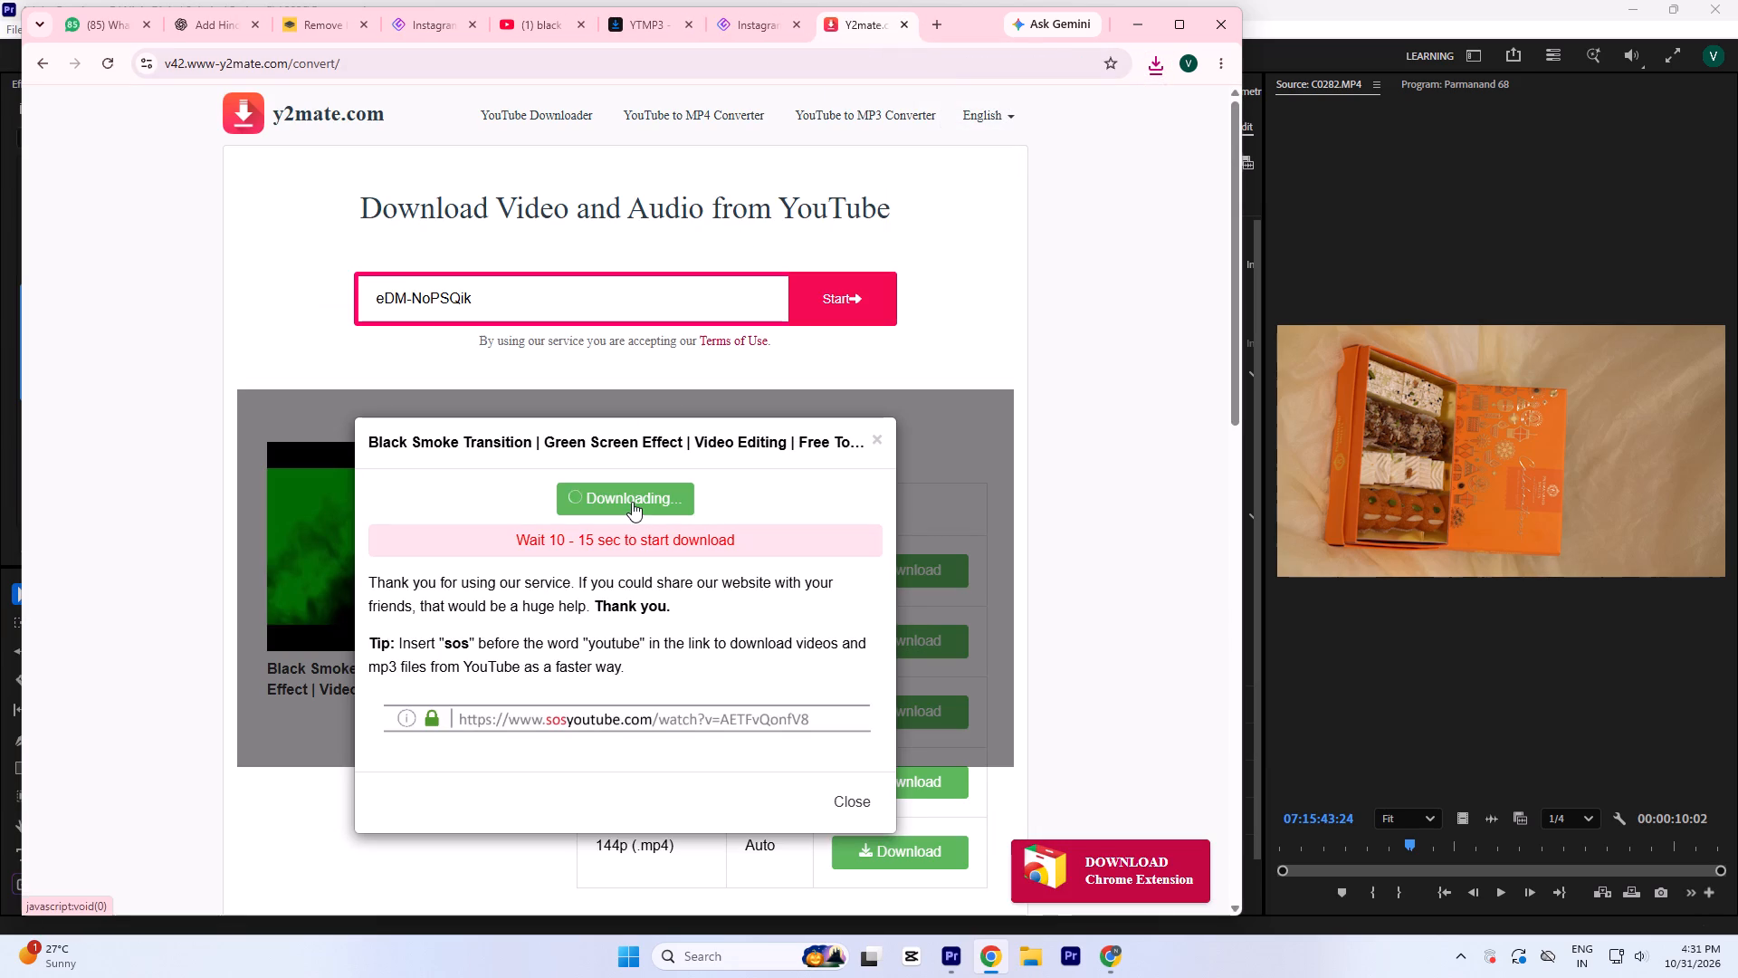
left_click(631, 491)
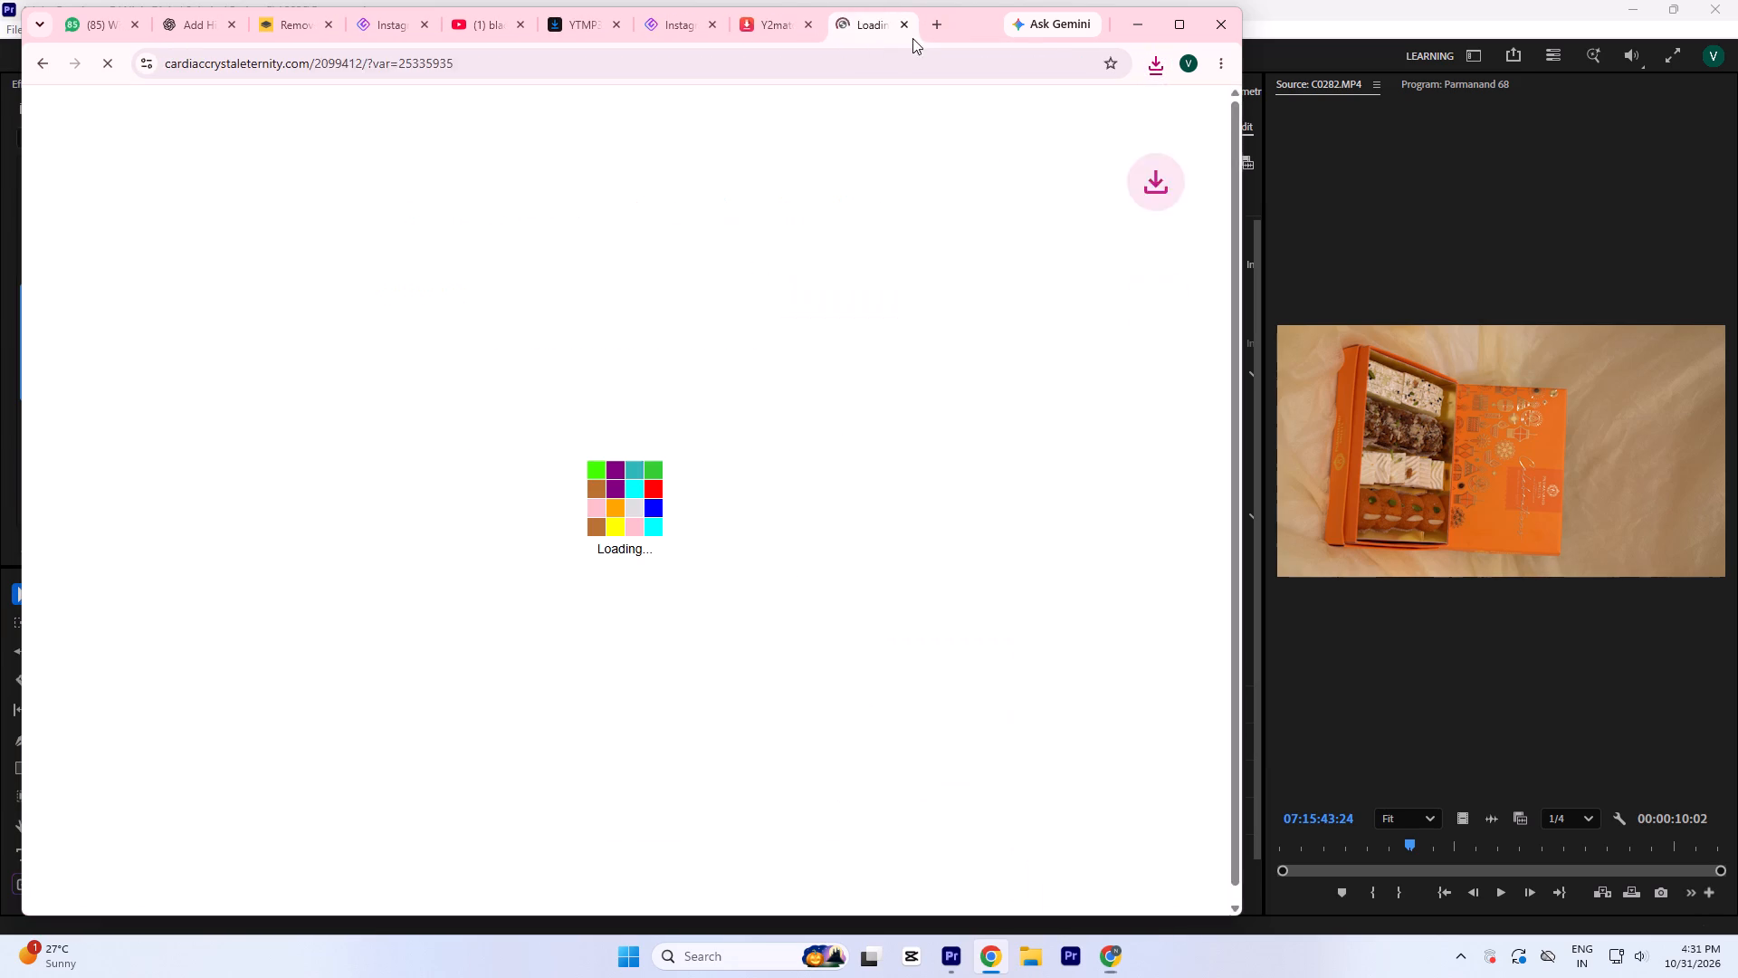
left_click(905, 22)
Open the recent download history to locate the Black Smoke Transition file.
left_click(1152, 62)
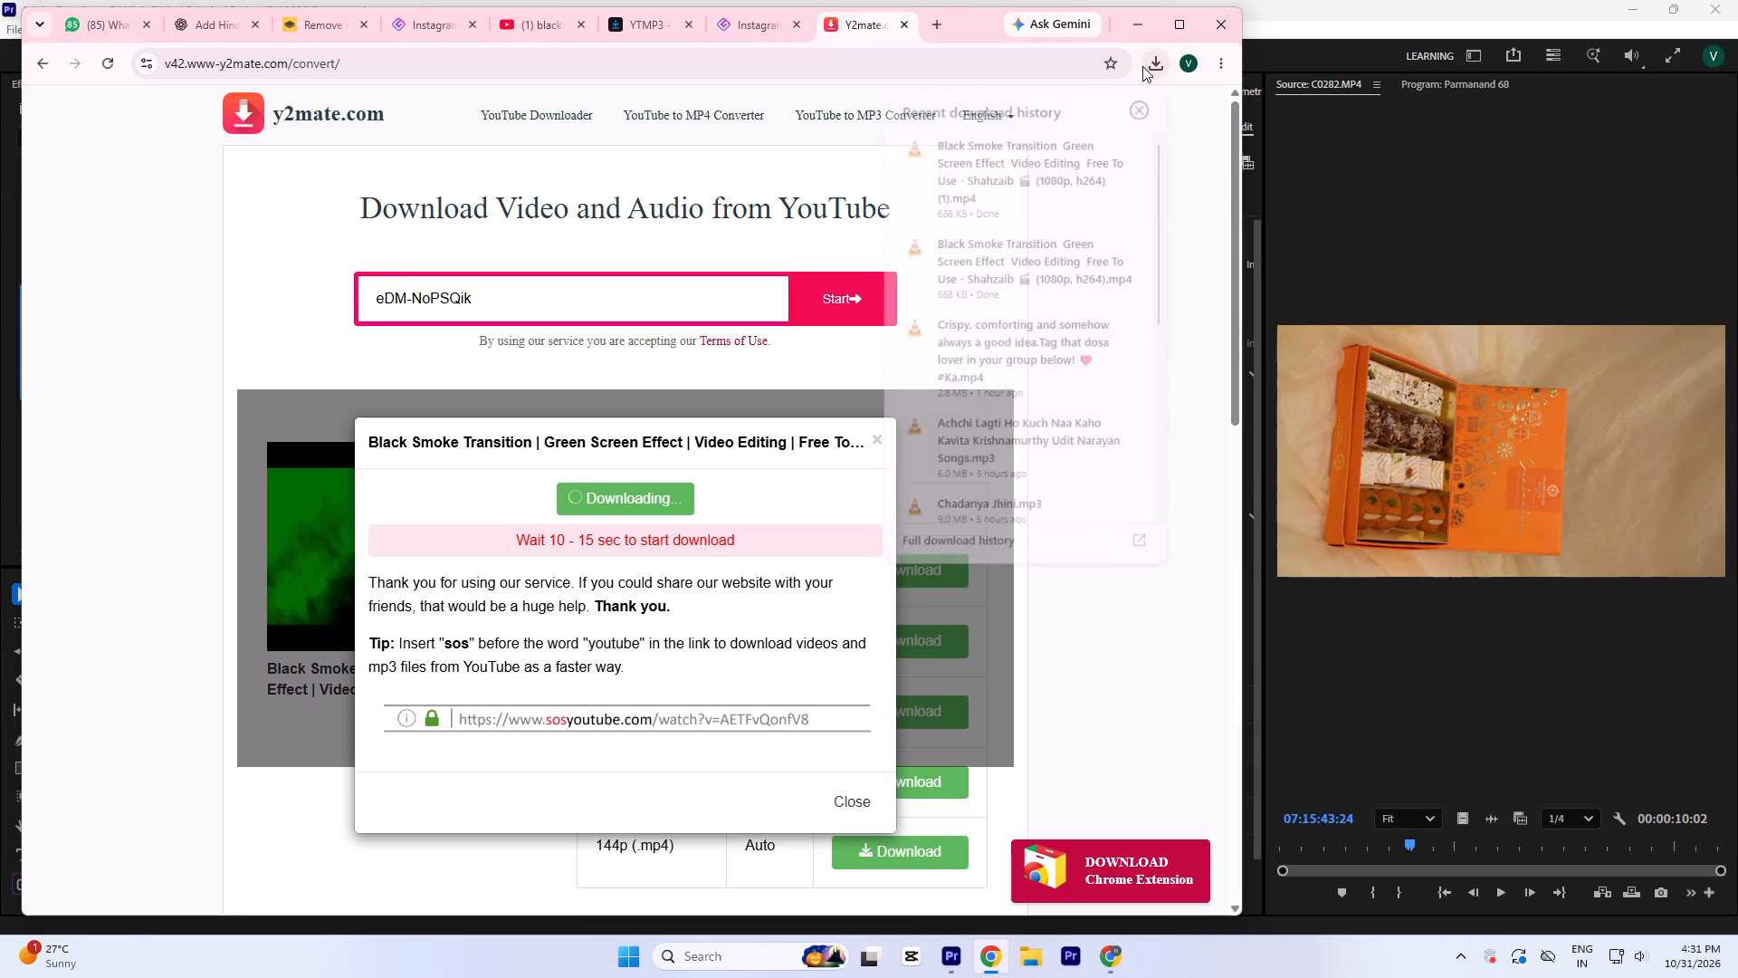
Bring the downloaded Black Smoke Transition video into Premiere at the start of V1 in Parmanand 68, keeping the existing sequence settings.
left_click_drag(950, 153, 957, 965)
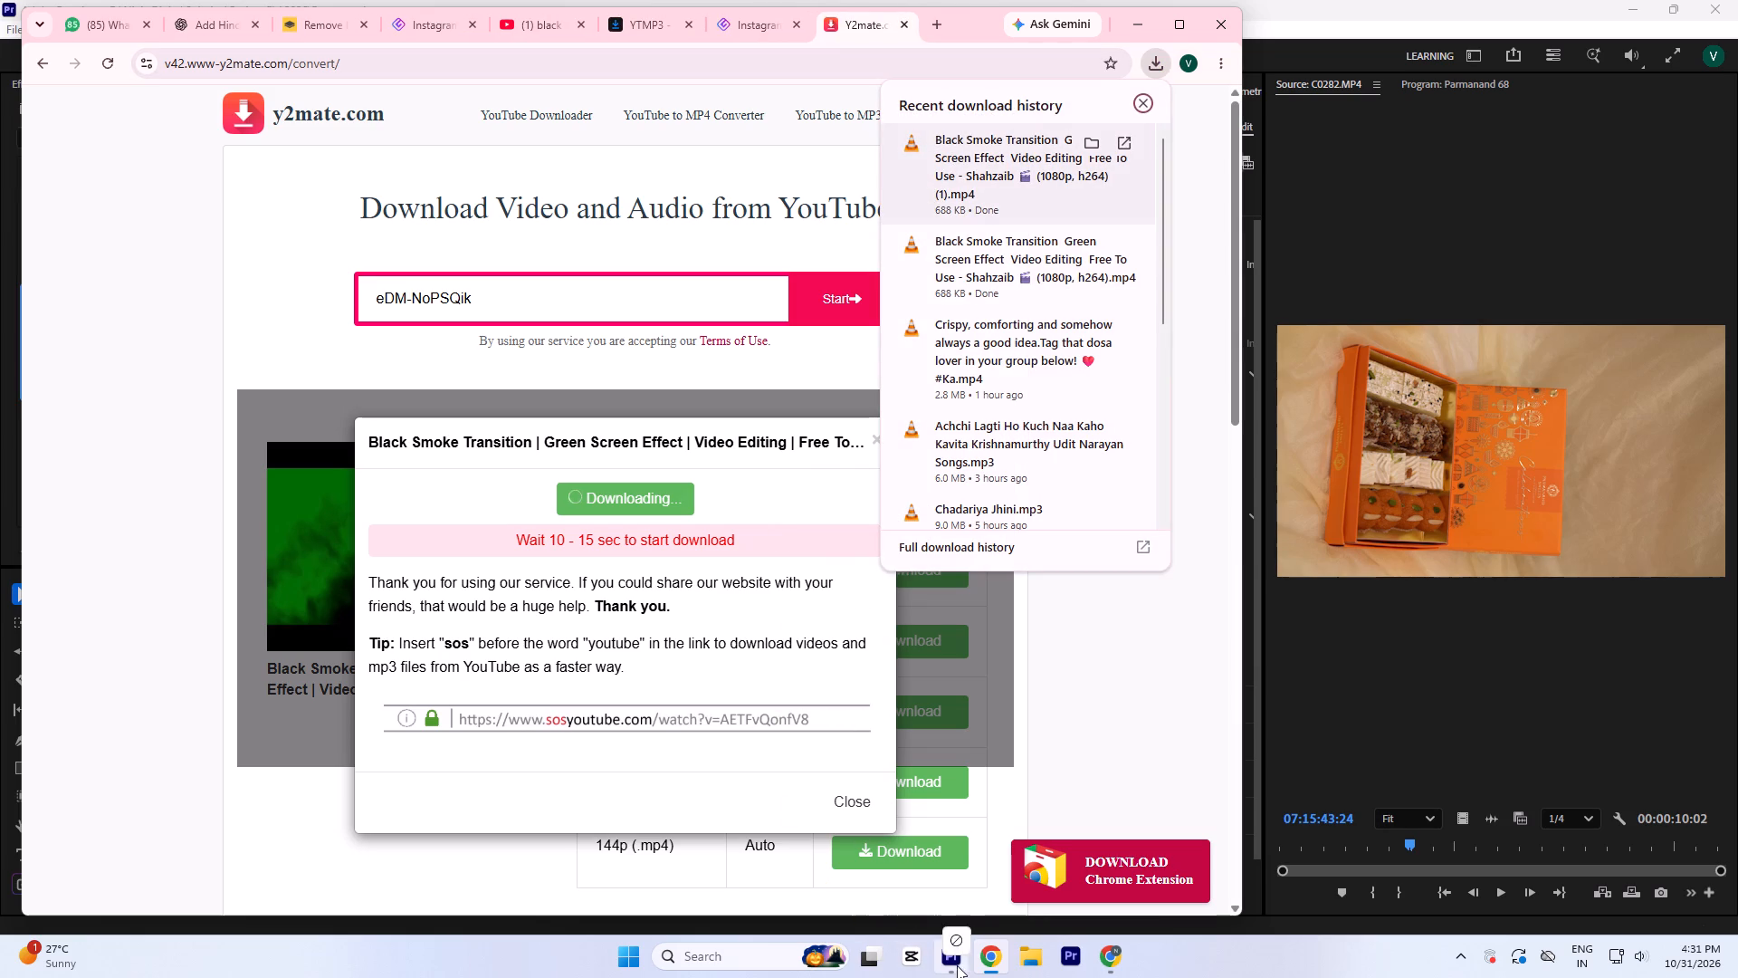
left_click_drag(957, 965, 236, 778)
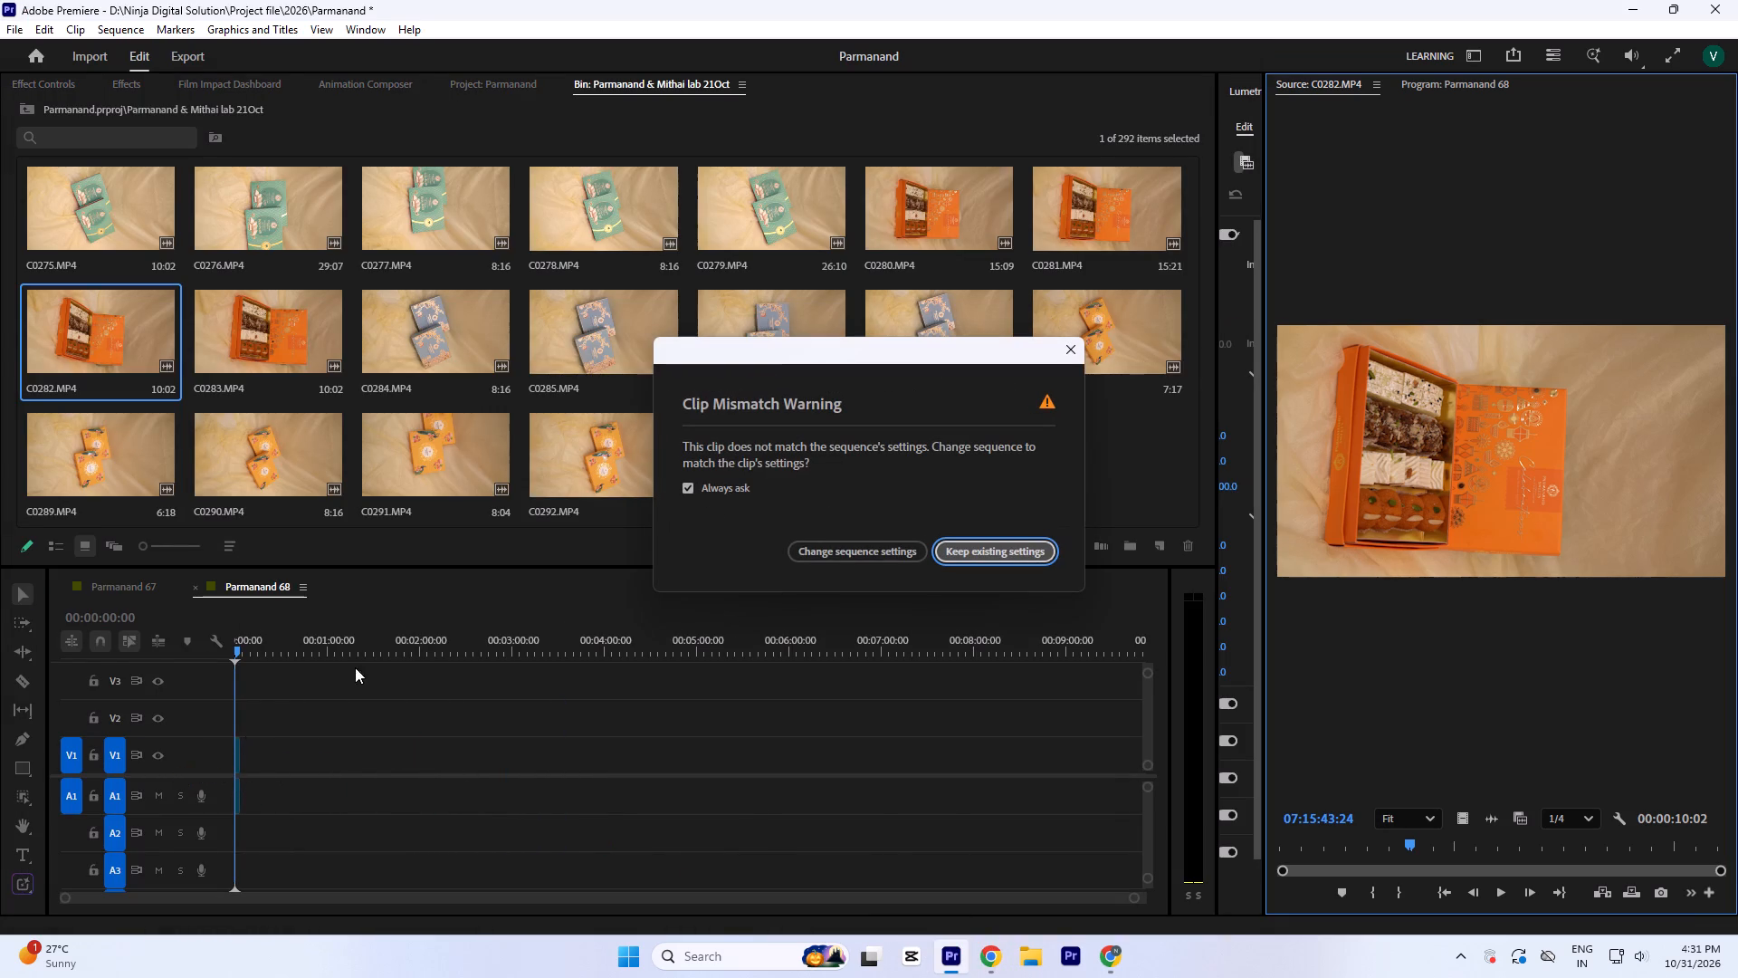
left_click(984, 551)
Place clip C0284 on V1 of Parmanand 68 at about 25 seconds, leaving a gap after the smoke clip.
left_click_drag(453, 338, 275, 774)
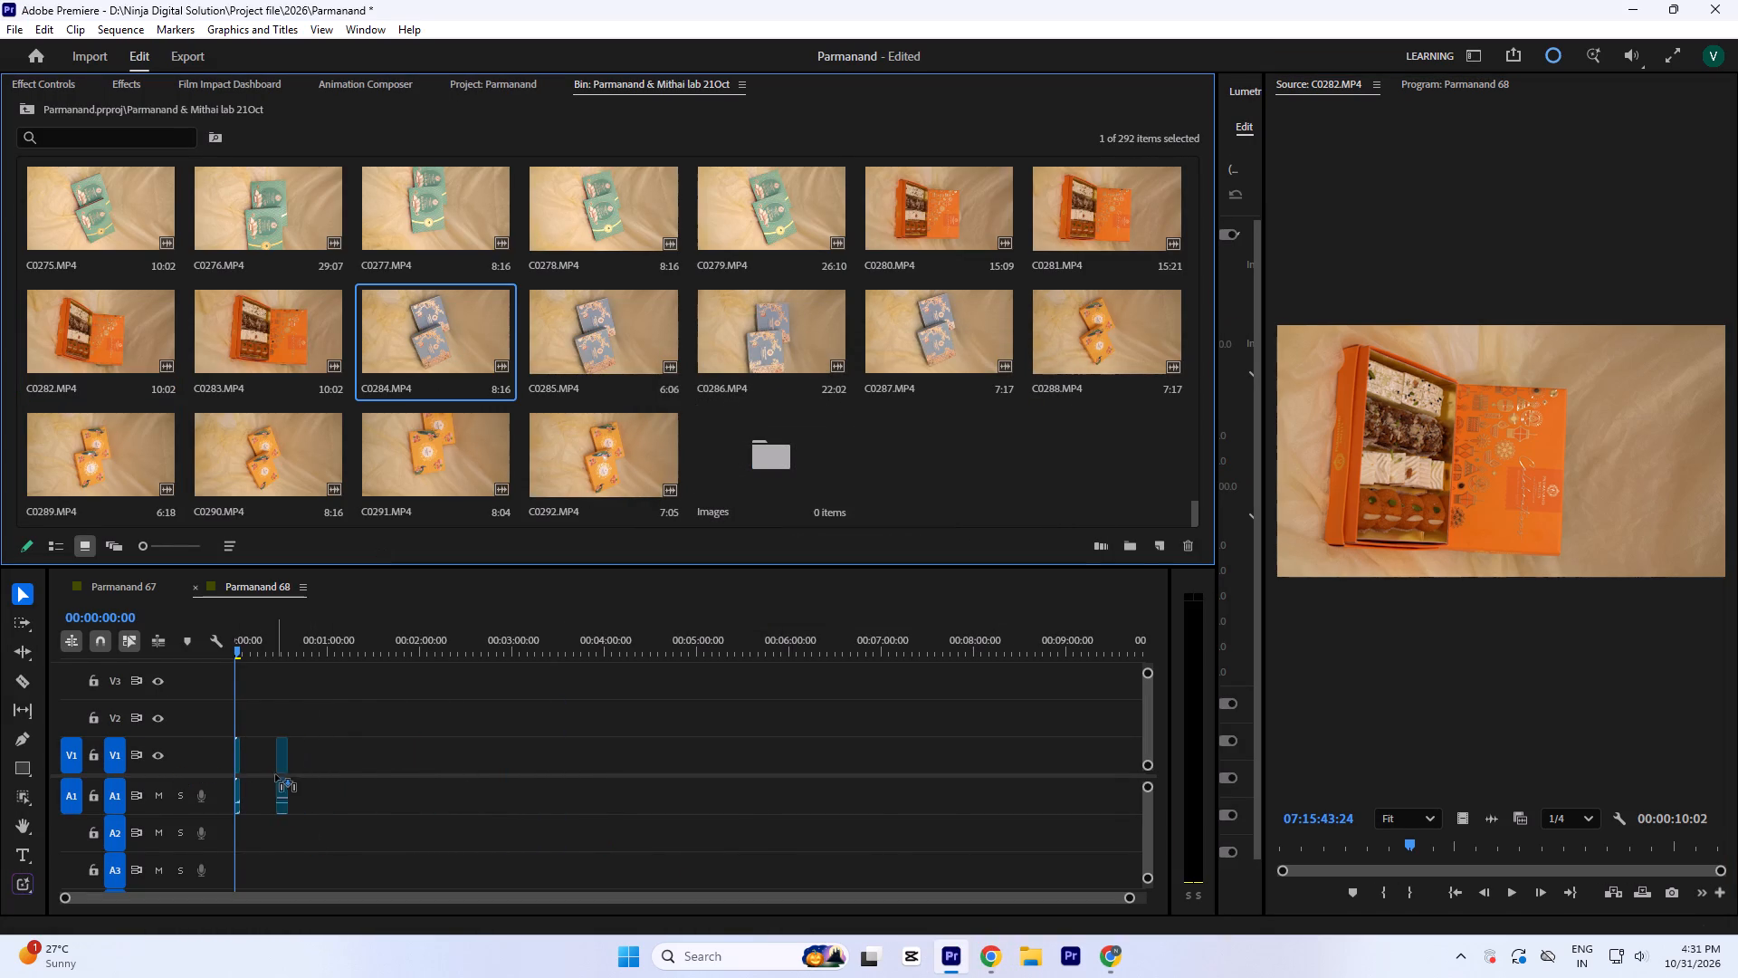
left_click_drag(275, 774, 272, 776)
Set the rotation of clip C0284 to -90° so it fills the vertical frame.
left_click_drag(282, 639, 279, 651)
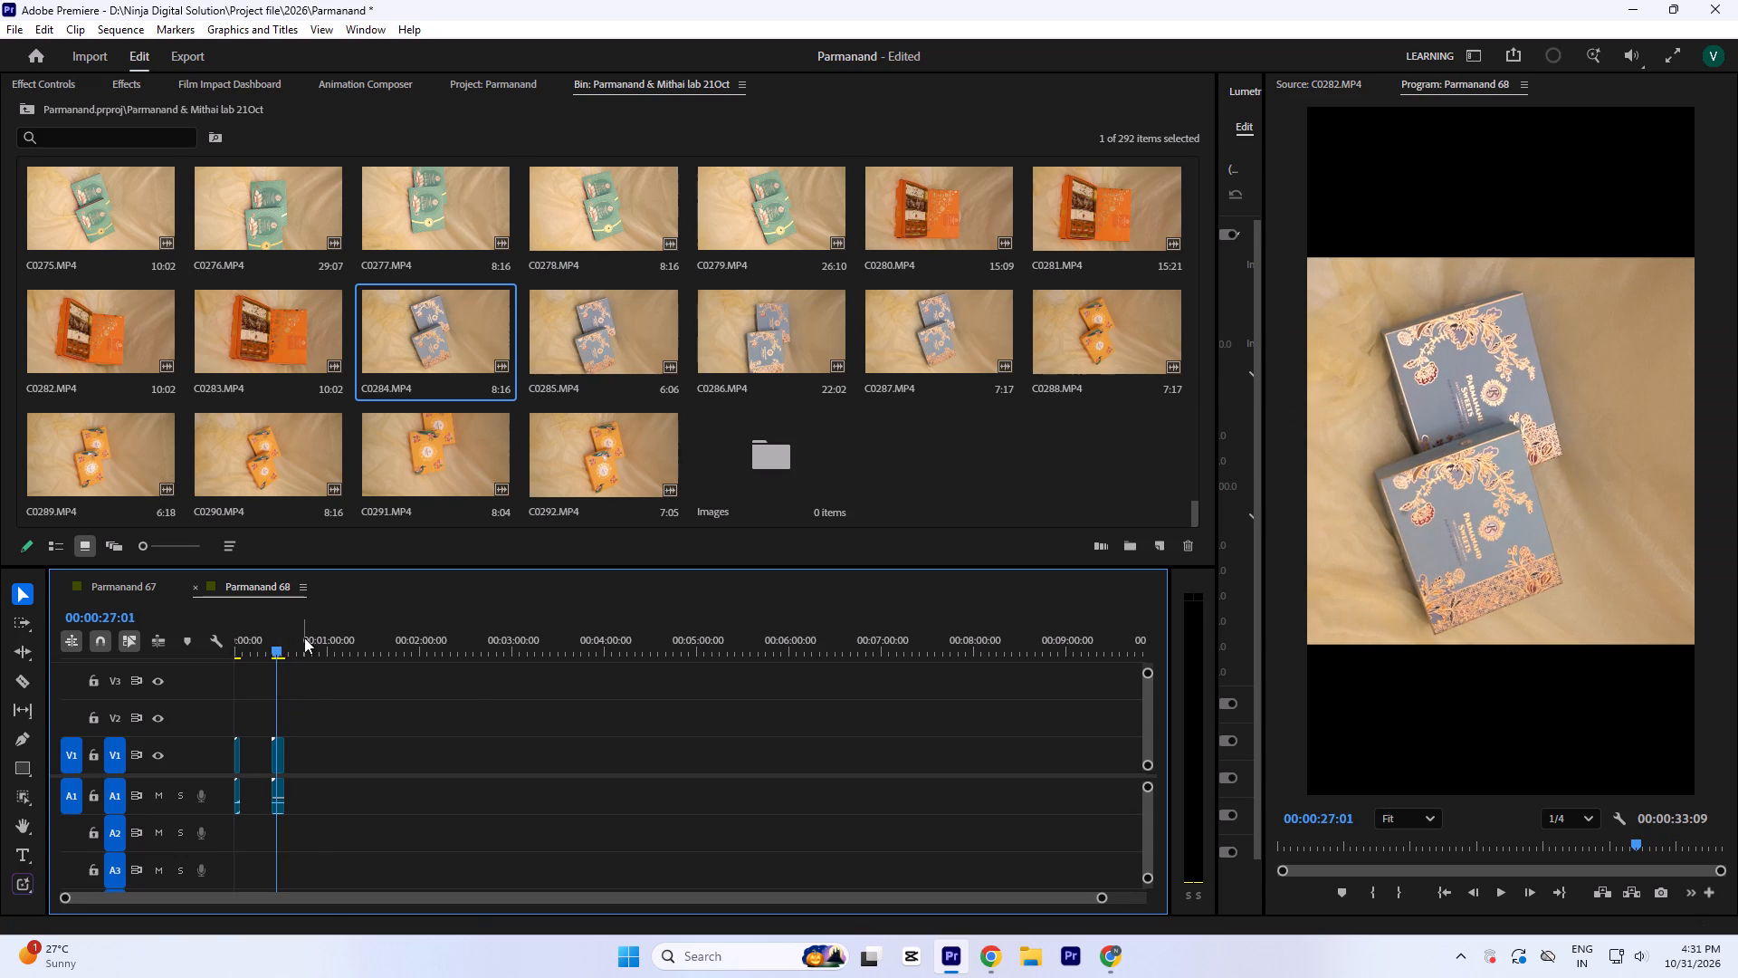
key("equal")
key("equal")
key("equal")
left_click(593, 764)
left_click(50, 89)
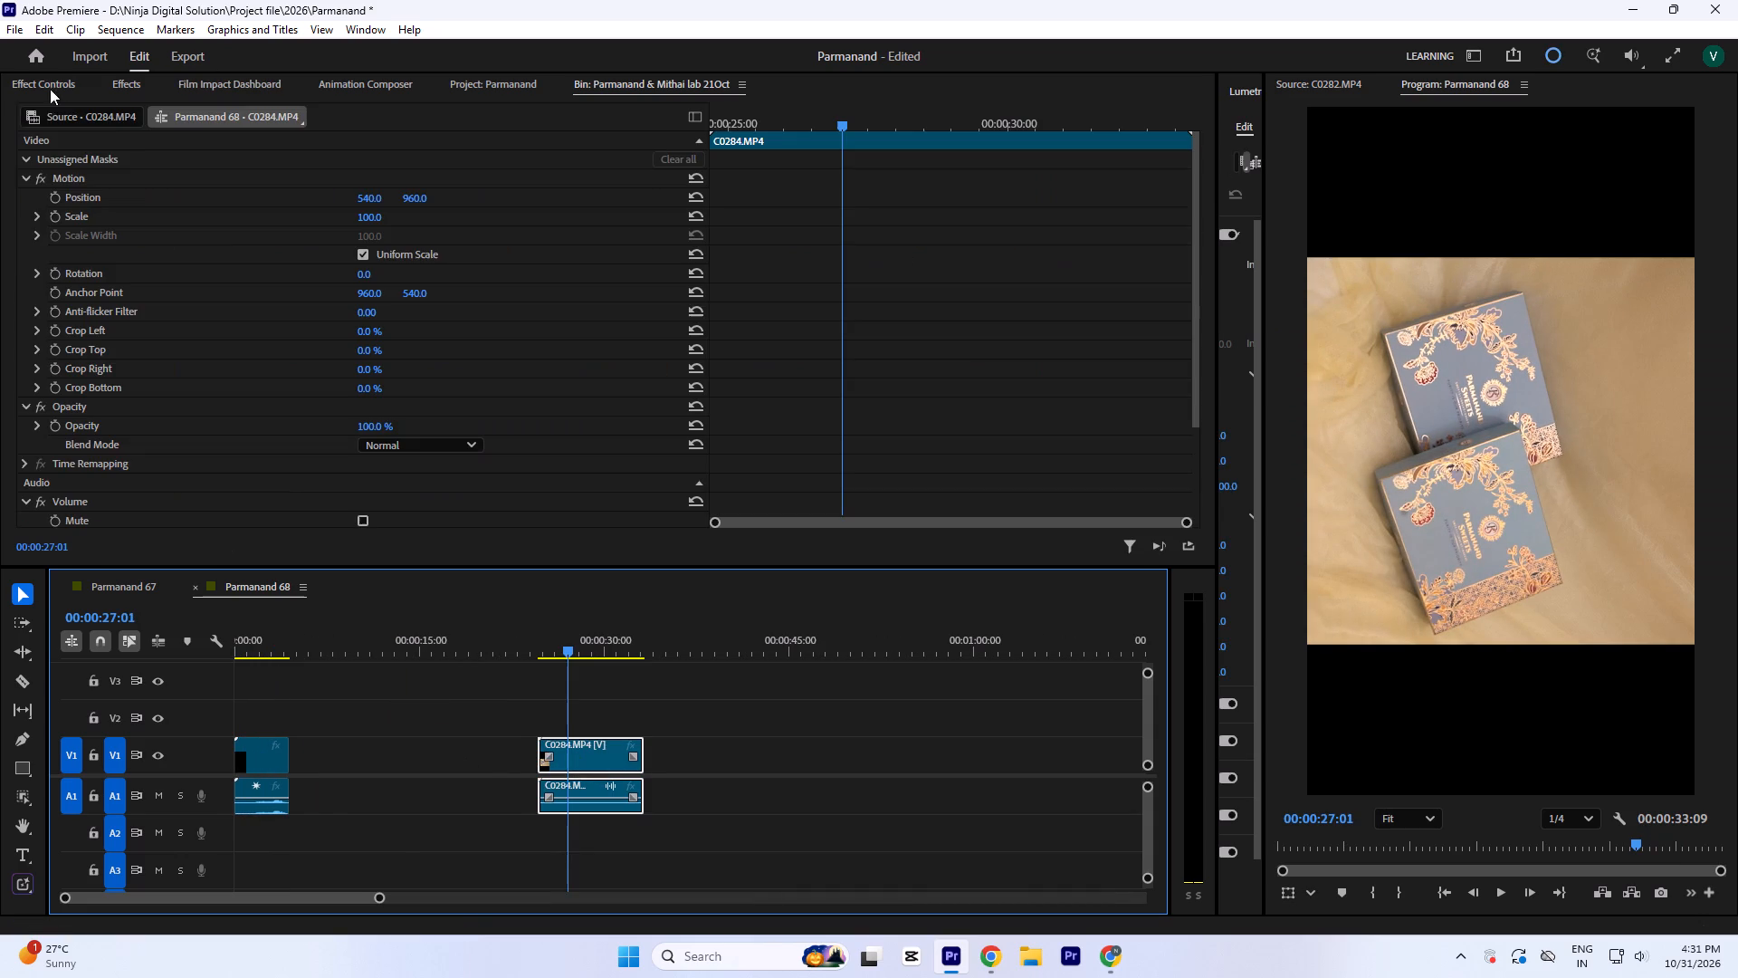
left_click(378, 282)
left_click(372, 269)
key("minus")
key("9")
key("0")
left_click(974, 249)
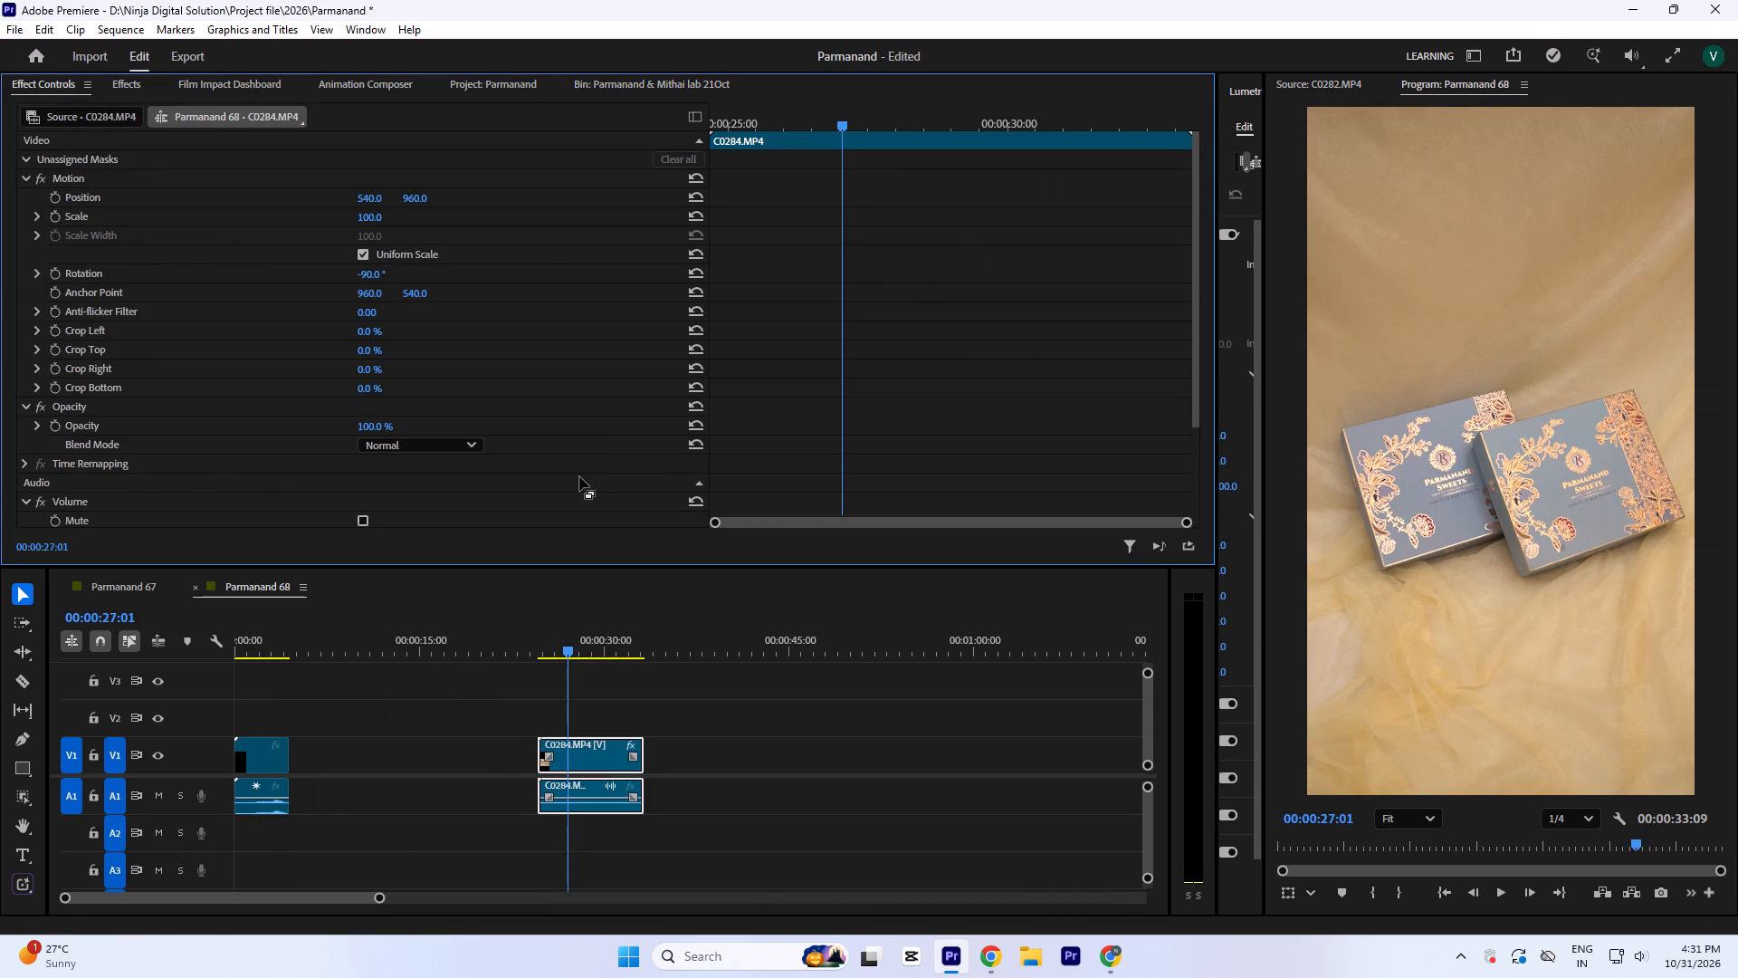
Unlink the smoke clip from its audio and move the video to V2 above C0284, starting at about 00:00:27:01.
left_click(272, 756)
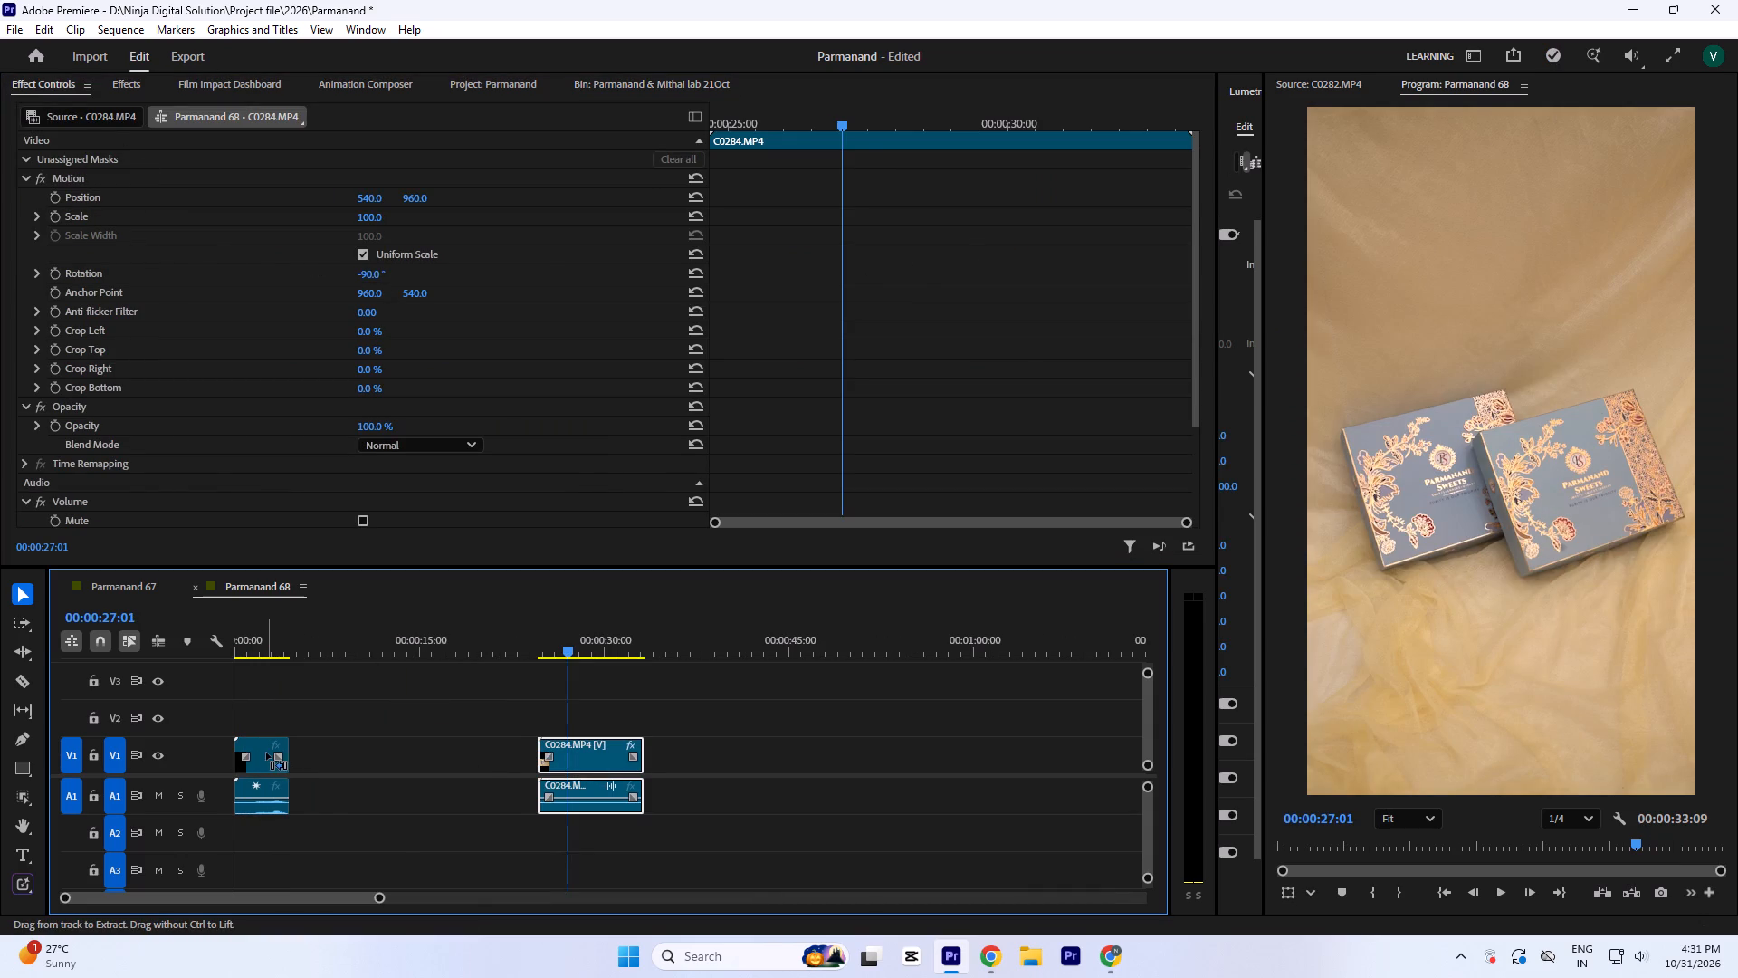
key("ctrl+l")
left_click(262, 753, "ctrl")
key("ctrl+l")
left_click_drag(263, 757, 609, 714)
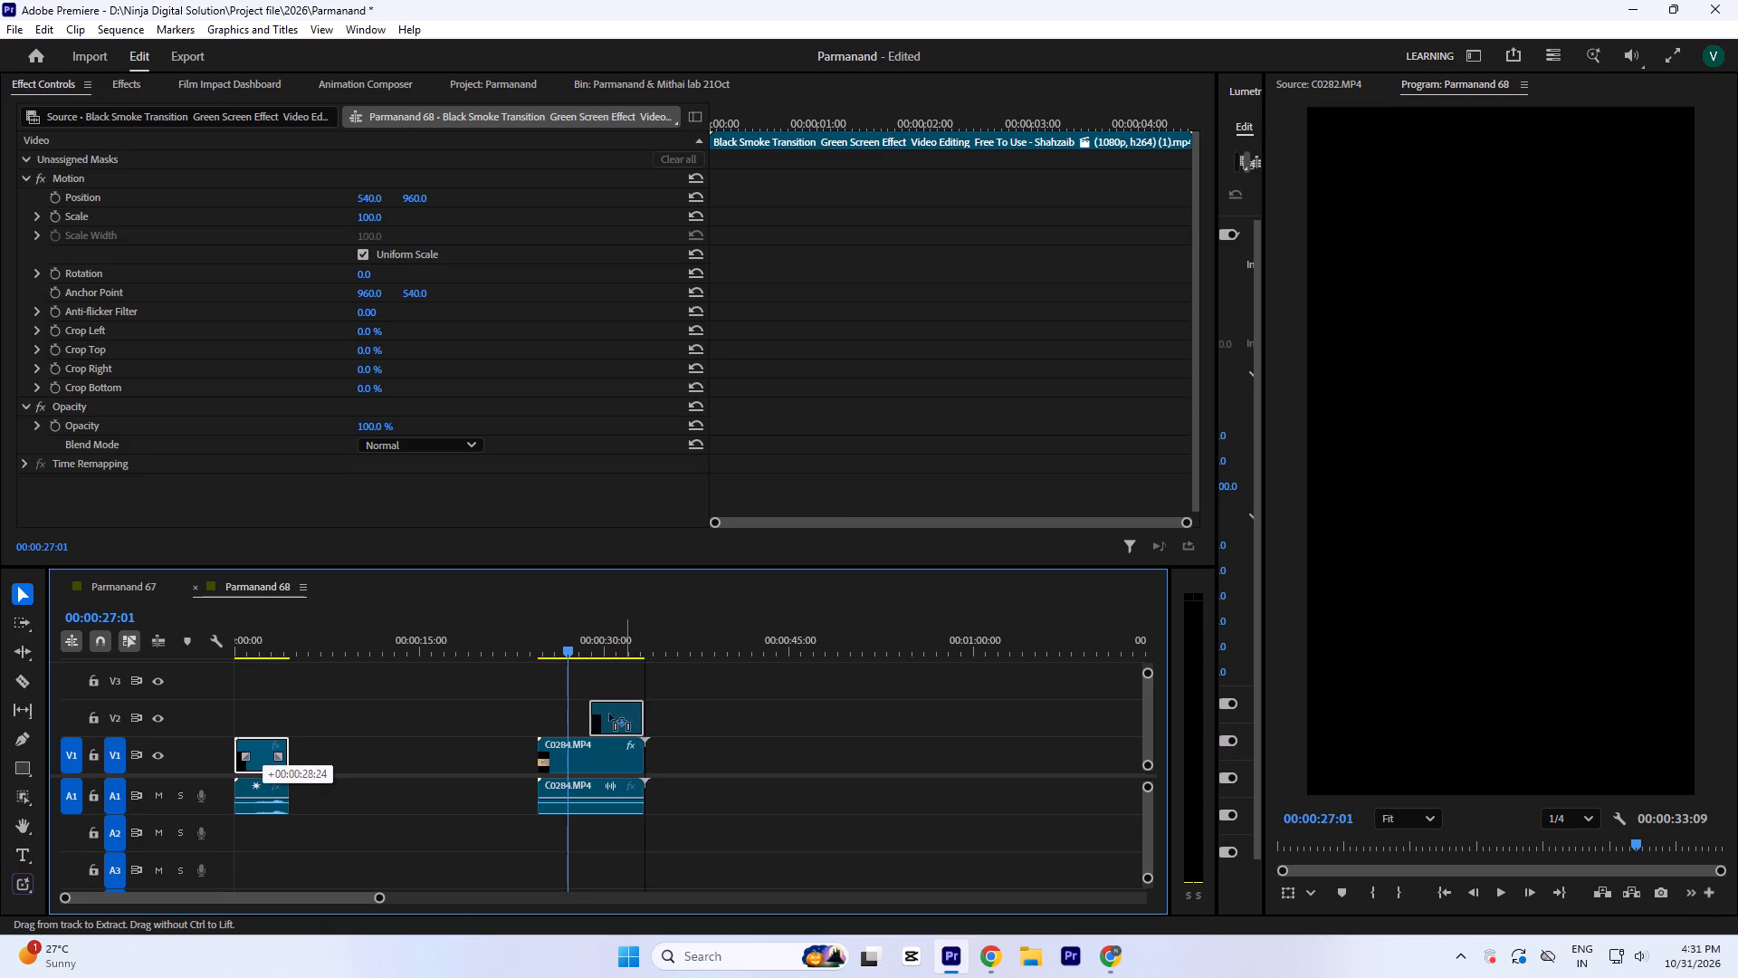
left_click_drag(609, 714, 593, 717)
Set the rotation of the smoke transition clip on V2 to -90° and check it at an earlier frame.
left_click(598, 626)
key("a")
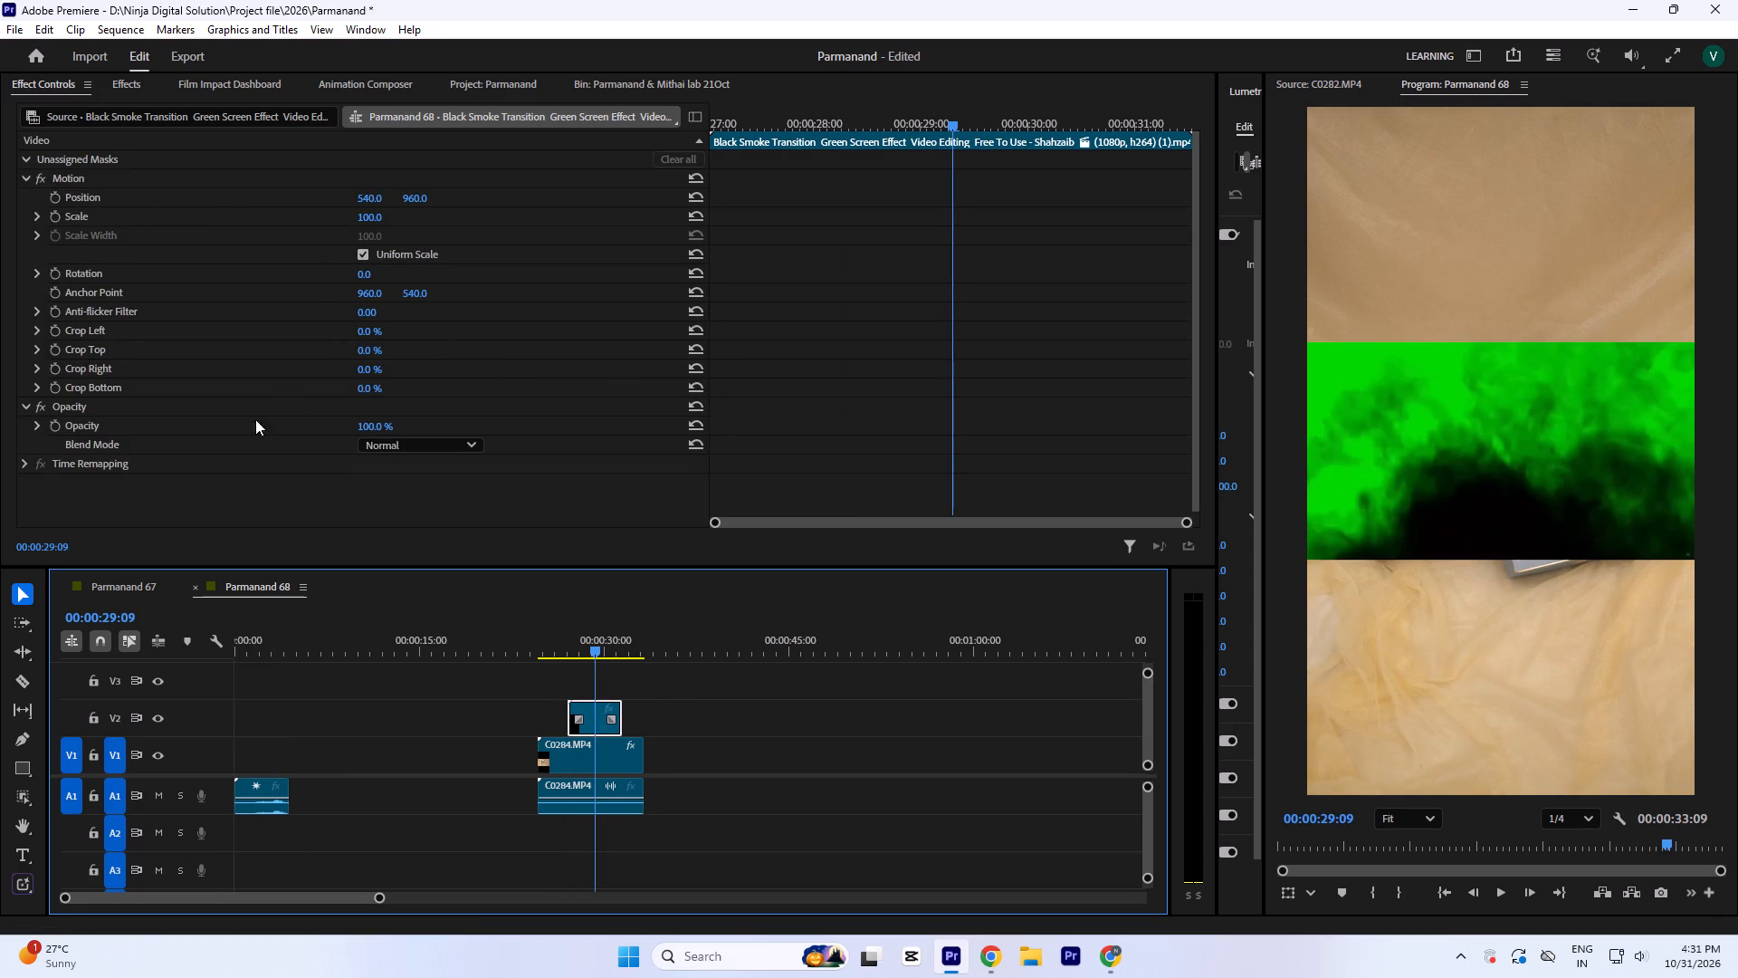
left_click(376, 274)
key("minus")
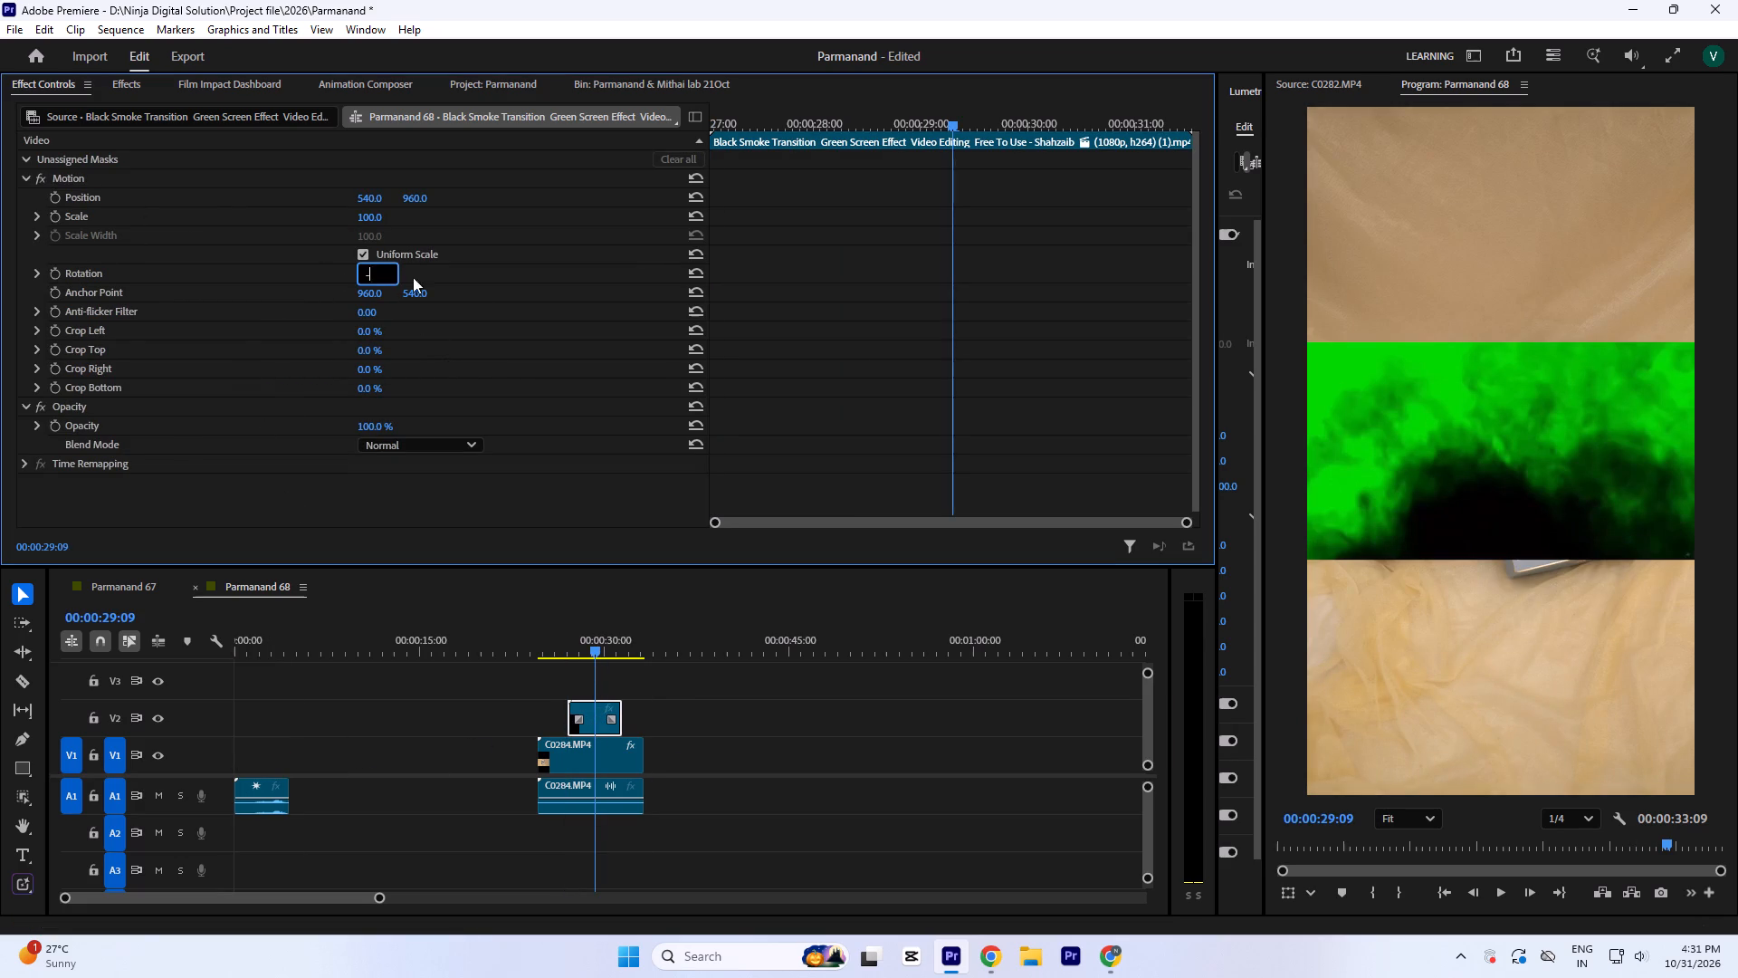
key("9")
key("0")
left_click(893, 218)
left_click(593, 643)
key("a")
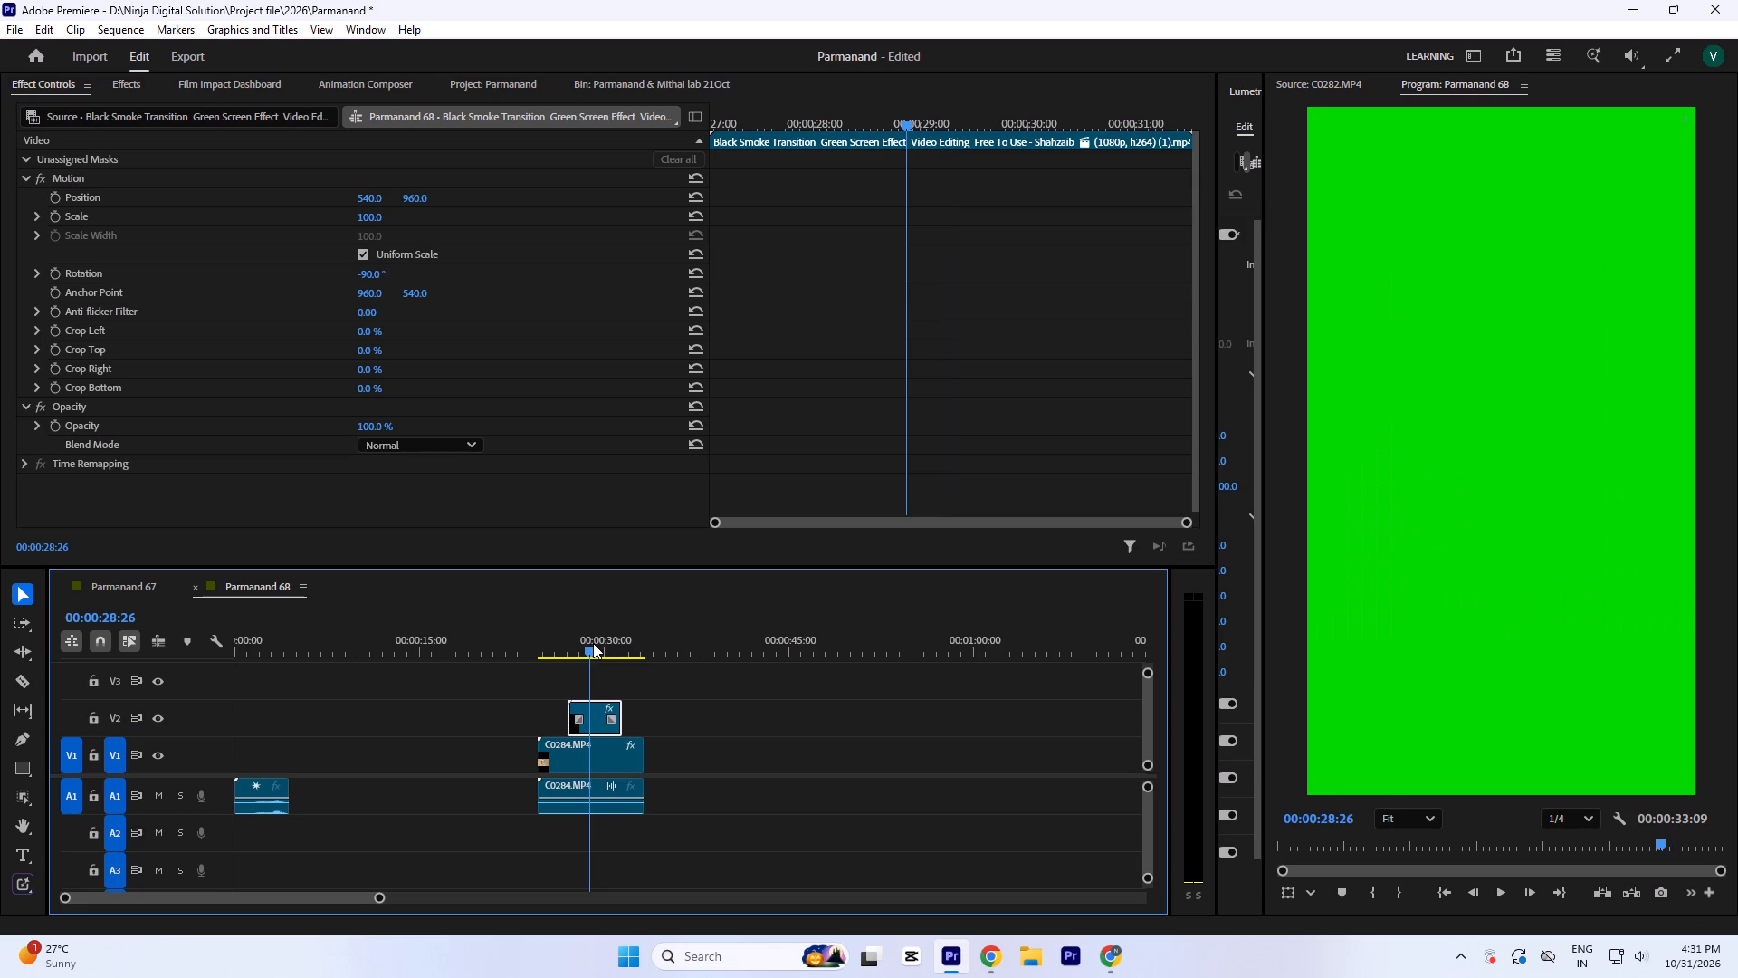
Apply the Ultra Key effect to the smoke transition clip on V2 and show its effect settings.
left_click(134, 82)
left_click(107, 110)
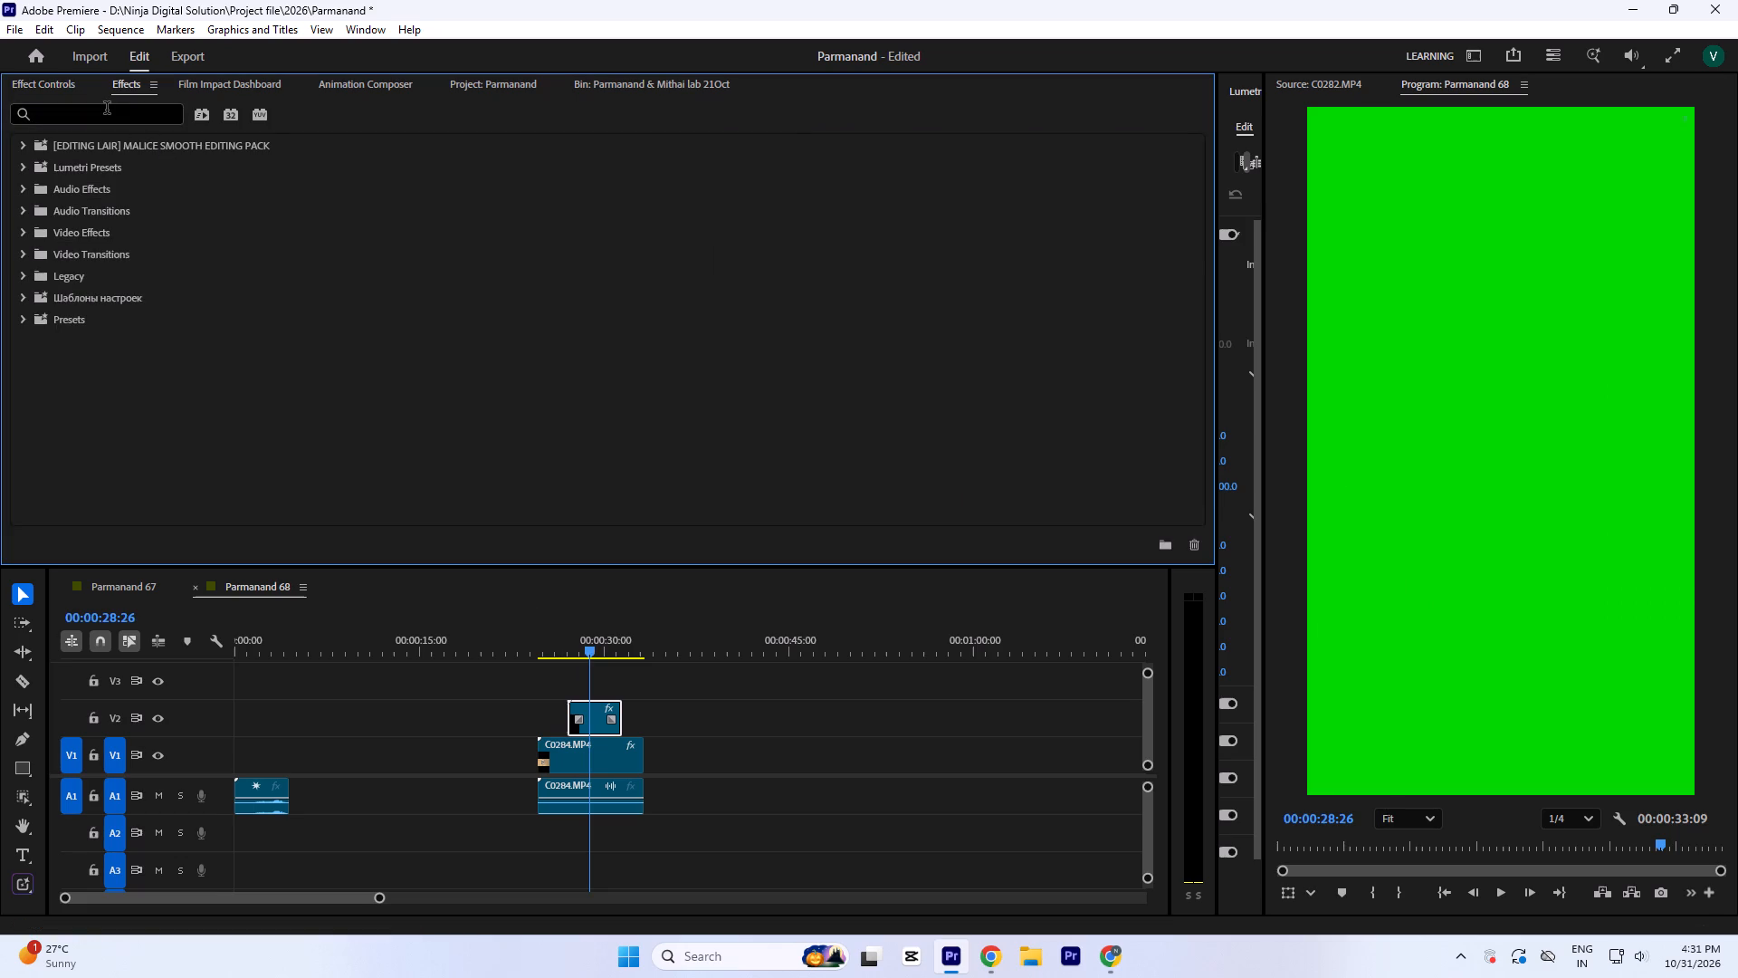
type("ultr")
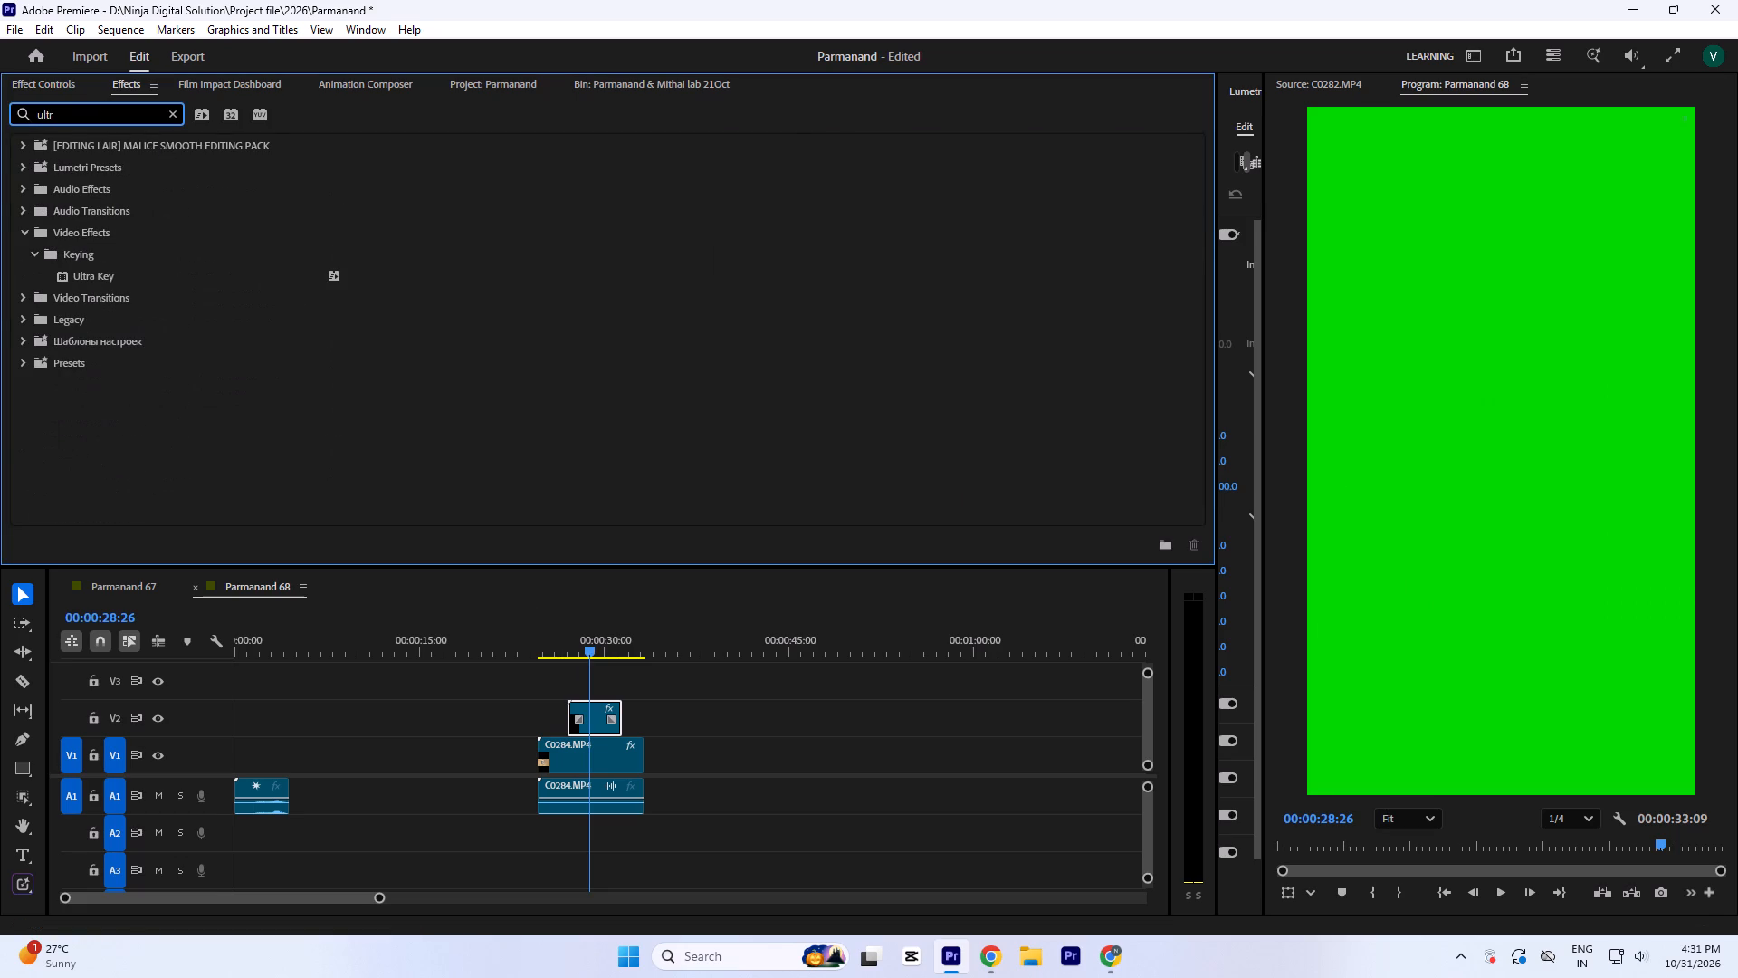
double_click(113, 279)
left_click(66, 88)
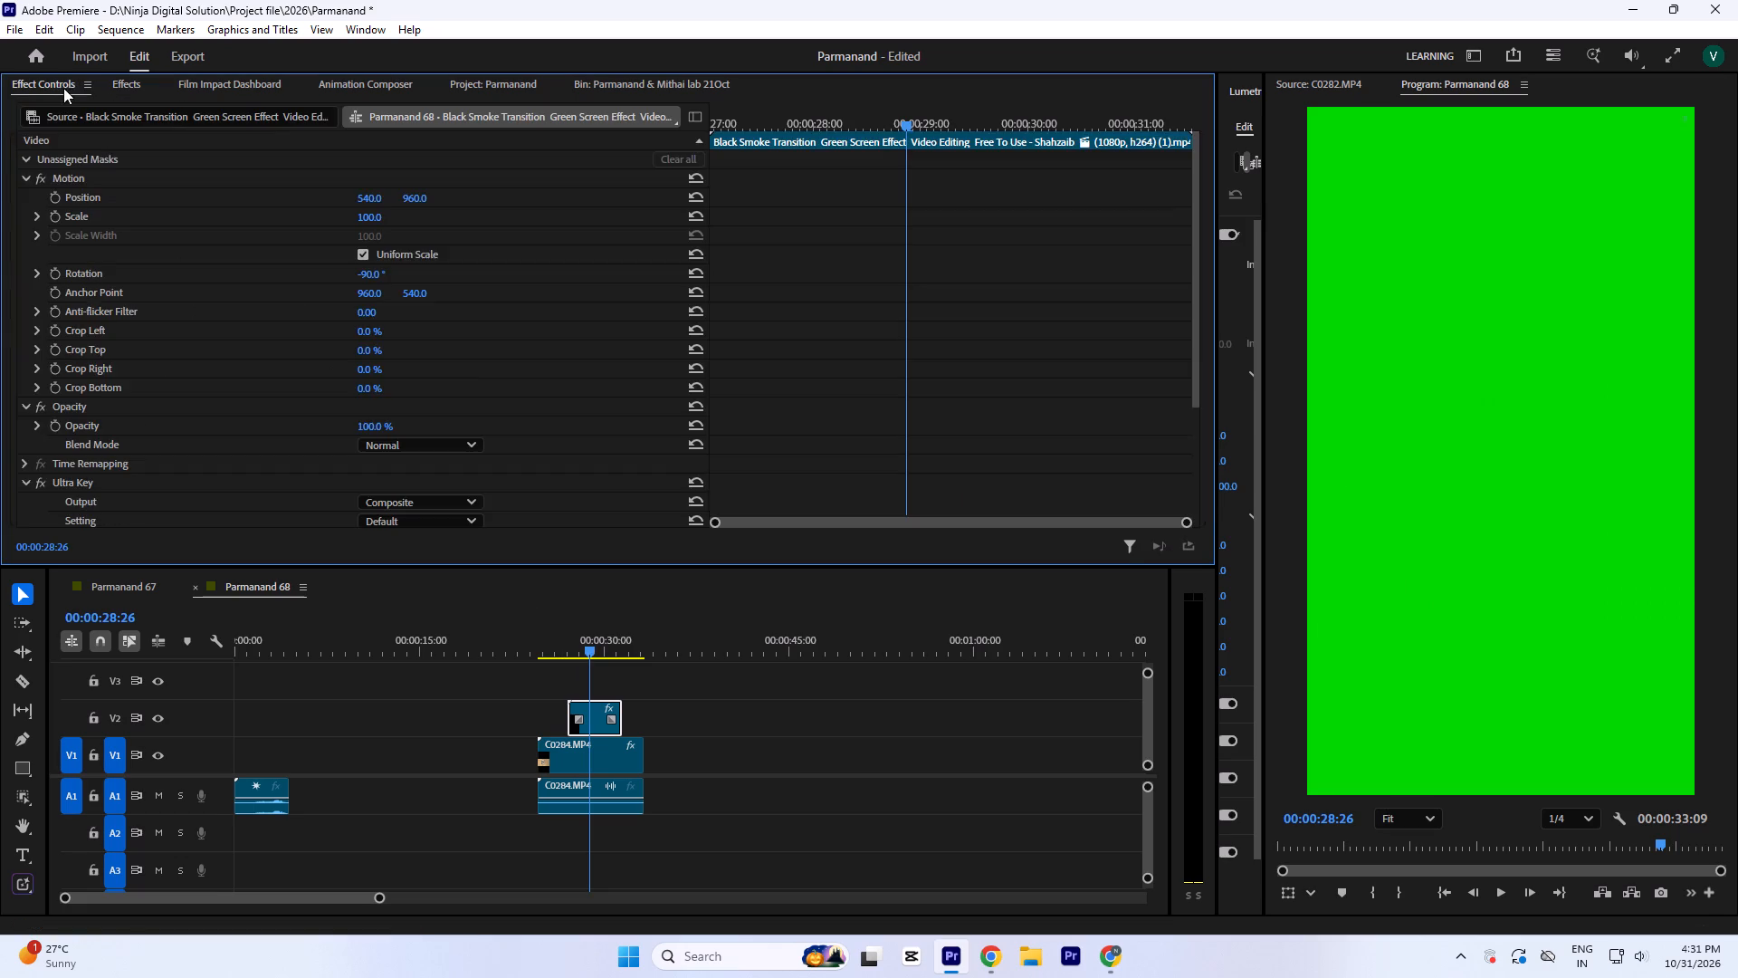
Sample the green background as the Ultra Key colour of the smoke clip and play back the keyed transition over C0284.
scroll(178, 346, "down", 5)
left_click(391, 449)
left_click(1514, 513)
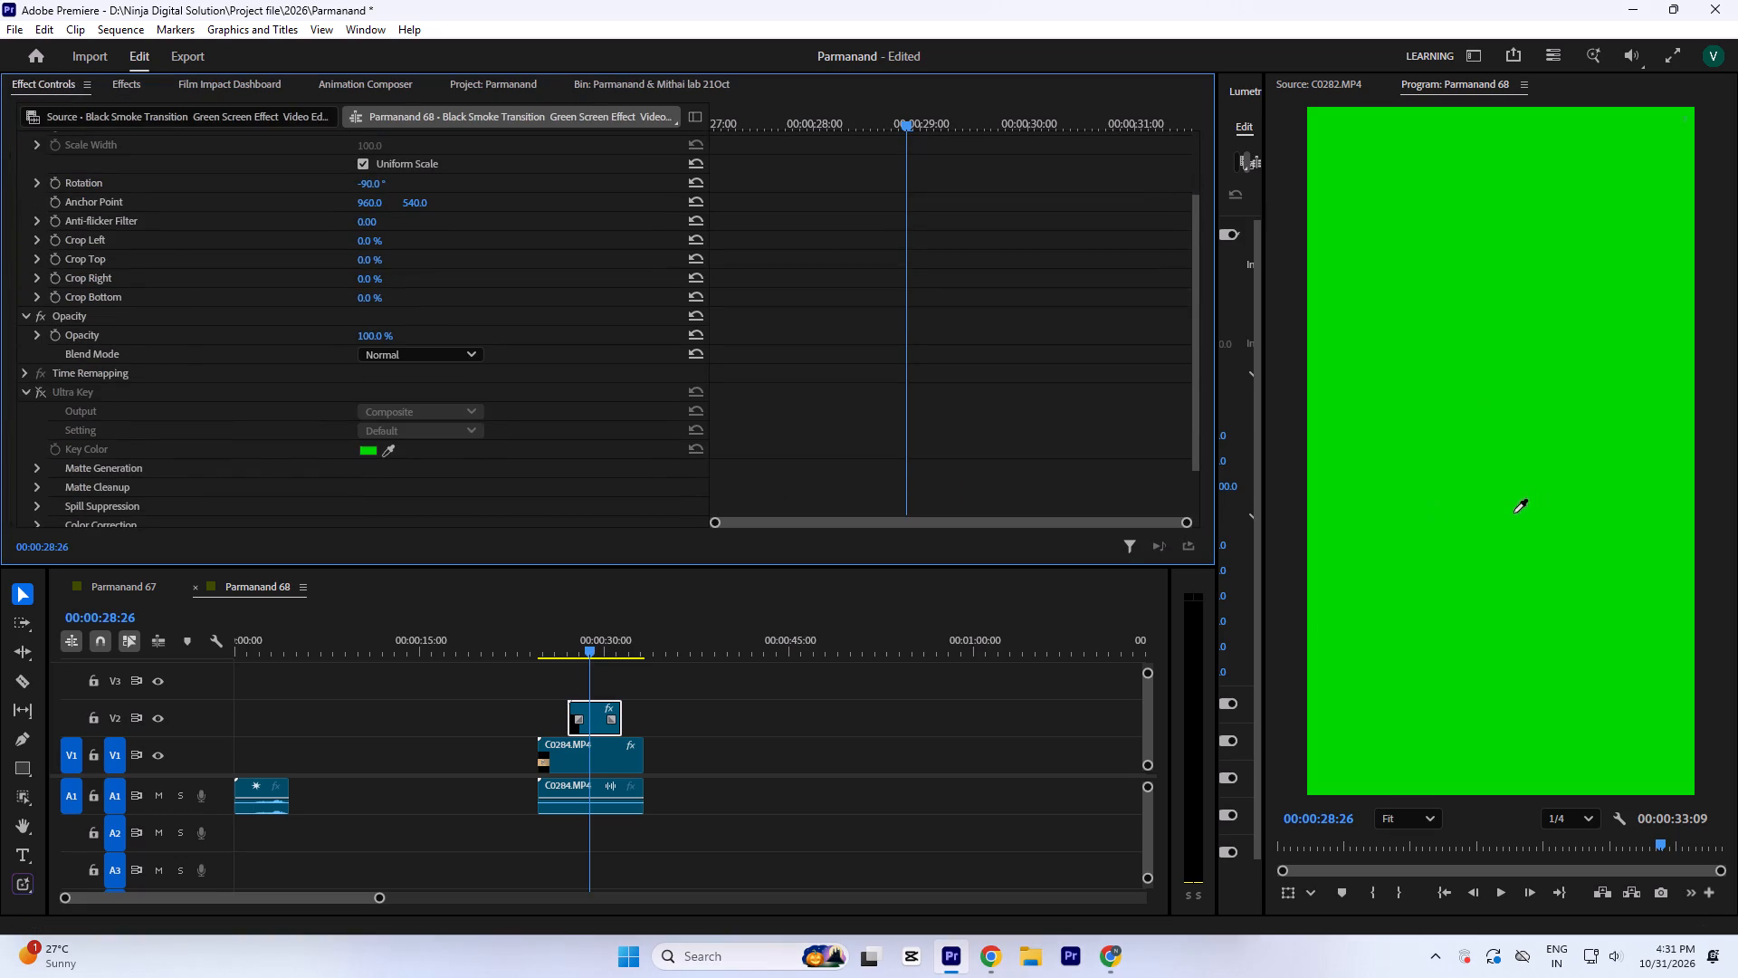
left_click_drag(581, 634, 570, 649)
key("space")
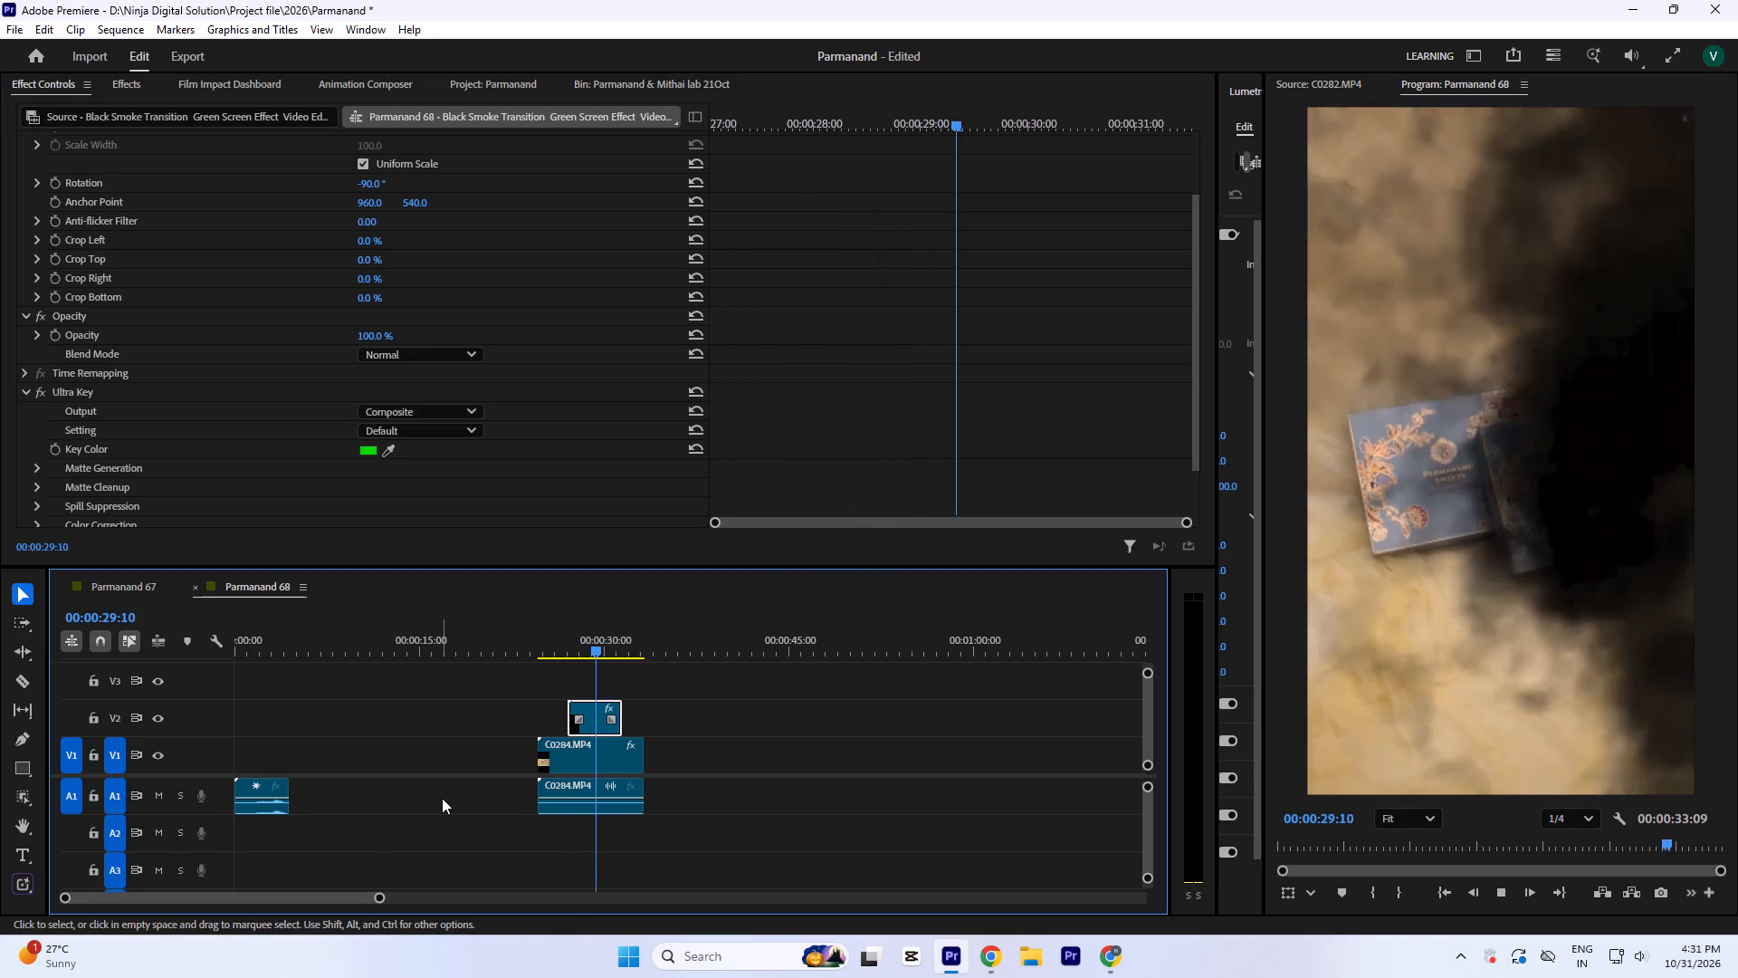
key("space")
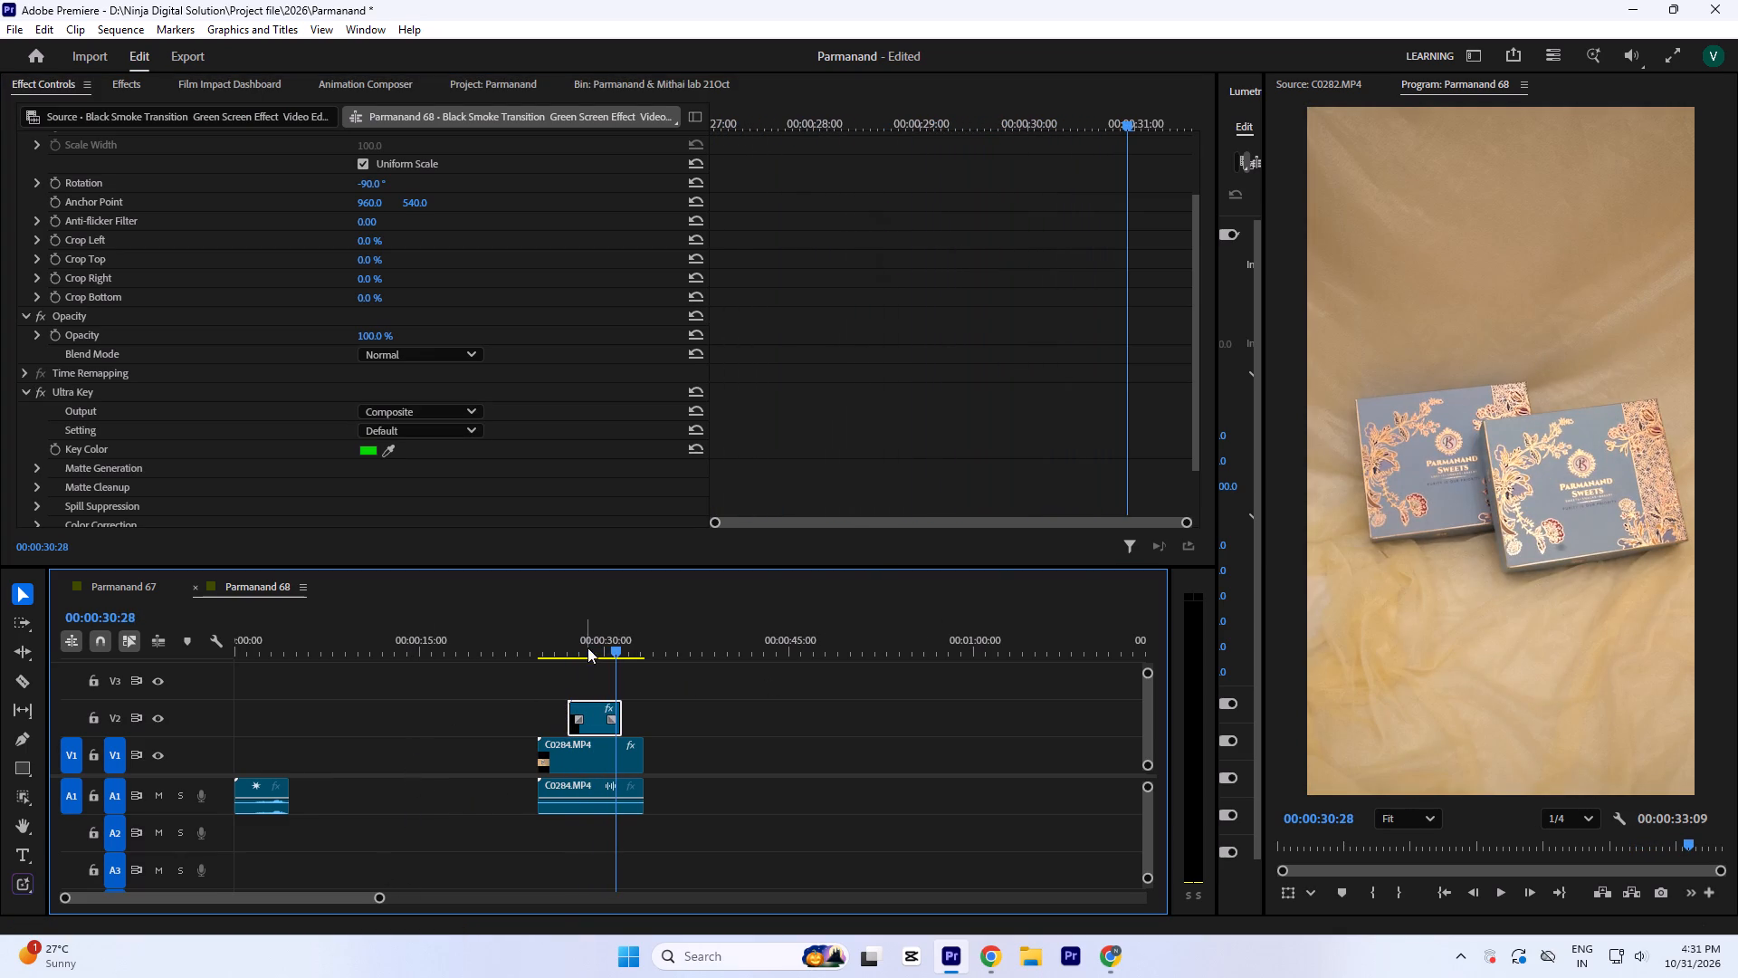
Slow the smoke clip to 50% speed and move it earlier on V2 so it ends together with C0284.
key("ctrl+r")
type("50")
key("Return")
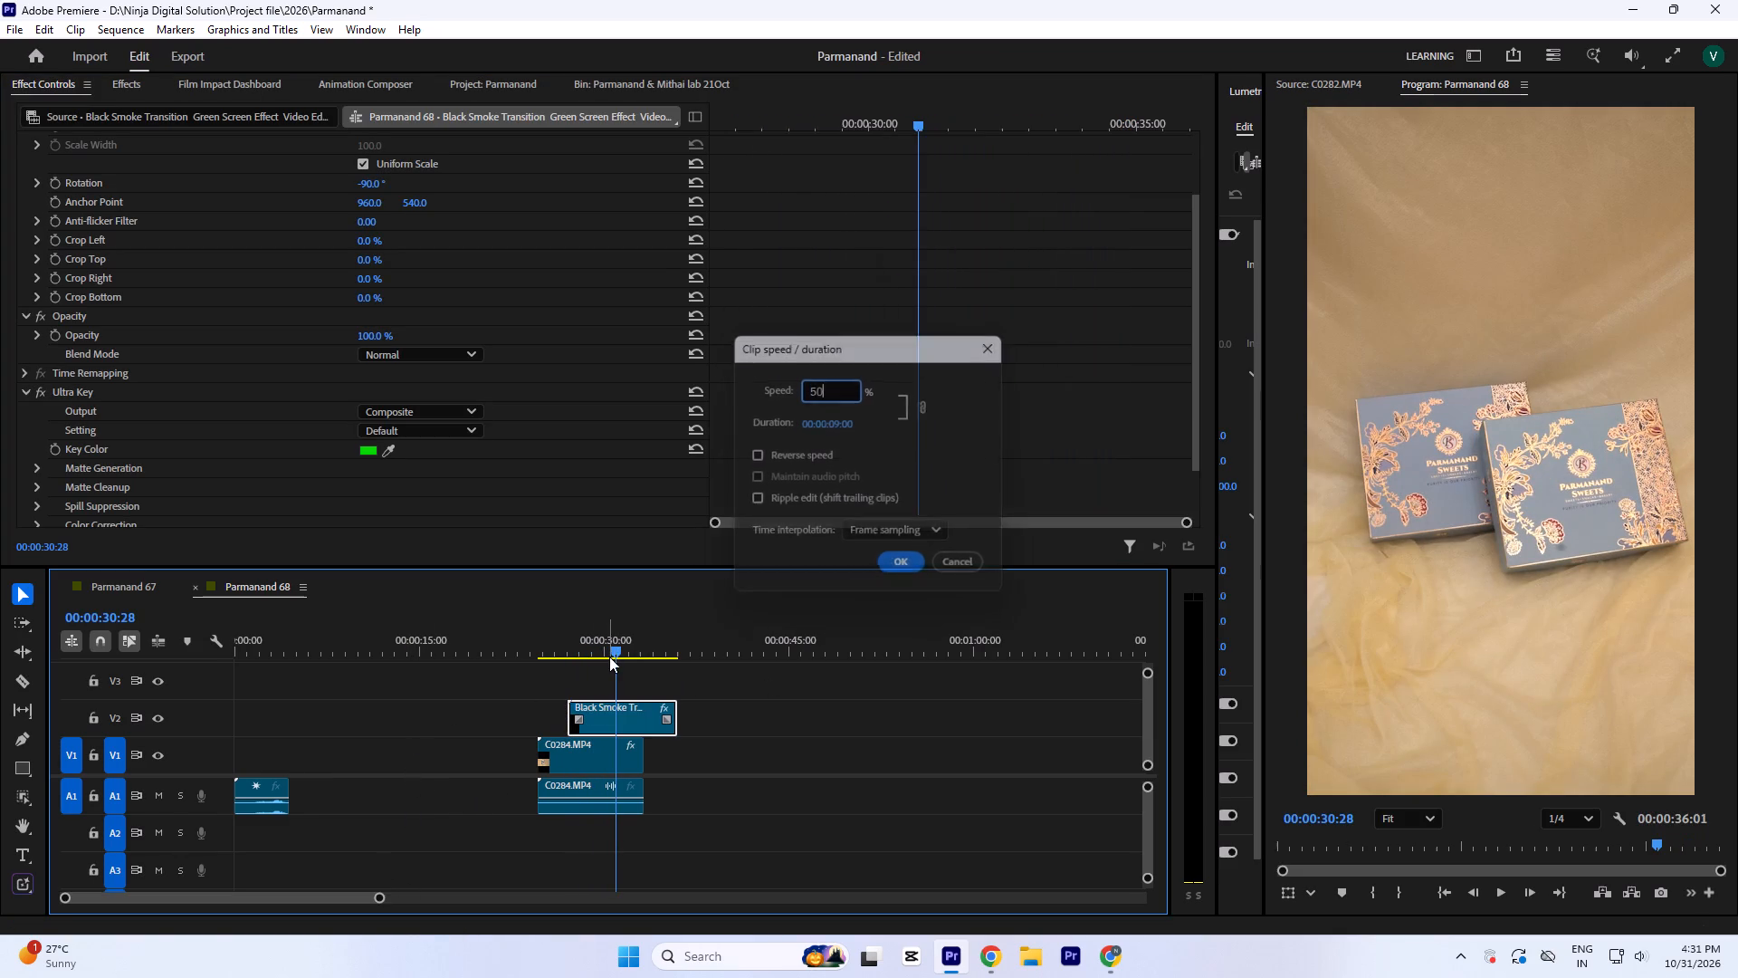
left_click_drag(644, 725, 610, 719)
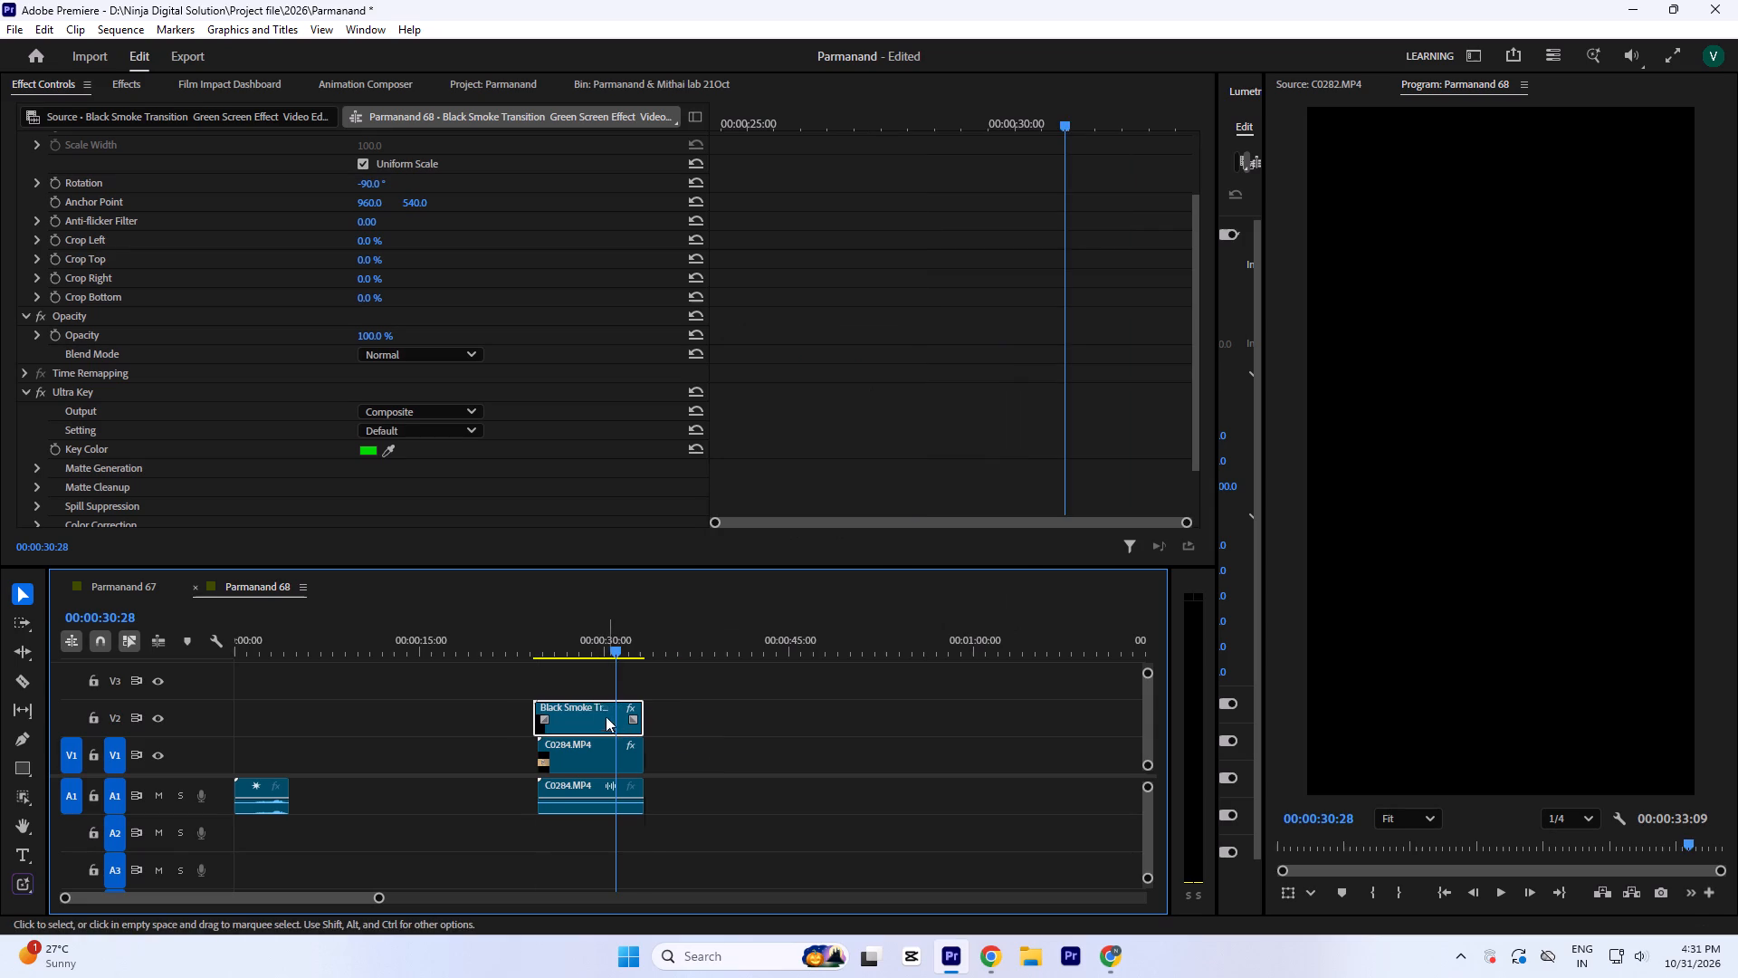
Play back the slowed smoke transition over C0284 to check its timing and how the gift boxes are revealed.
left_click(589, 636)
key("space")
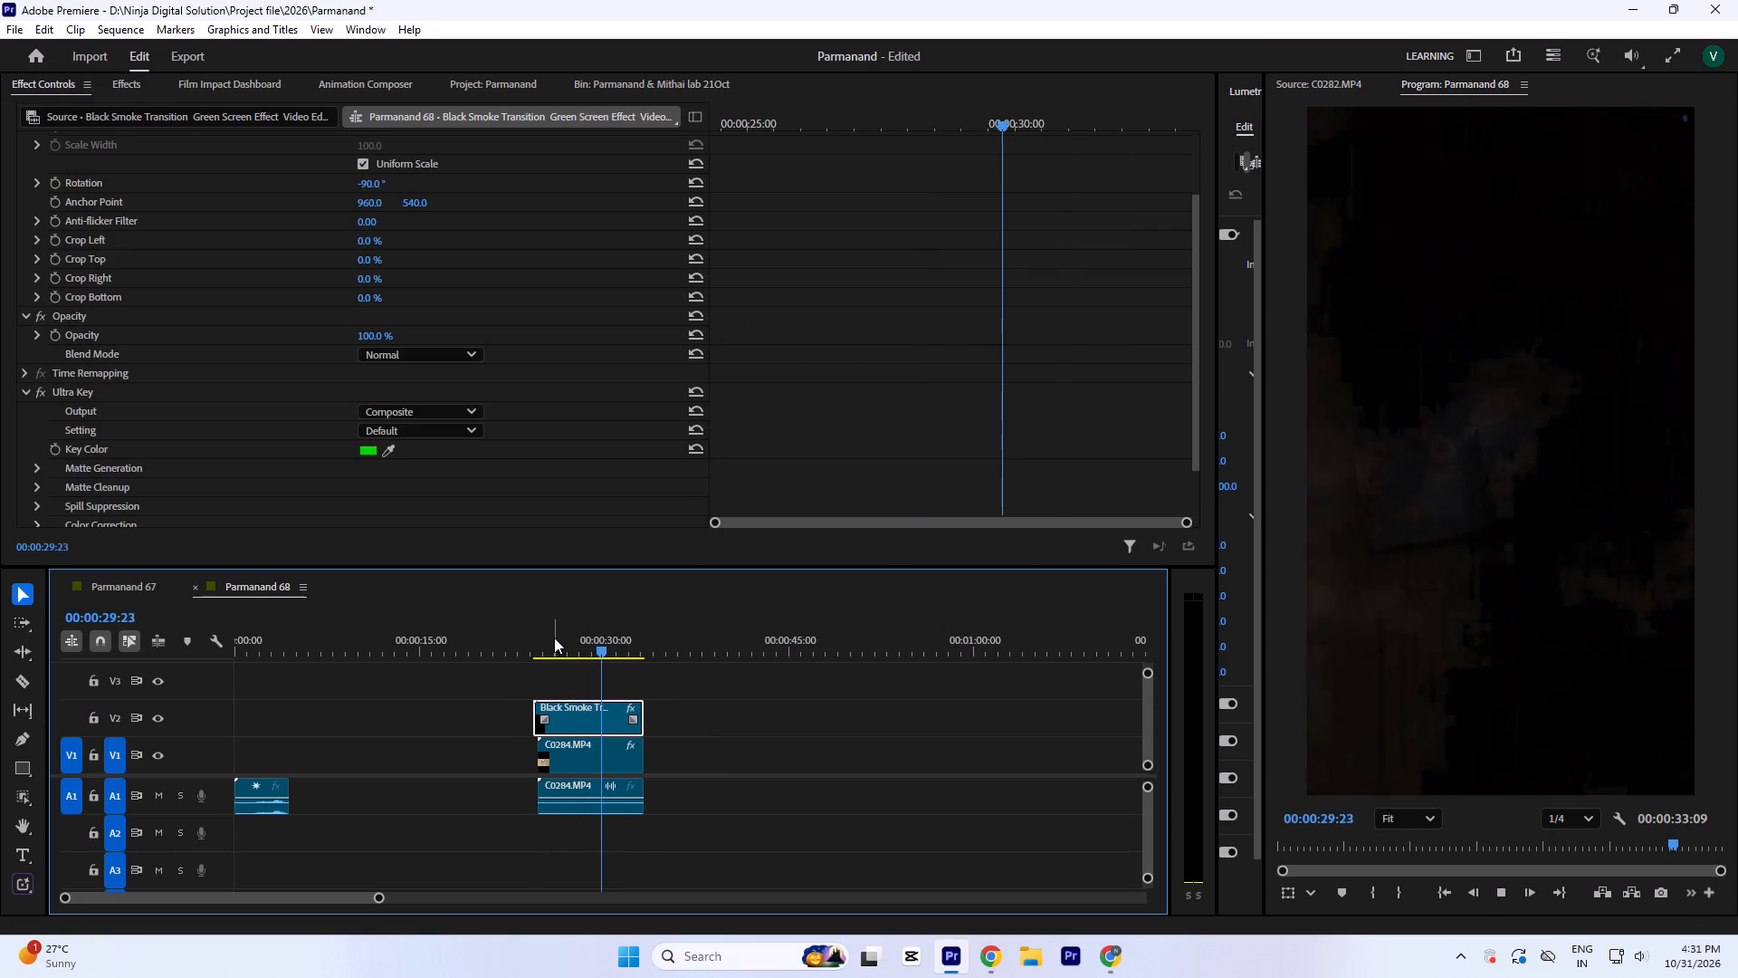
key("space")
key("space")
key("space")
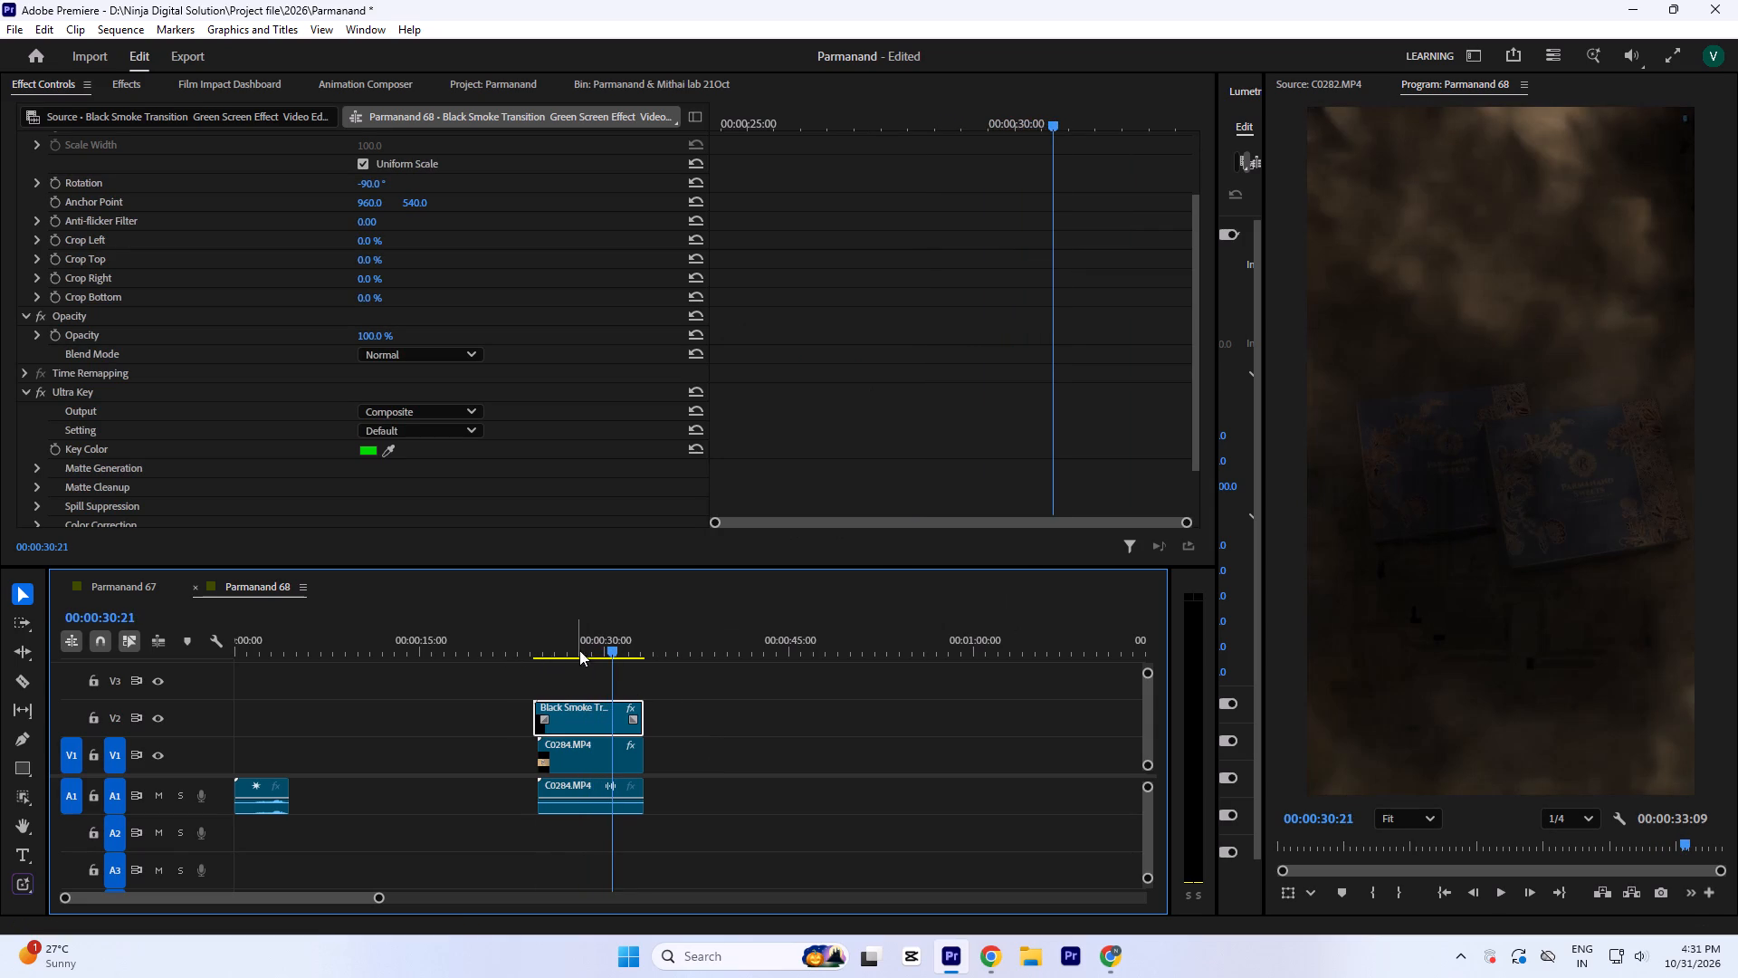
key("space")
key("space")
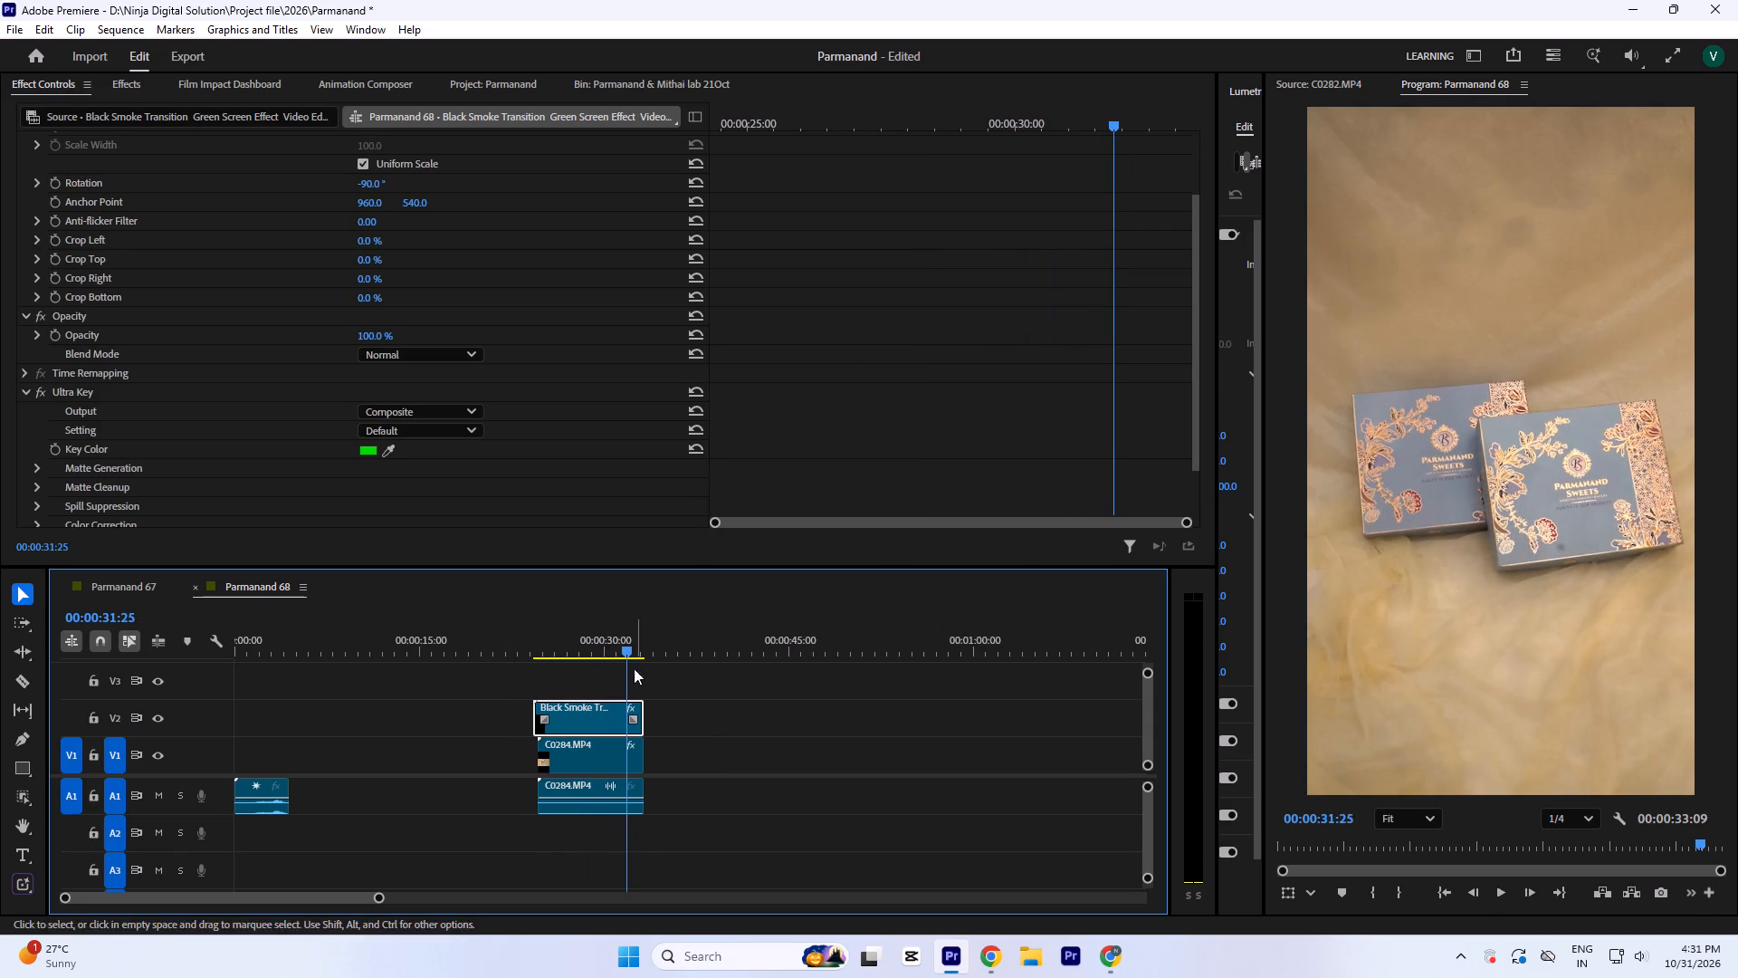
left_click_drag(625, 633, 618, 668)
key("space")
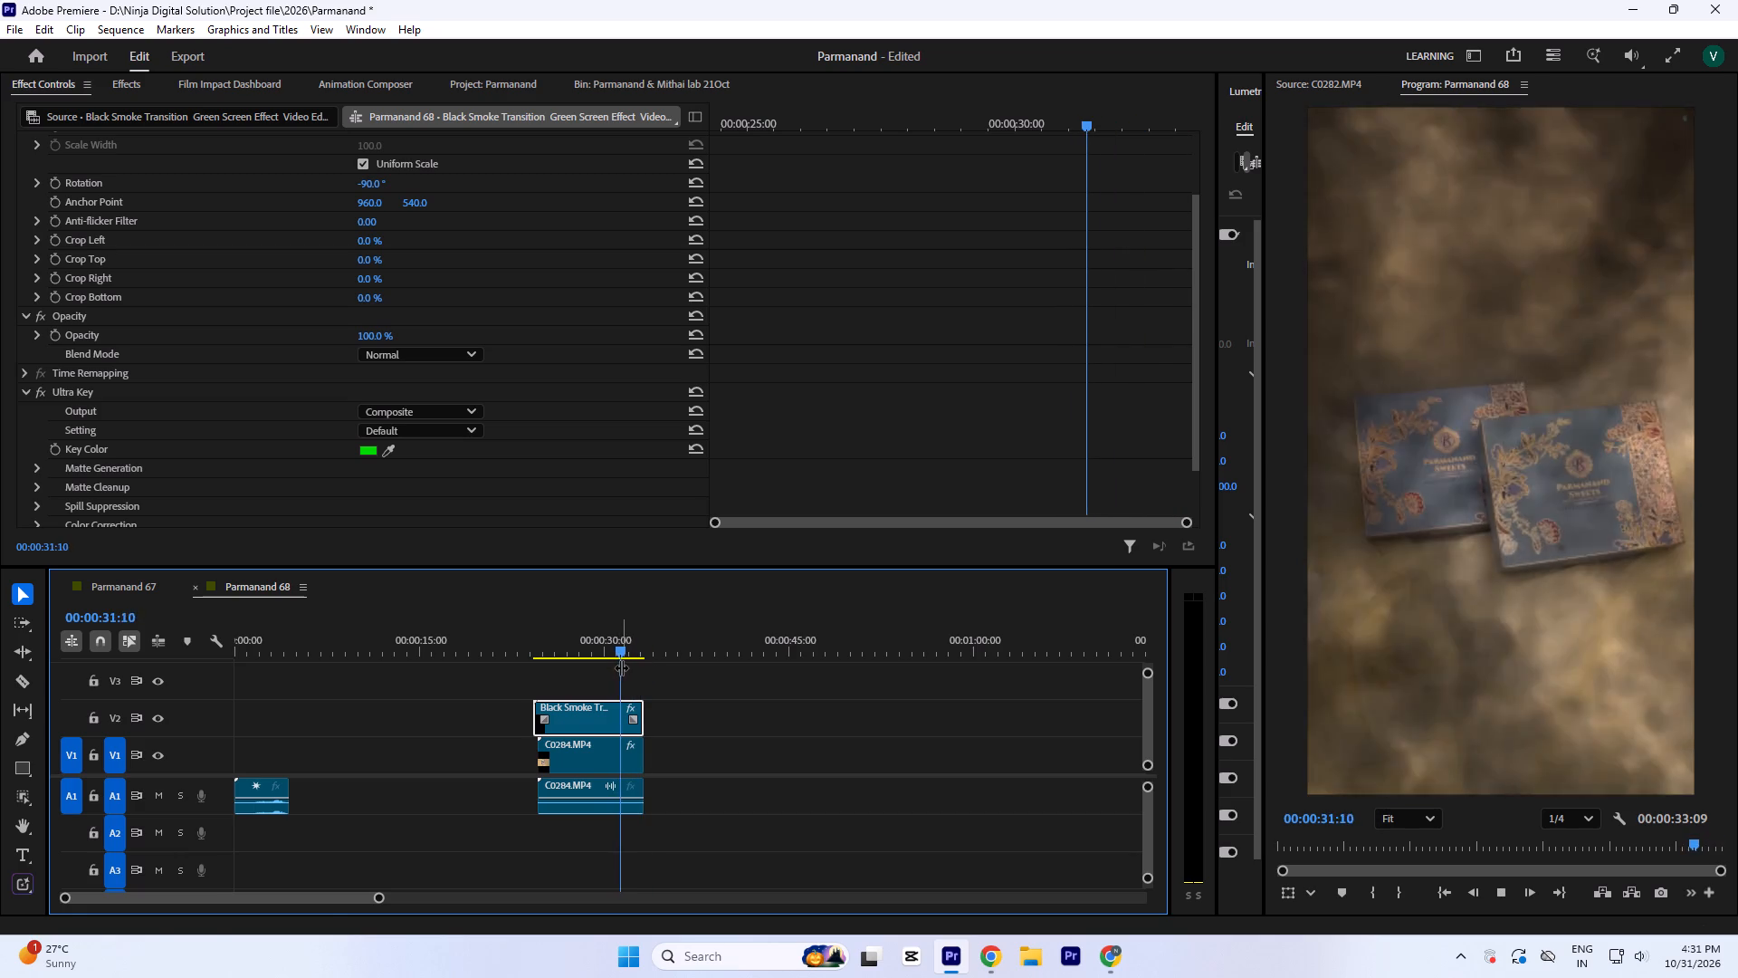
key("space")
Open the speed and duration settings for the smoke clip on V2.
left_click(597, 638)
key("ctrl+r")
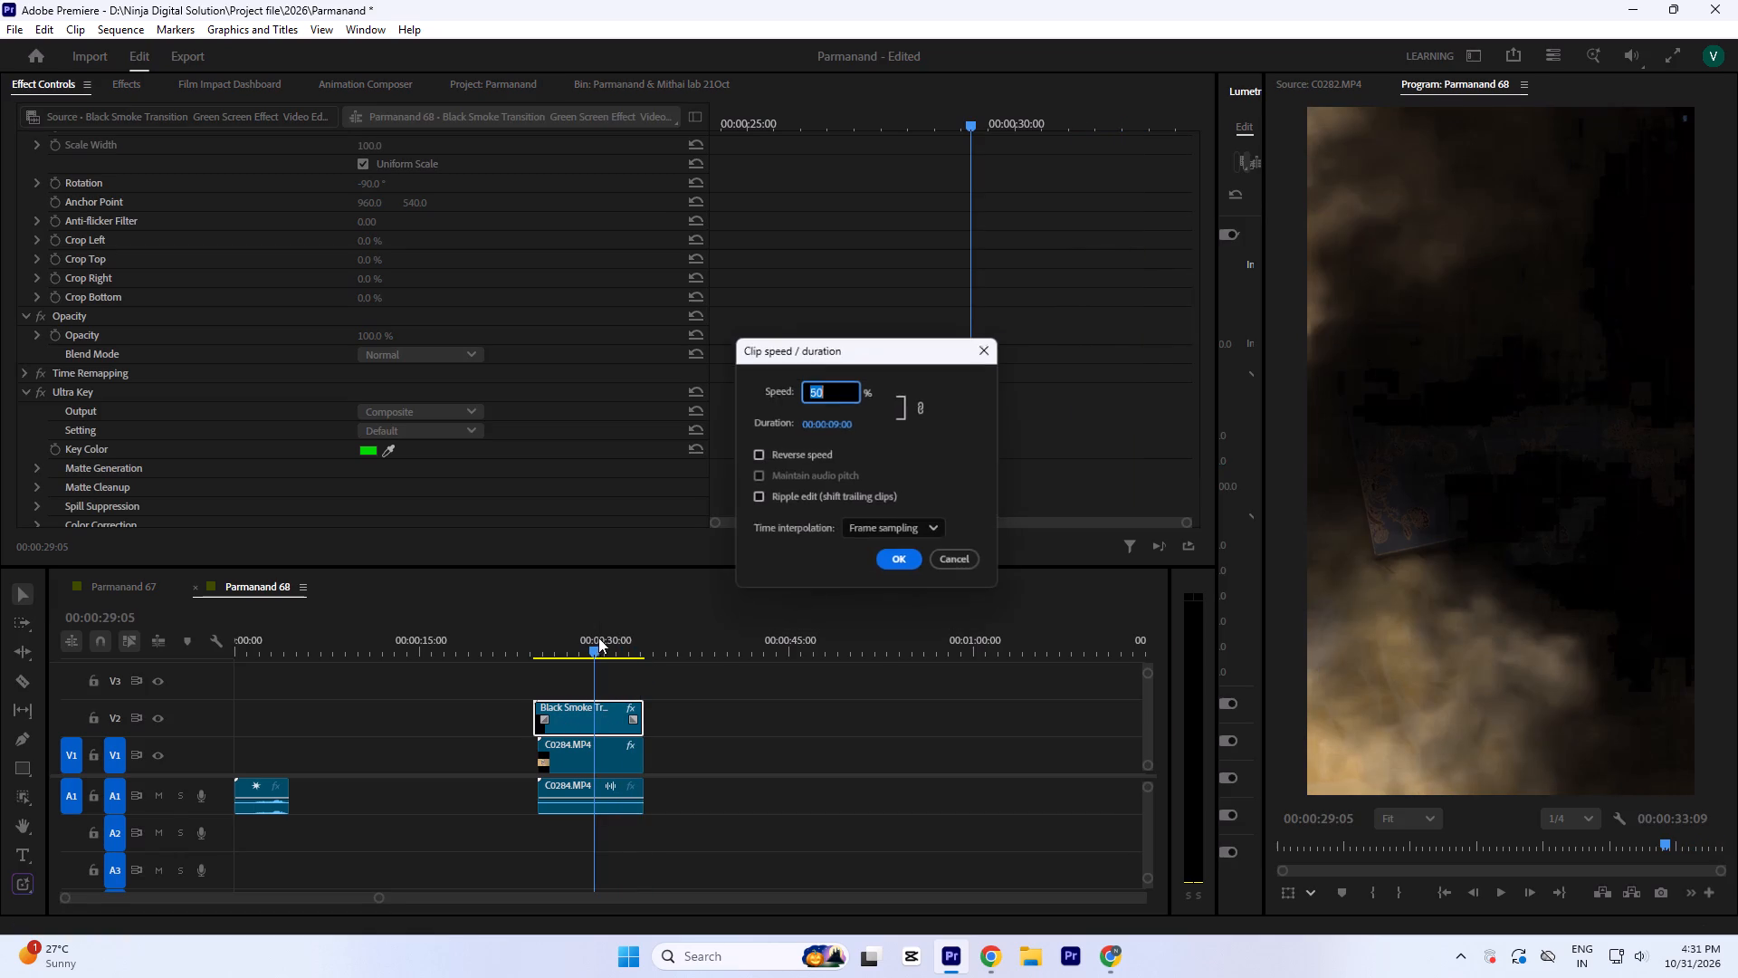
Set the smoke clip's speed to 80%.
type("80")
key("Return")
Play back and scrub the smoke transition over C0284 to check its timing at the new speed.
left_click(570, 629)
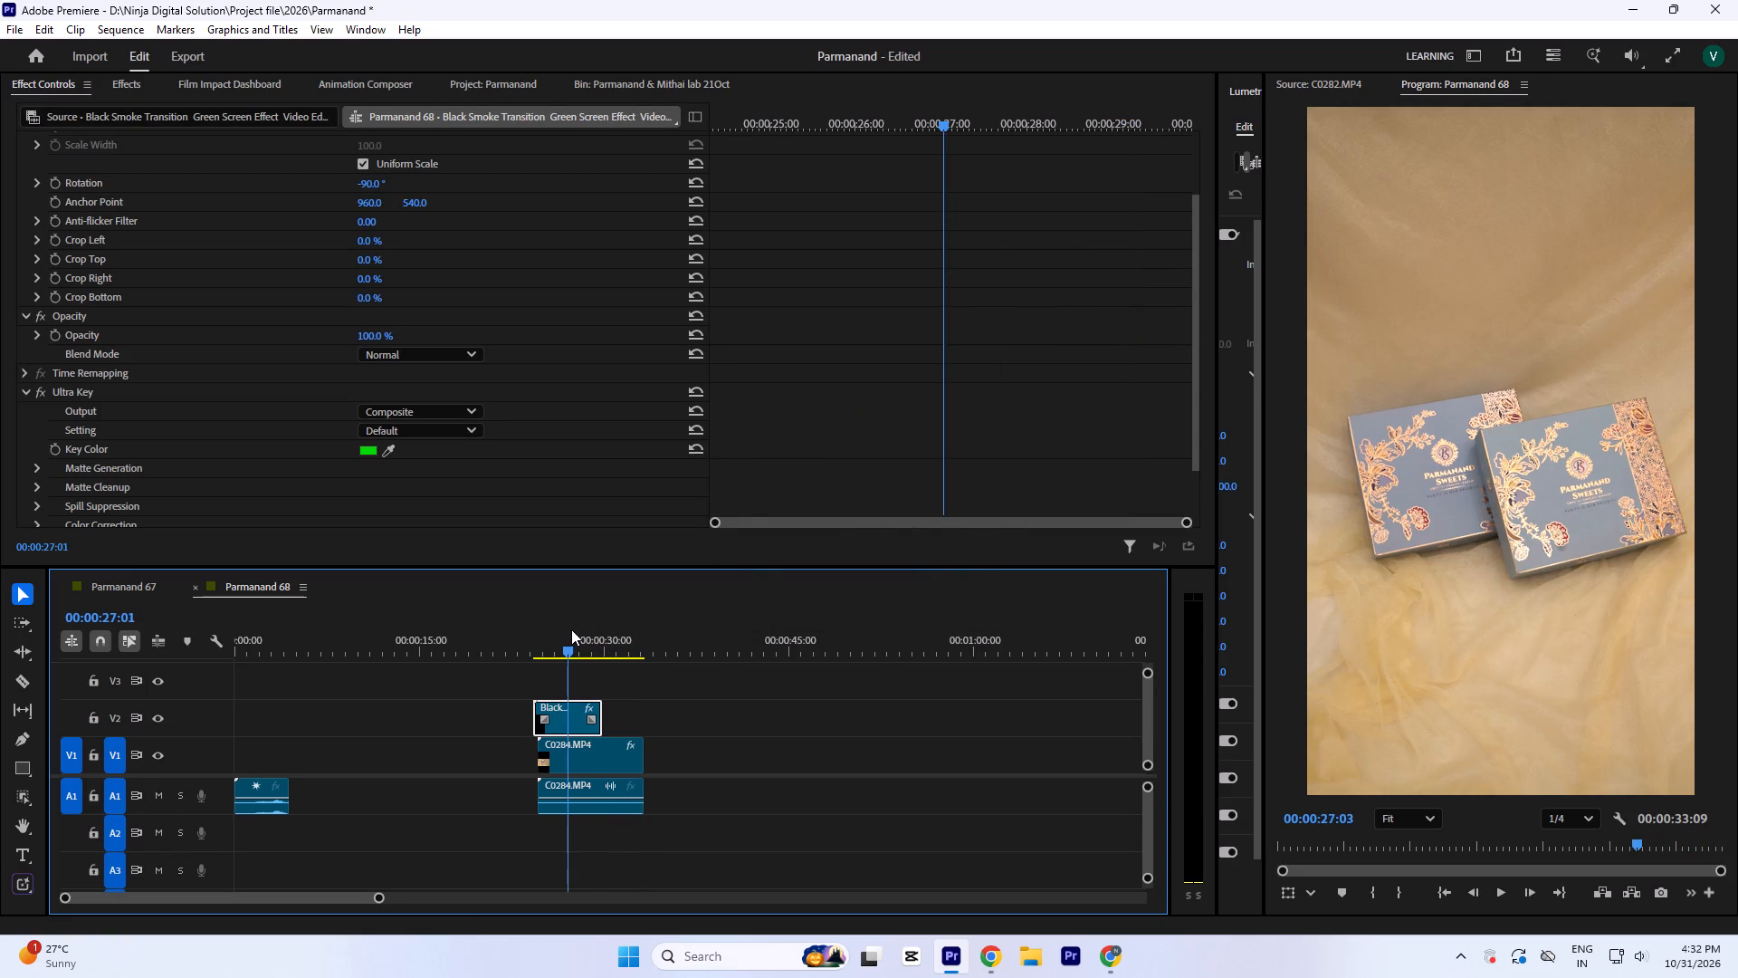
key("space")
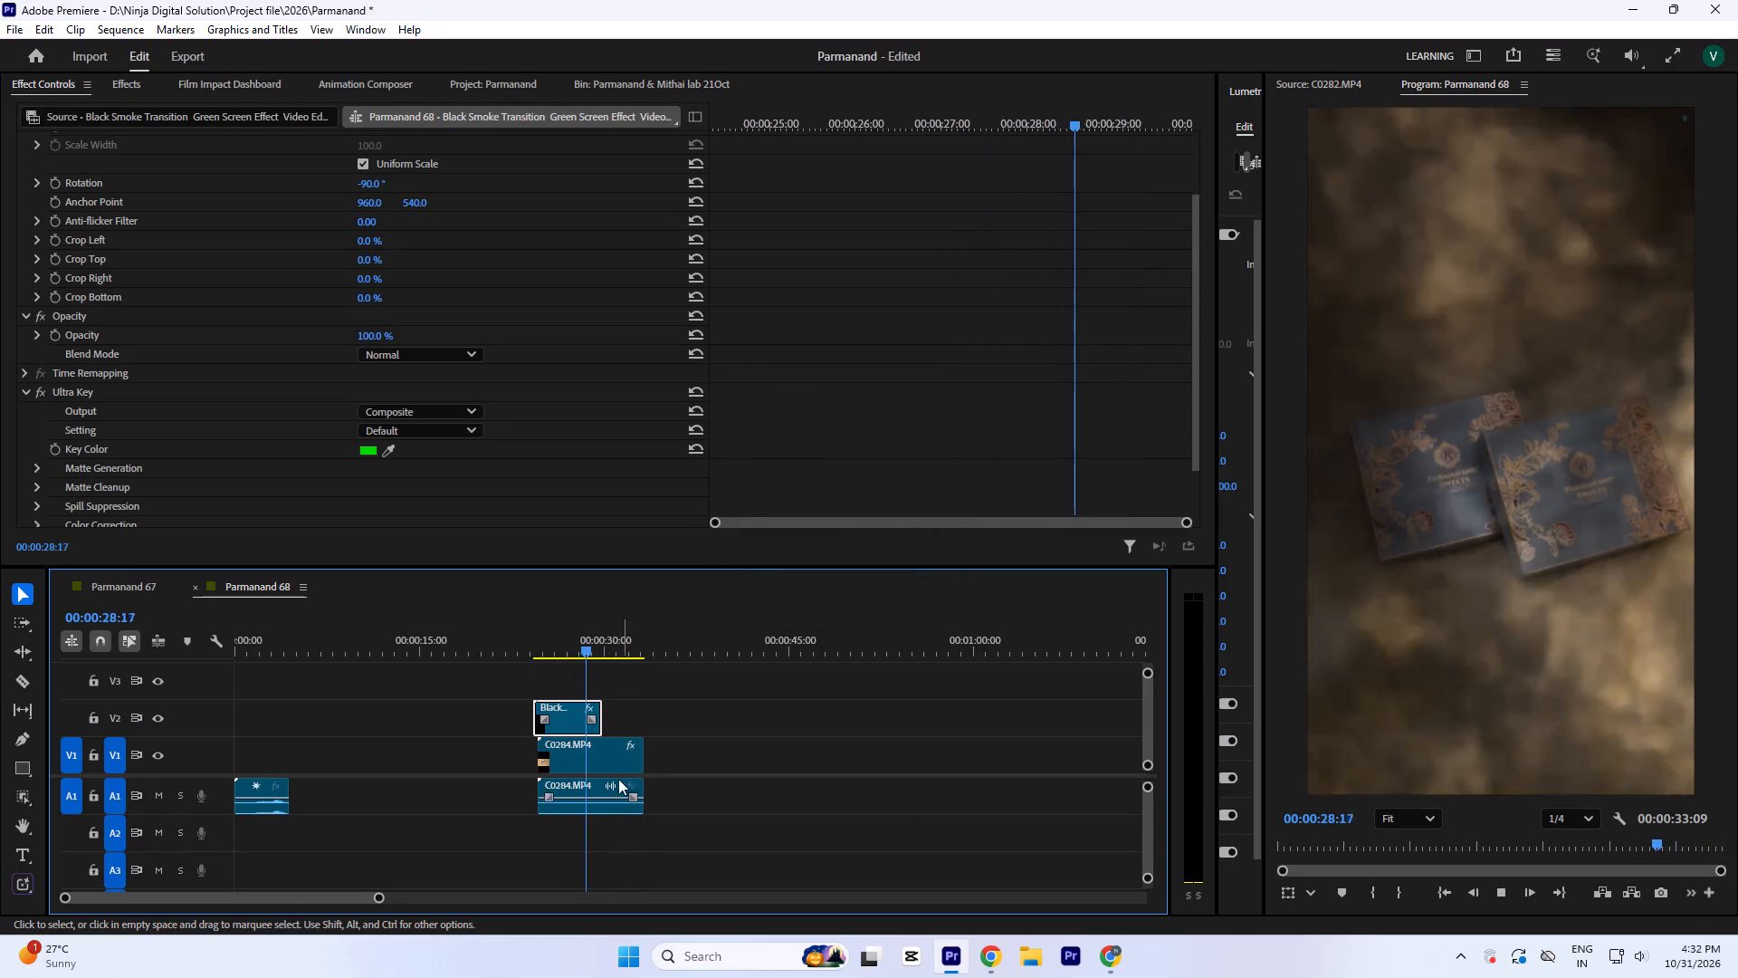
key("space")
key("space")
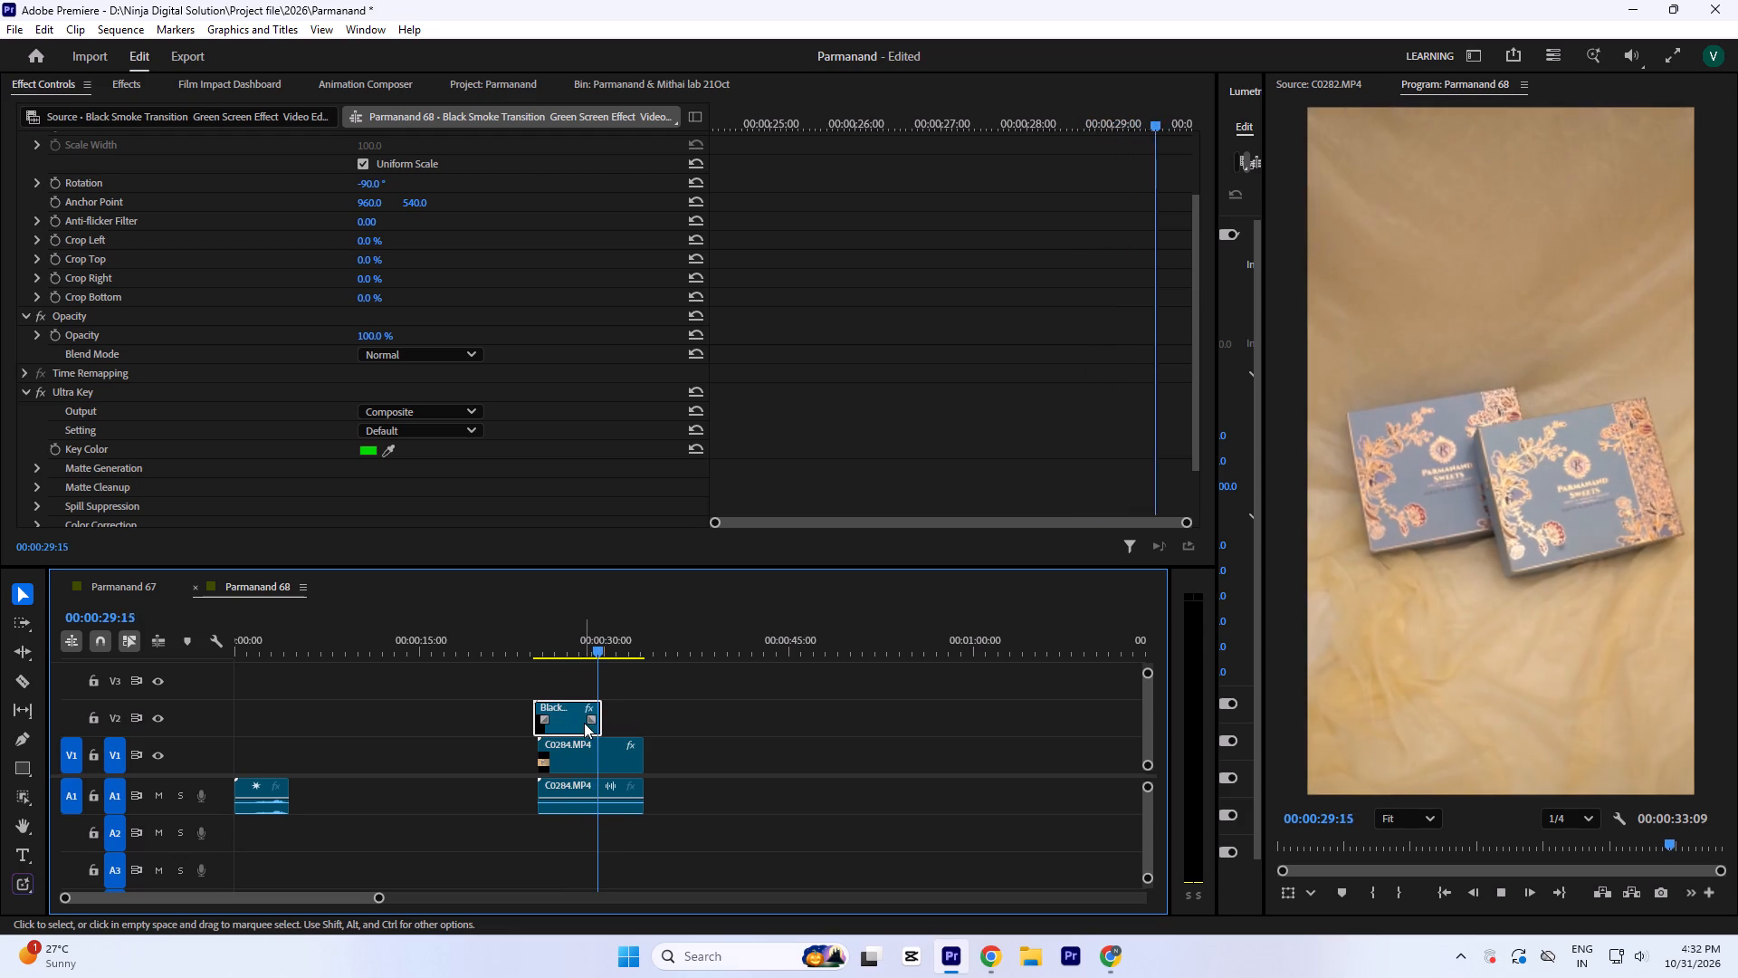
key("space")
left_click_drag(547, 619, 577, 661)
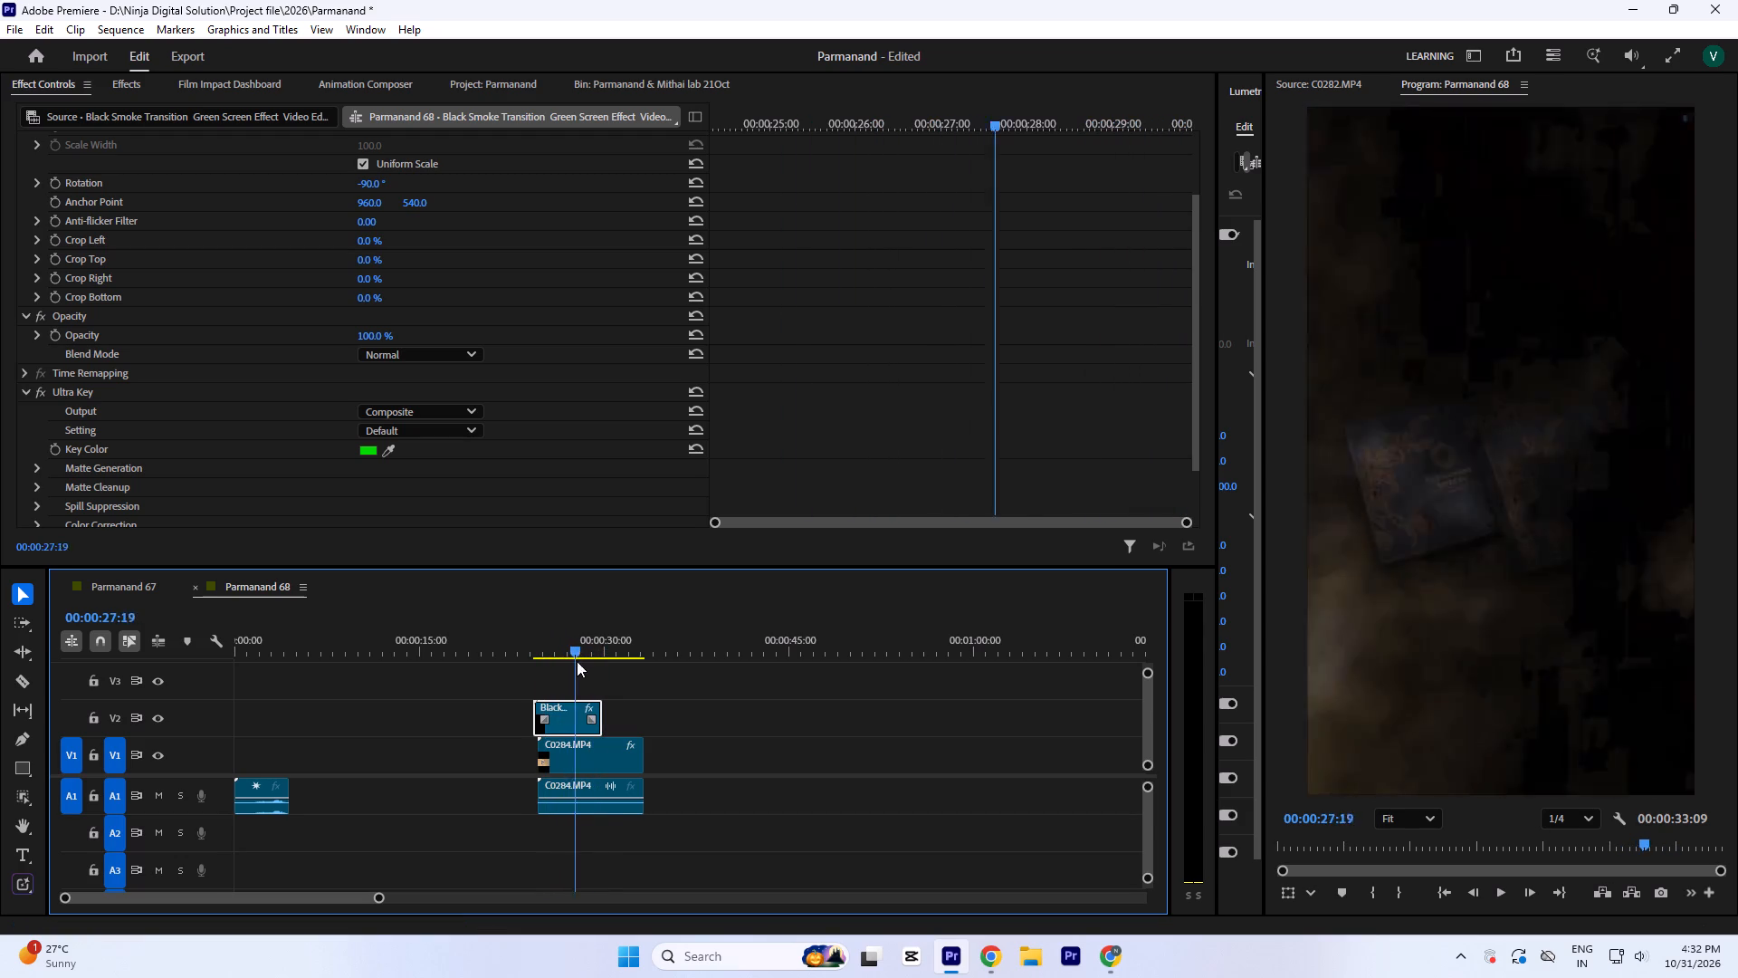
left_click_drag(577, 661, 580, 677)
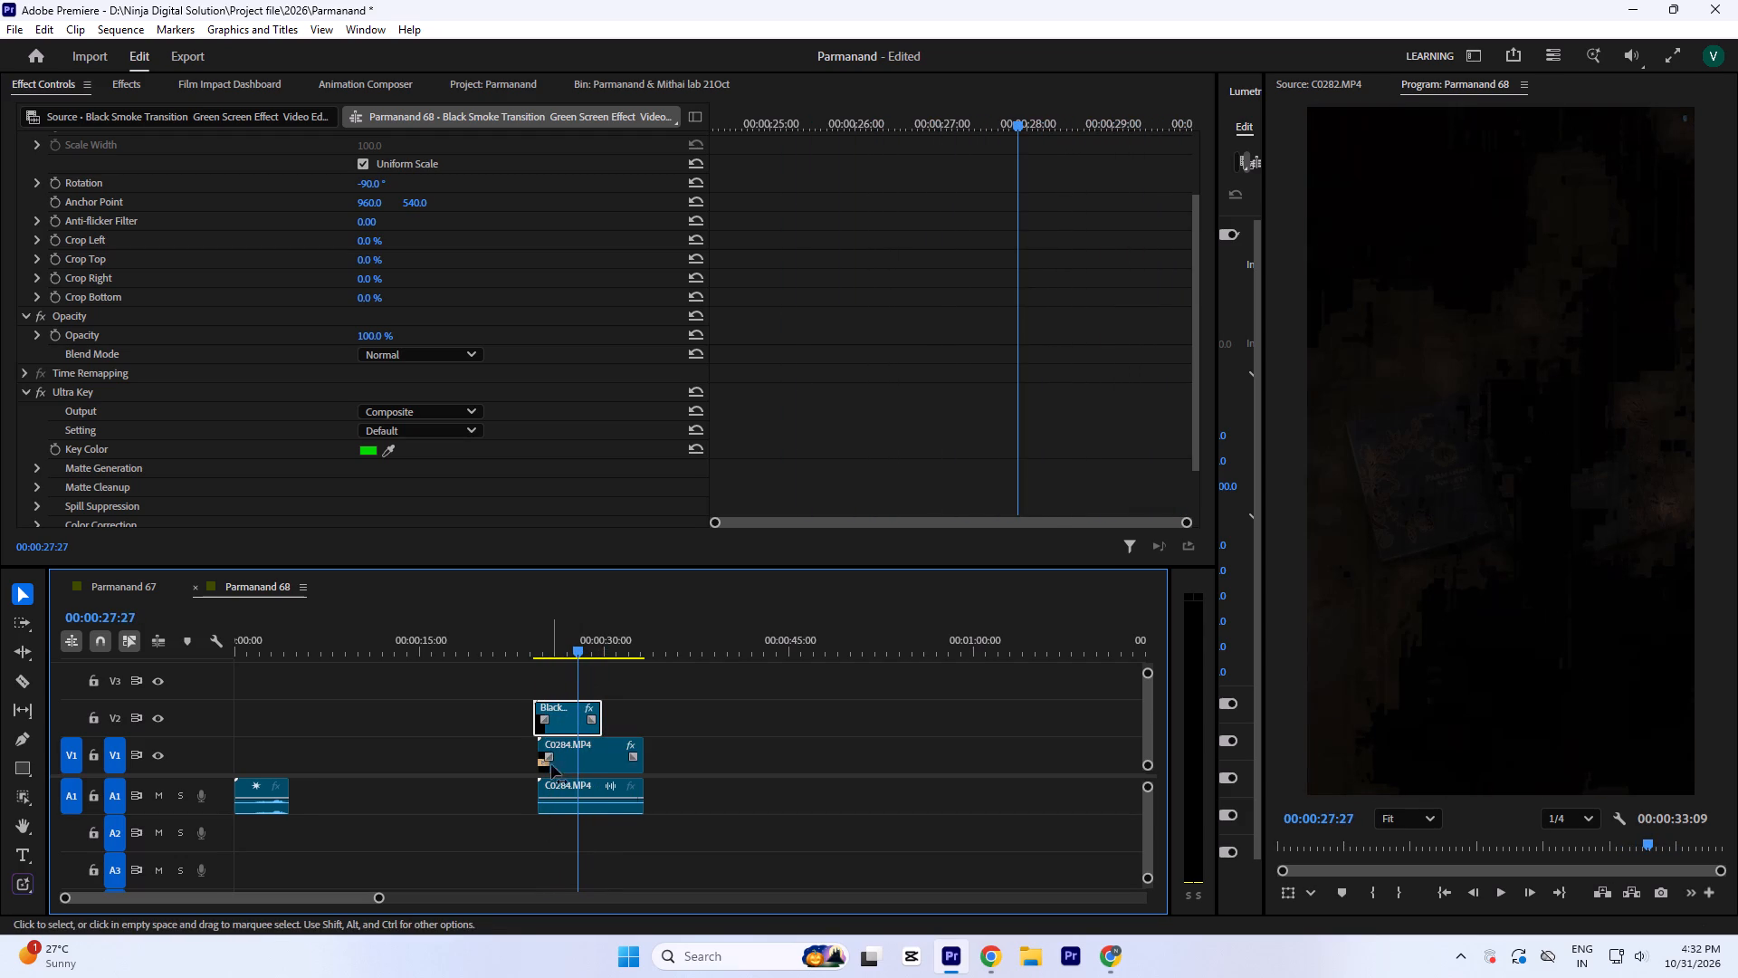
Delete the Black Smoke Transition clip from V2 above C0284.
left_click(564, 709)
key("Delete")
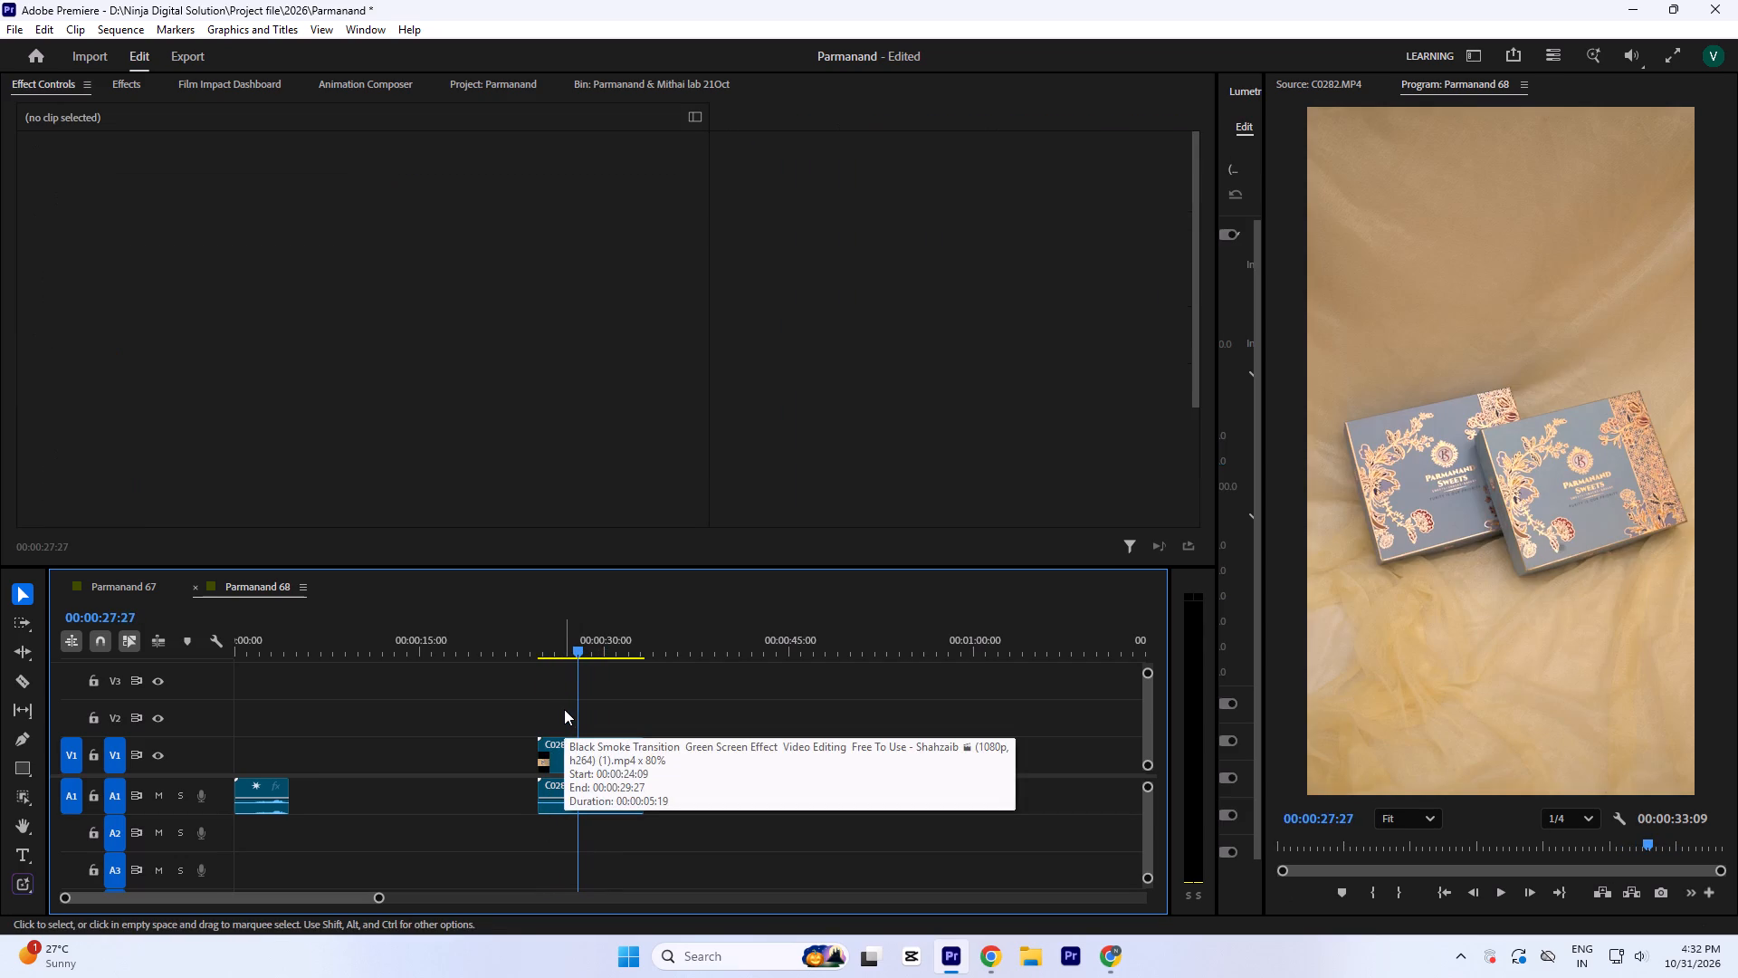
Switch to Chrome and return to the YouTube search results for "black shadow slide green screen".
left_click(988, 973)
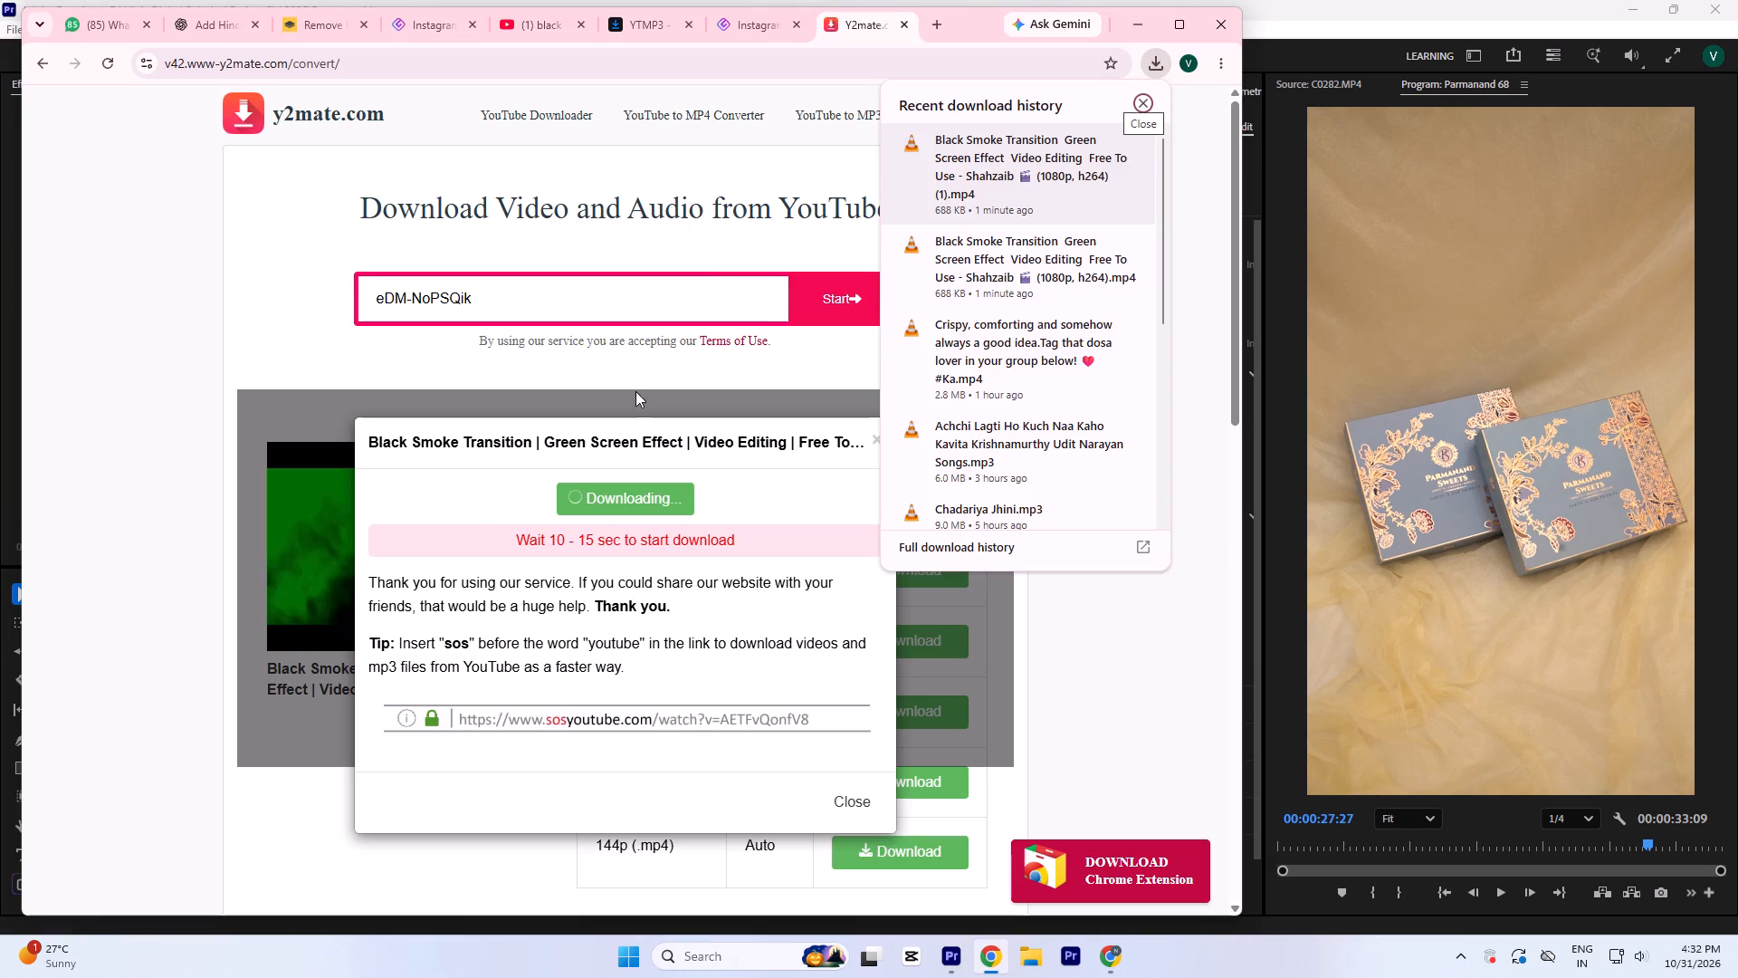
left_click(739, 31)
left_click(542, 15)
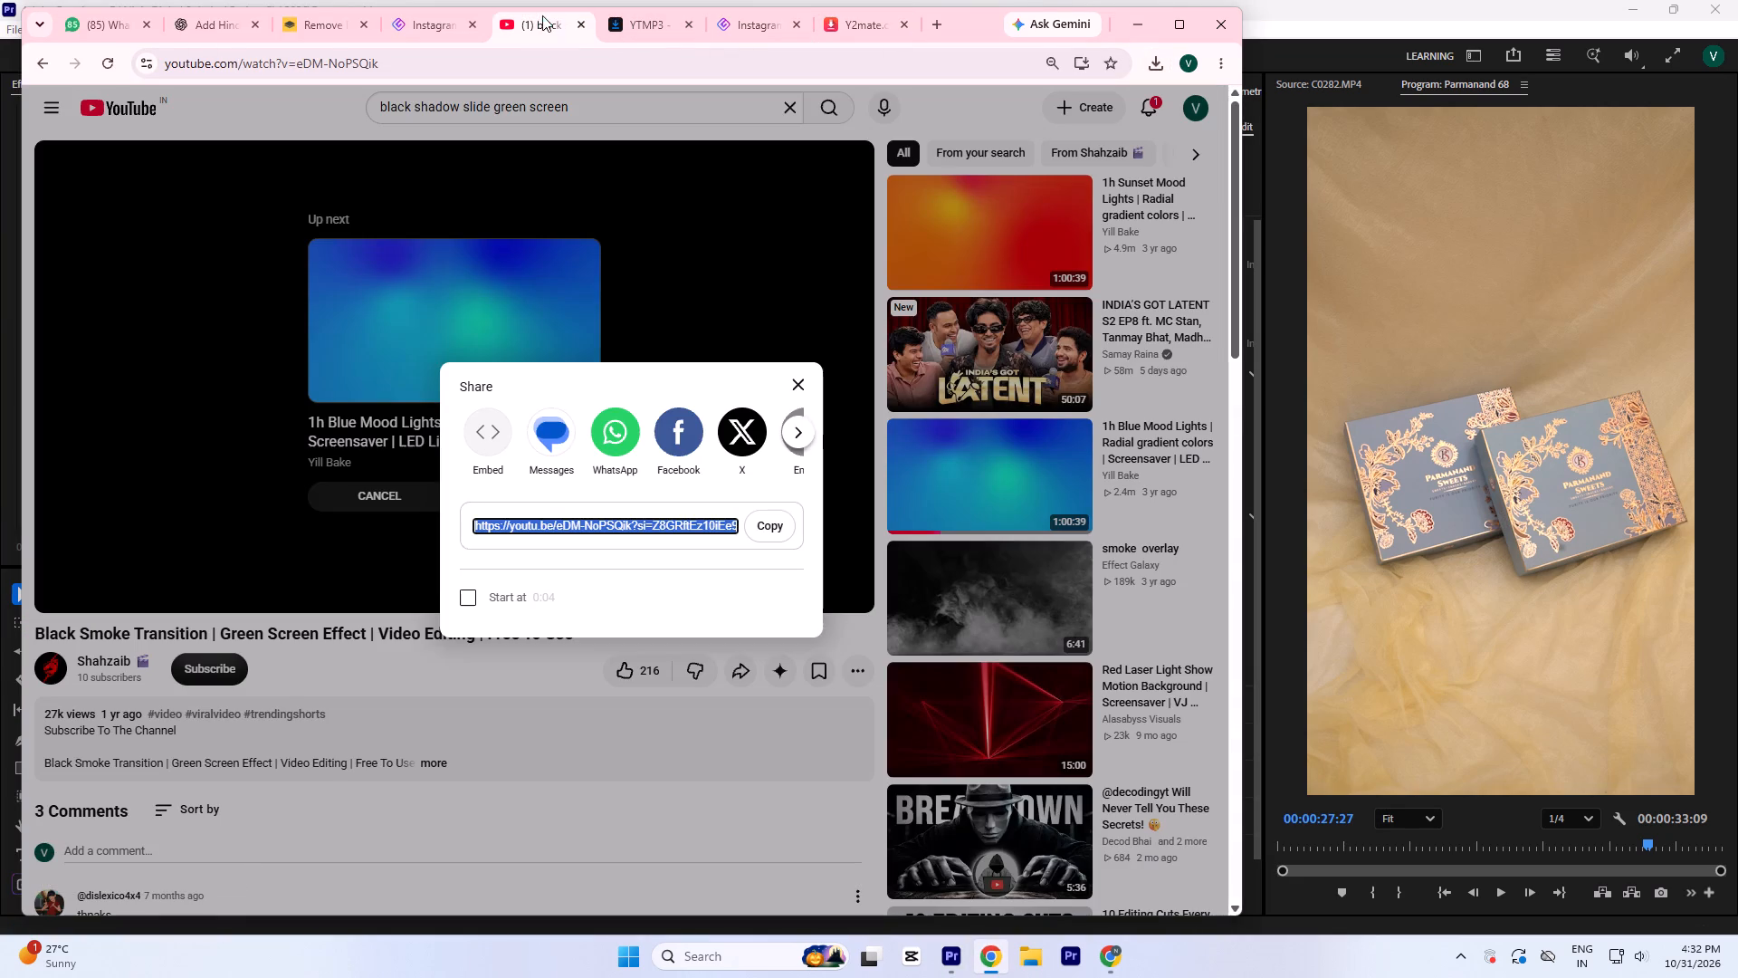
left_click(55, 61)
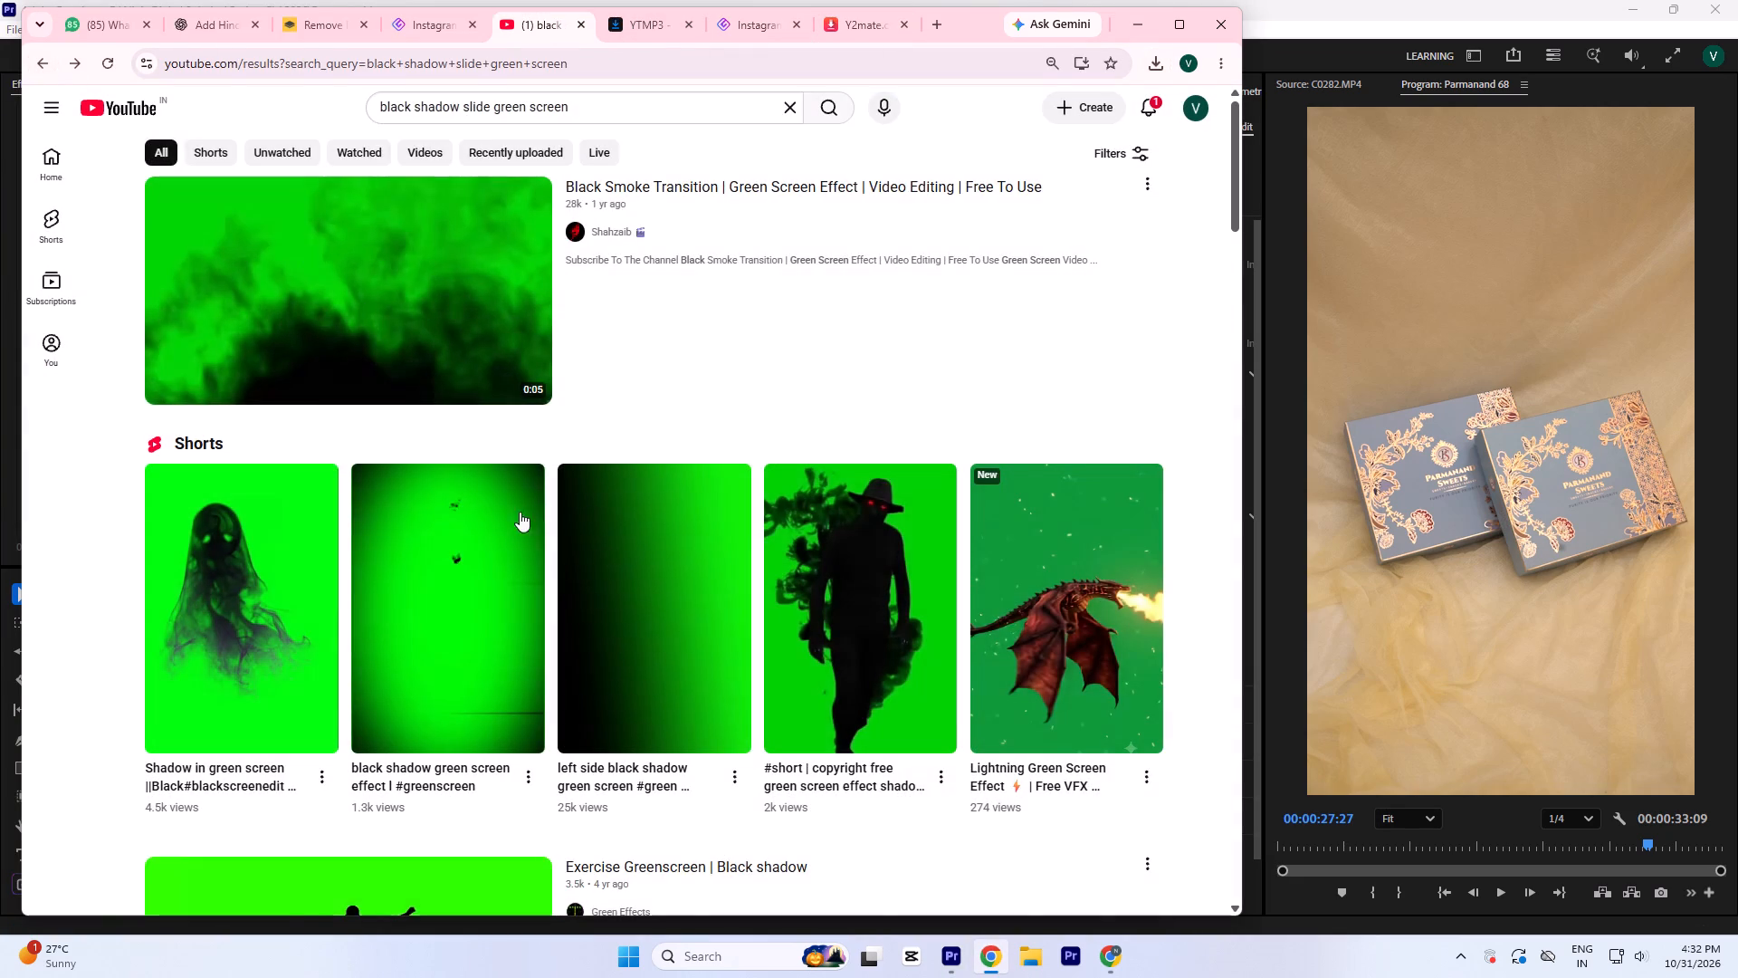
Look through the YouTube results and Shorts for another black shadow or smoke green screen transition.
scroll(537, 563, "down", 5)
scroll(581, 675, "down", 6)
scroll(355, 684, "down", 3)
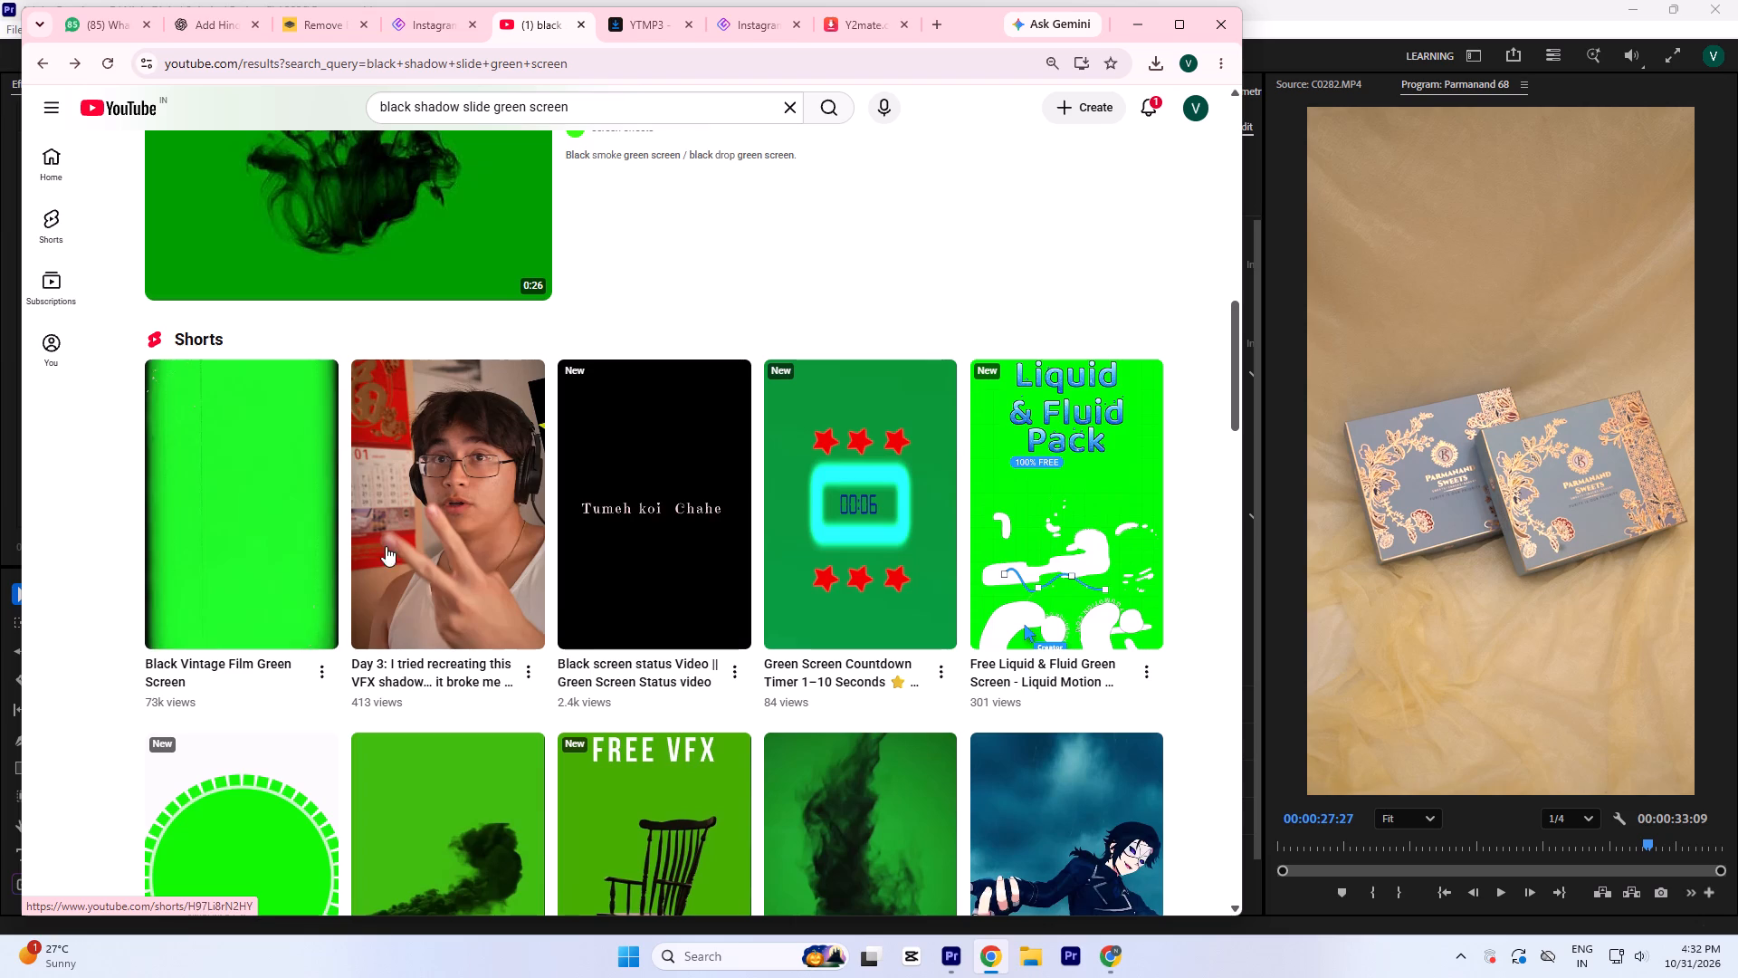
scroll(358, 584, "down", 6)
scroll(331, 678, "down", 13)
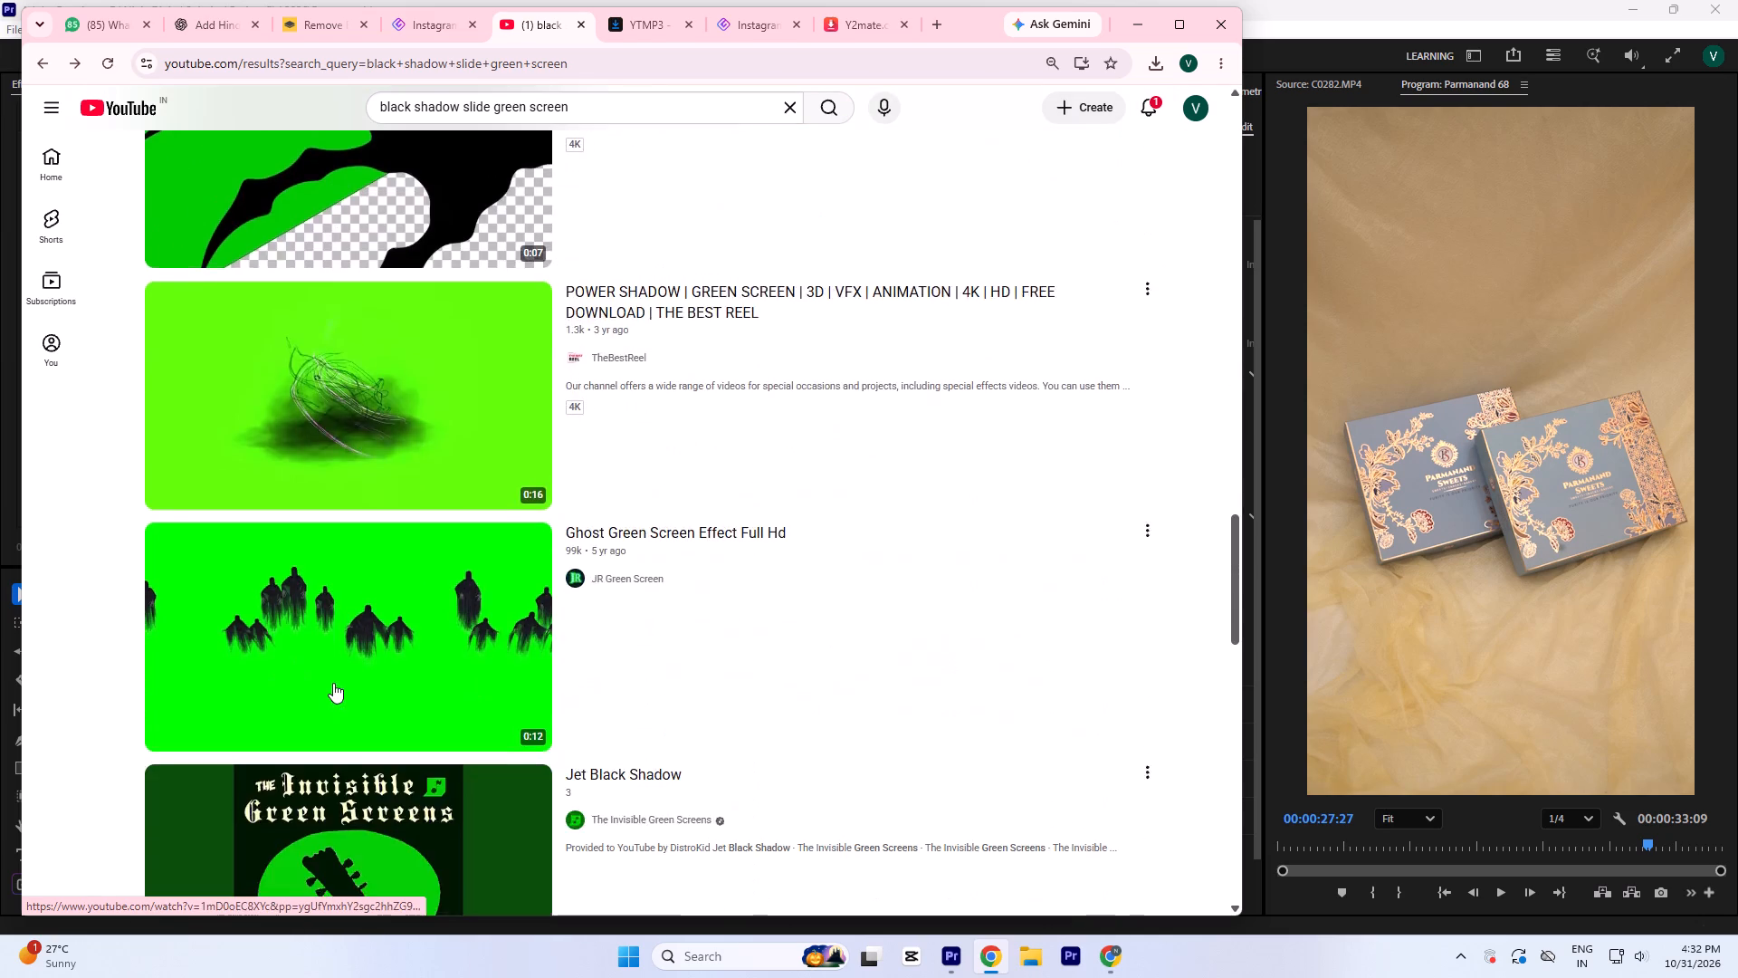
scroll(333, 683, "down", 14)
scroll(333, 683, "down", 14)
scroll(409, 757, "down", 17)
scroll(353, 734, "down", 13)
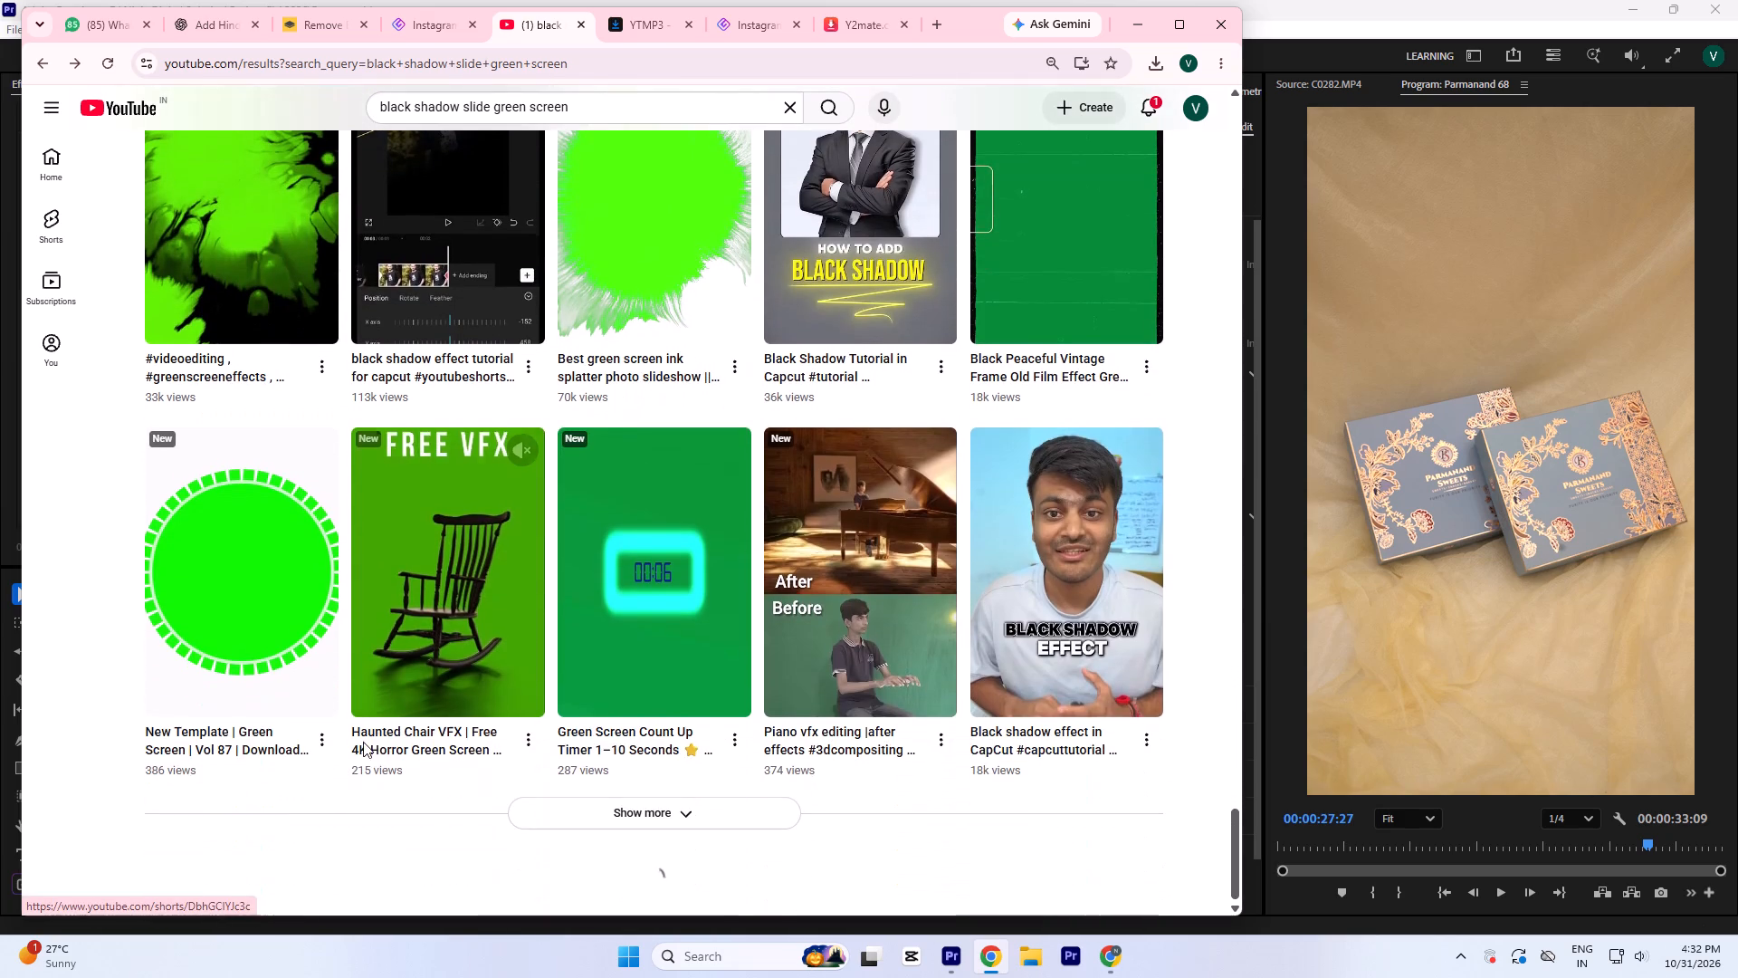
scroll(363, 743, "down", 6)
scroll(477, 691, "down", 5)
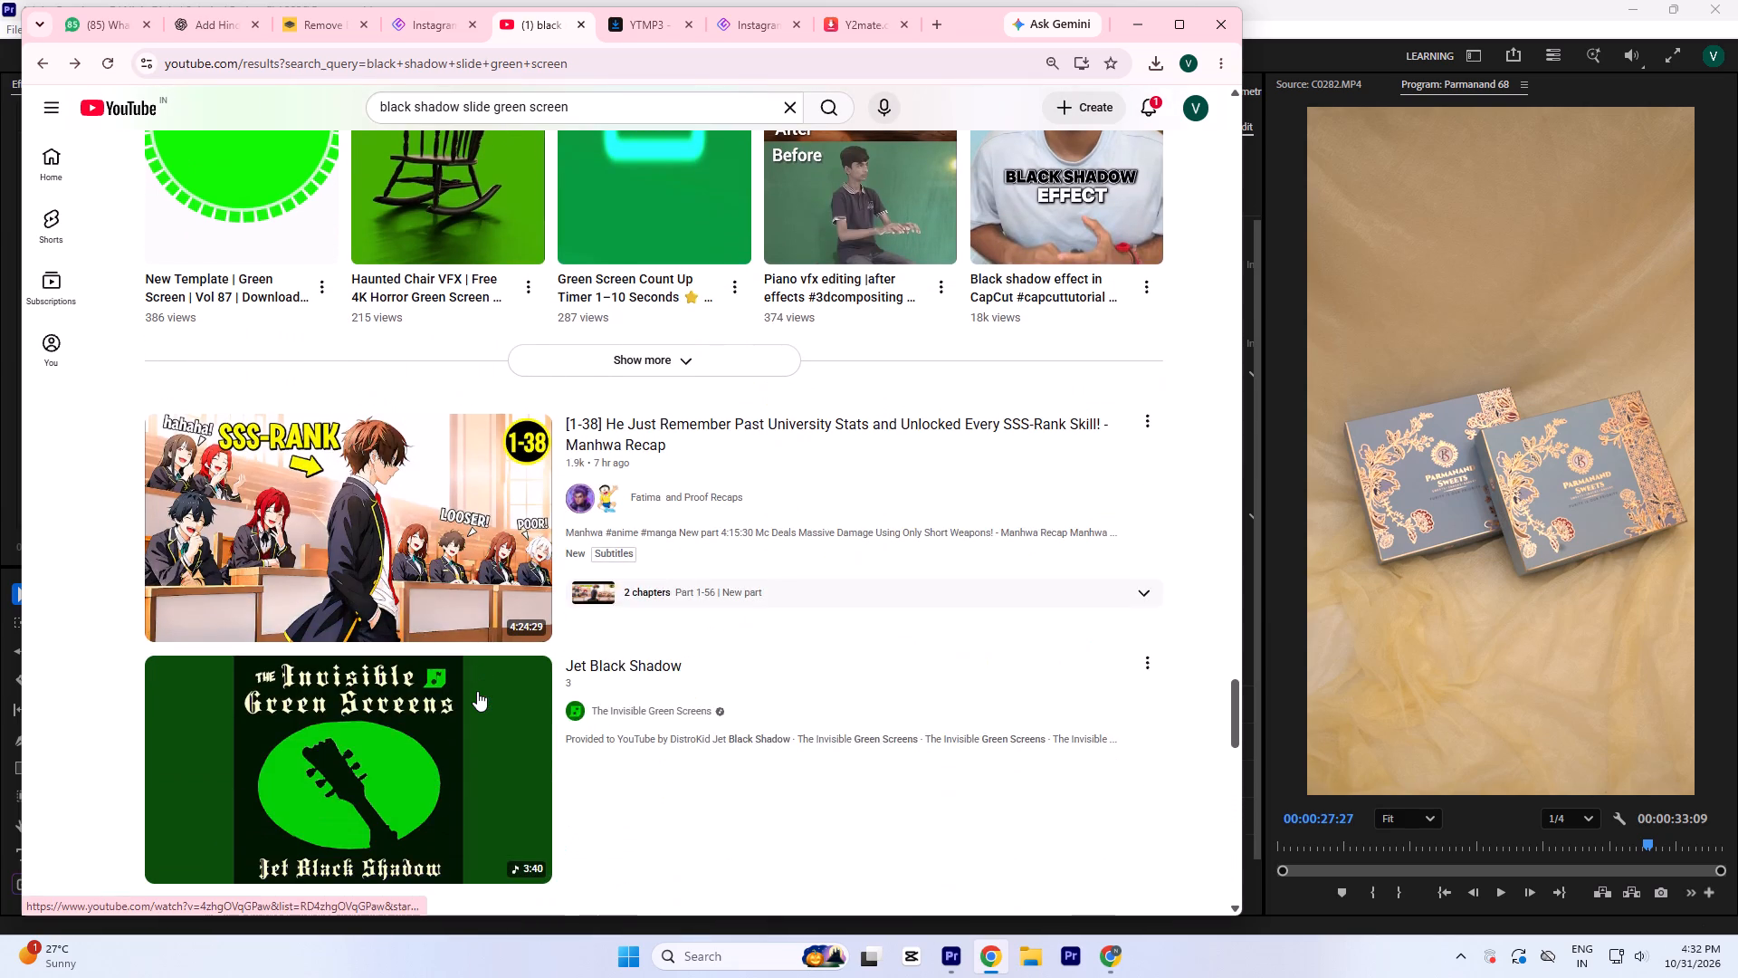
scroll(477, 691, "down", 15)
scroll(477, 691, "down", 6)
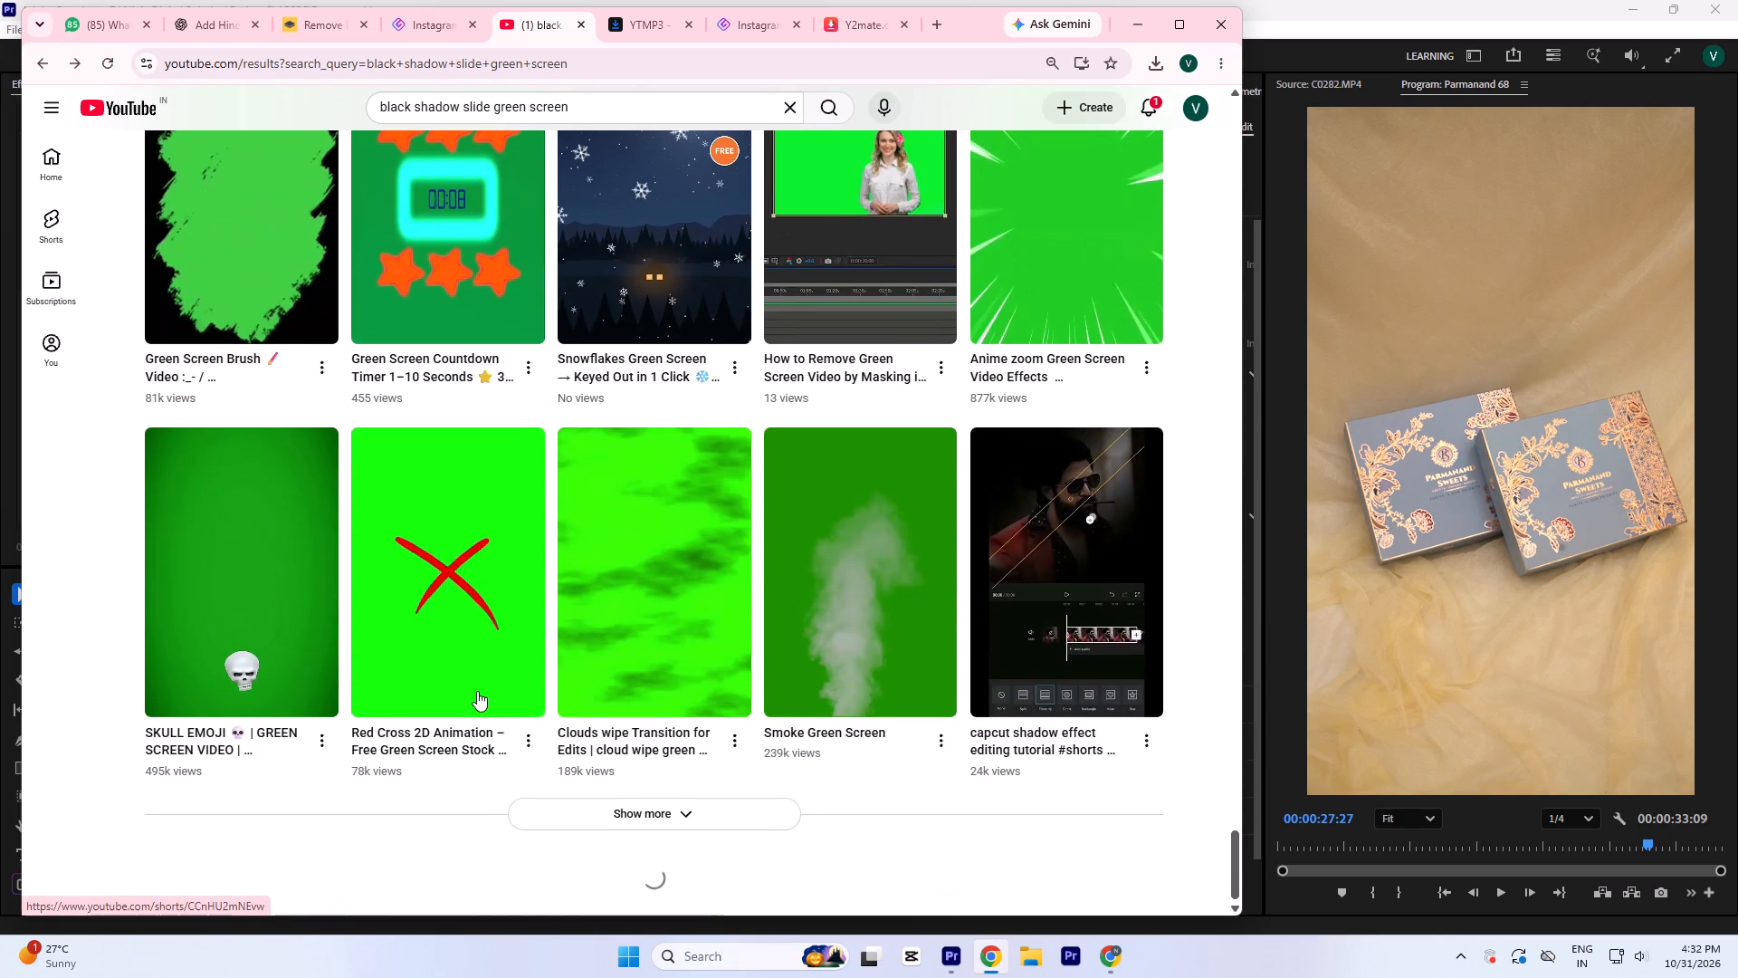
In Chrome, browse the YouTube results for "black shadow slide green screen", previewing the Clouds wipe Transition short with sound.
scroll(372, 637, "down", 6)
scroll(383, 638, "up", 4)
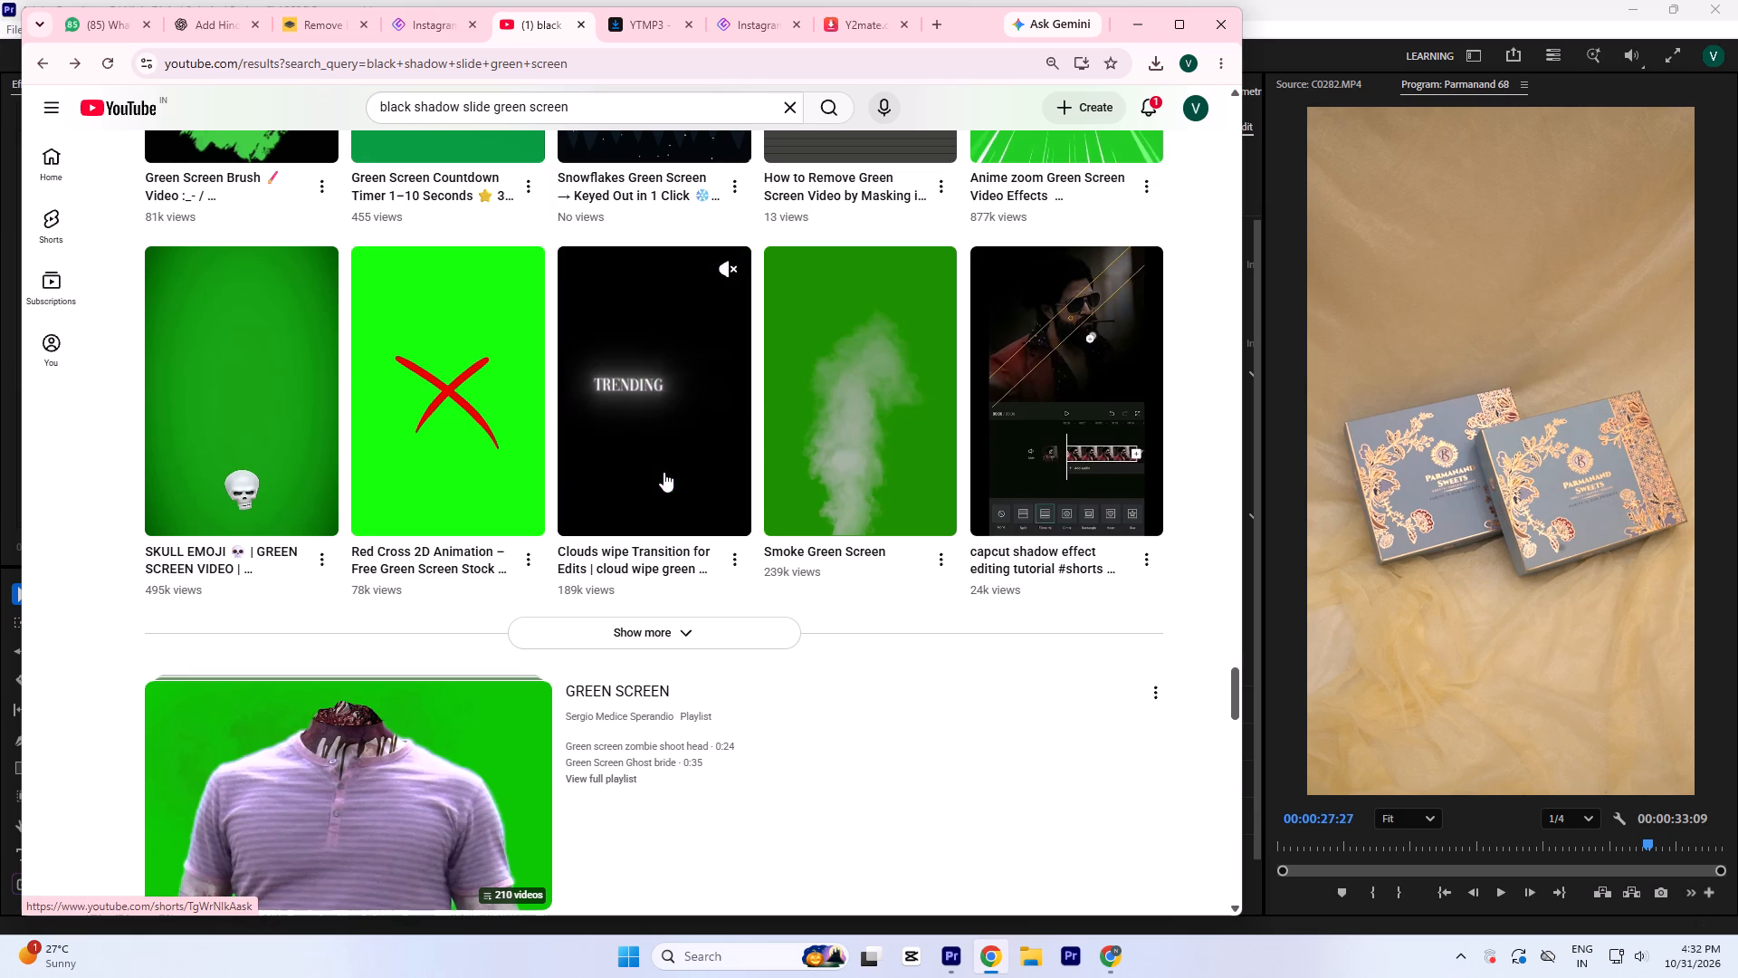
left_click(720, 272)
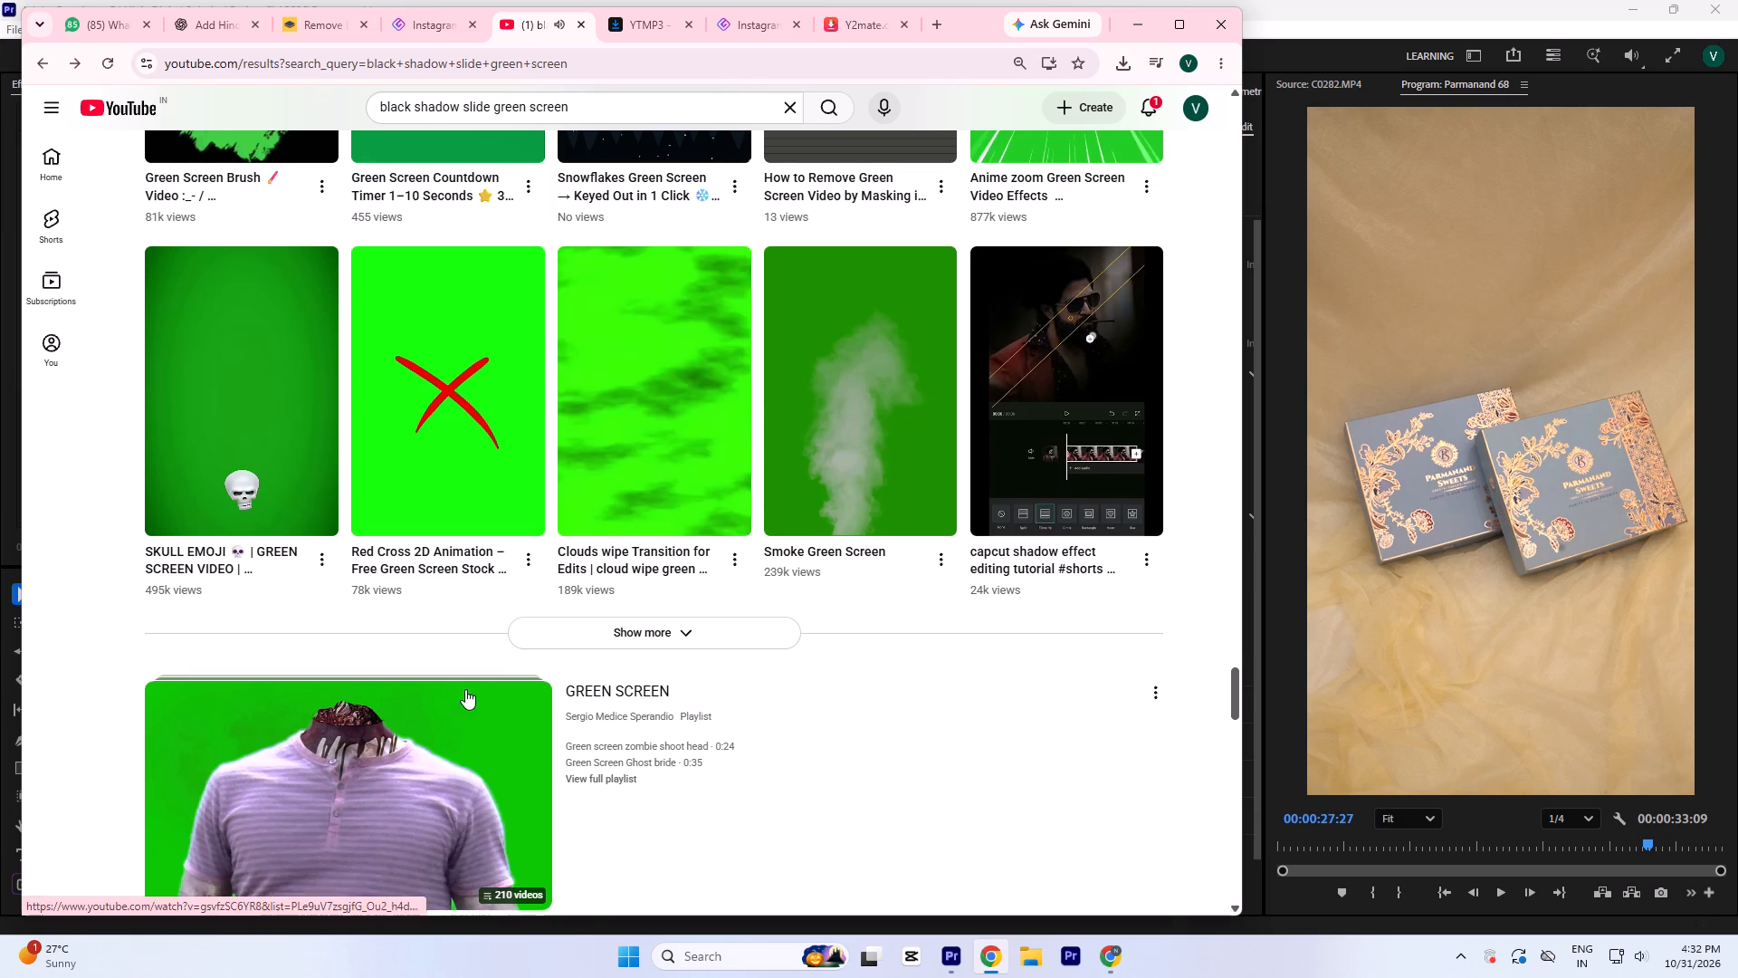
scroll(461, 696, "down", 14)
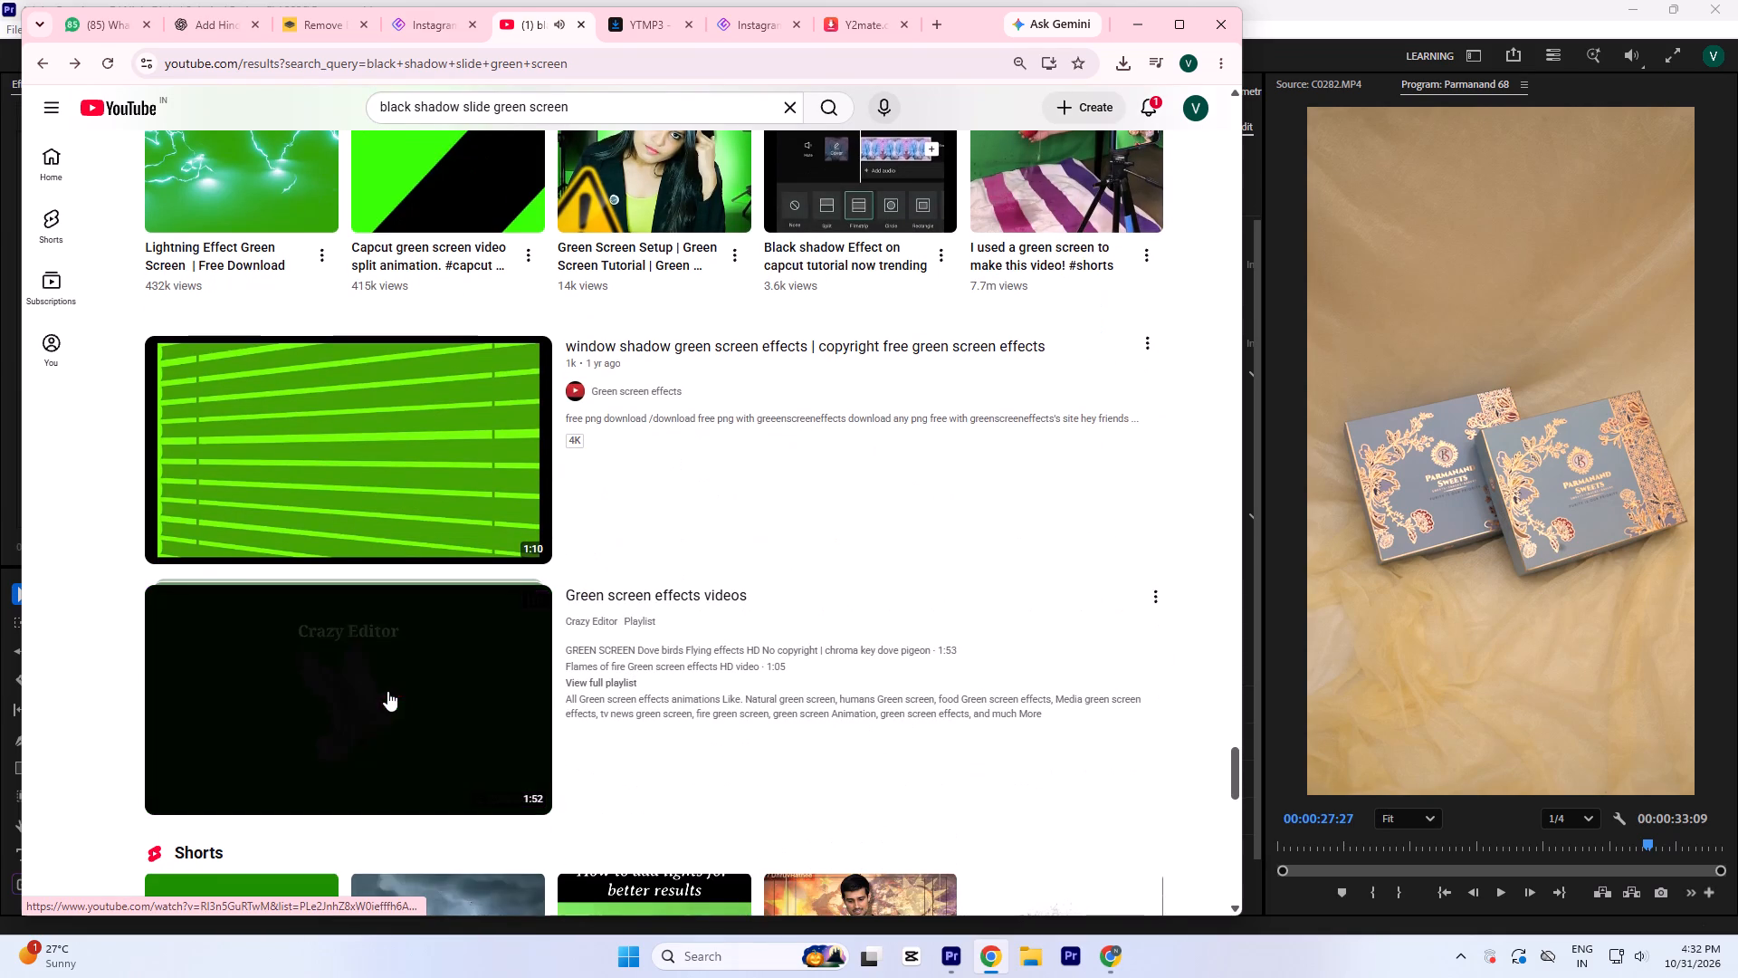
scroll(387, 691, "down", 5)
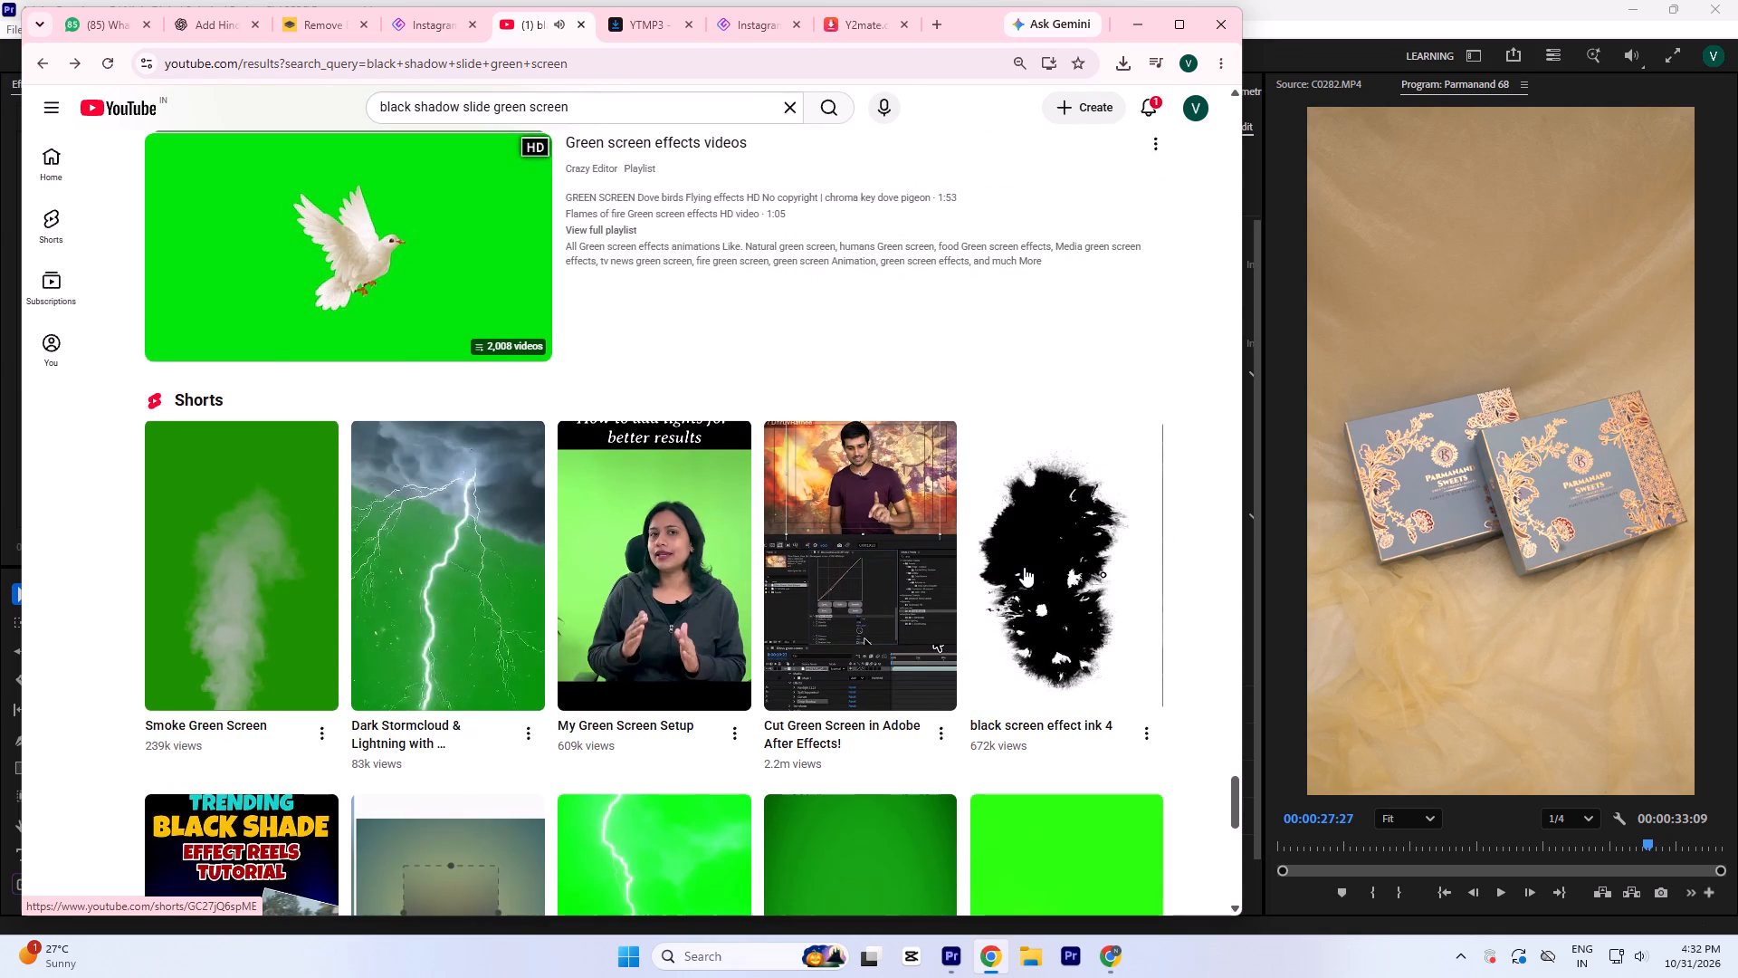
scroll(1007, 586, "down", 5)
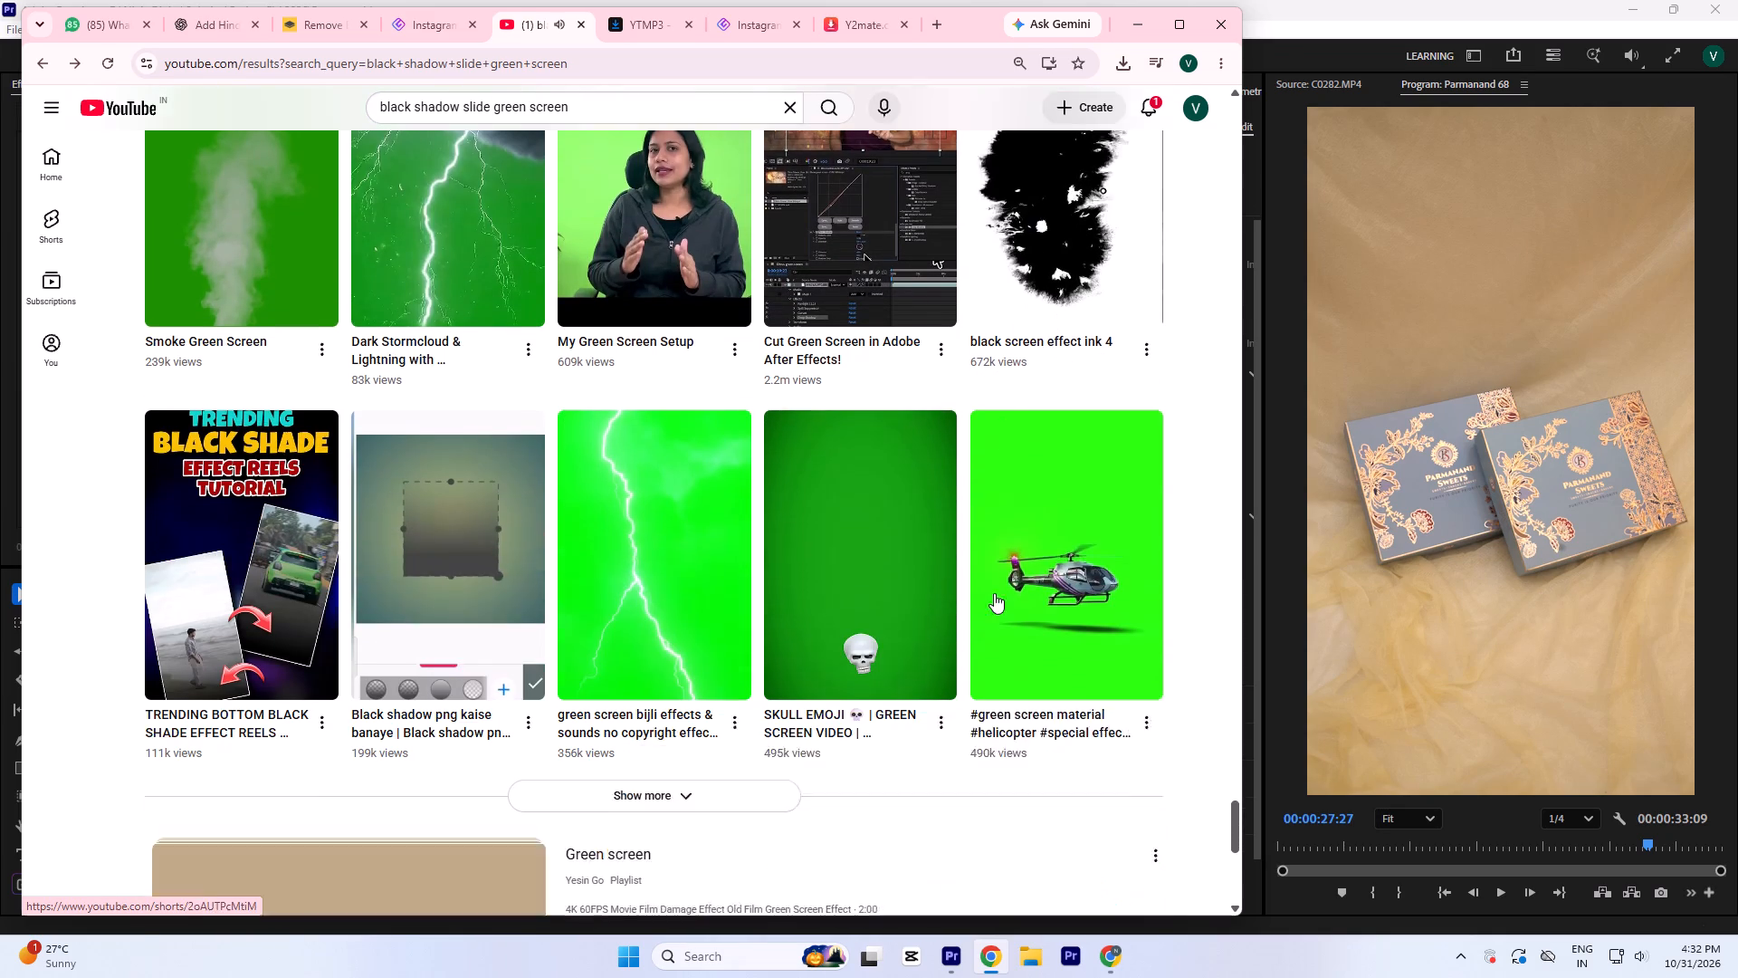
scroll(875, 521, "down", 5)
scroll(141, 609, "down", 4)
scroll(294, 670, "down", 6)
scroll(341, 754, "down", 12)
scroll(466, 749, "down", 7)
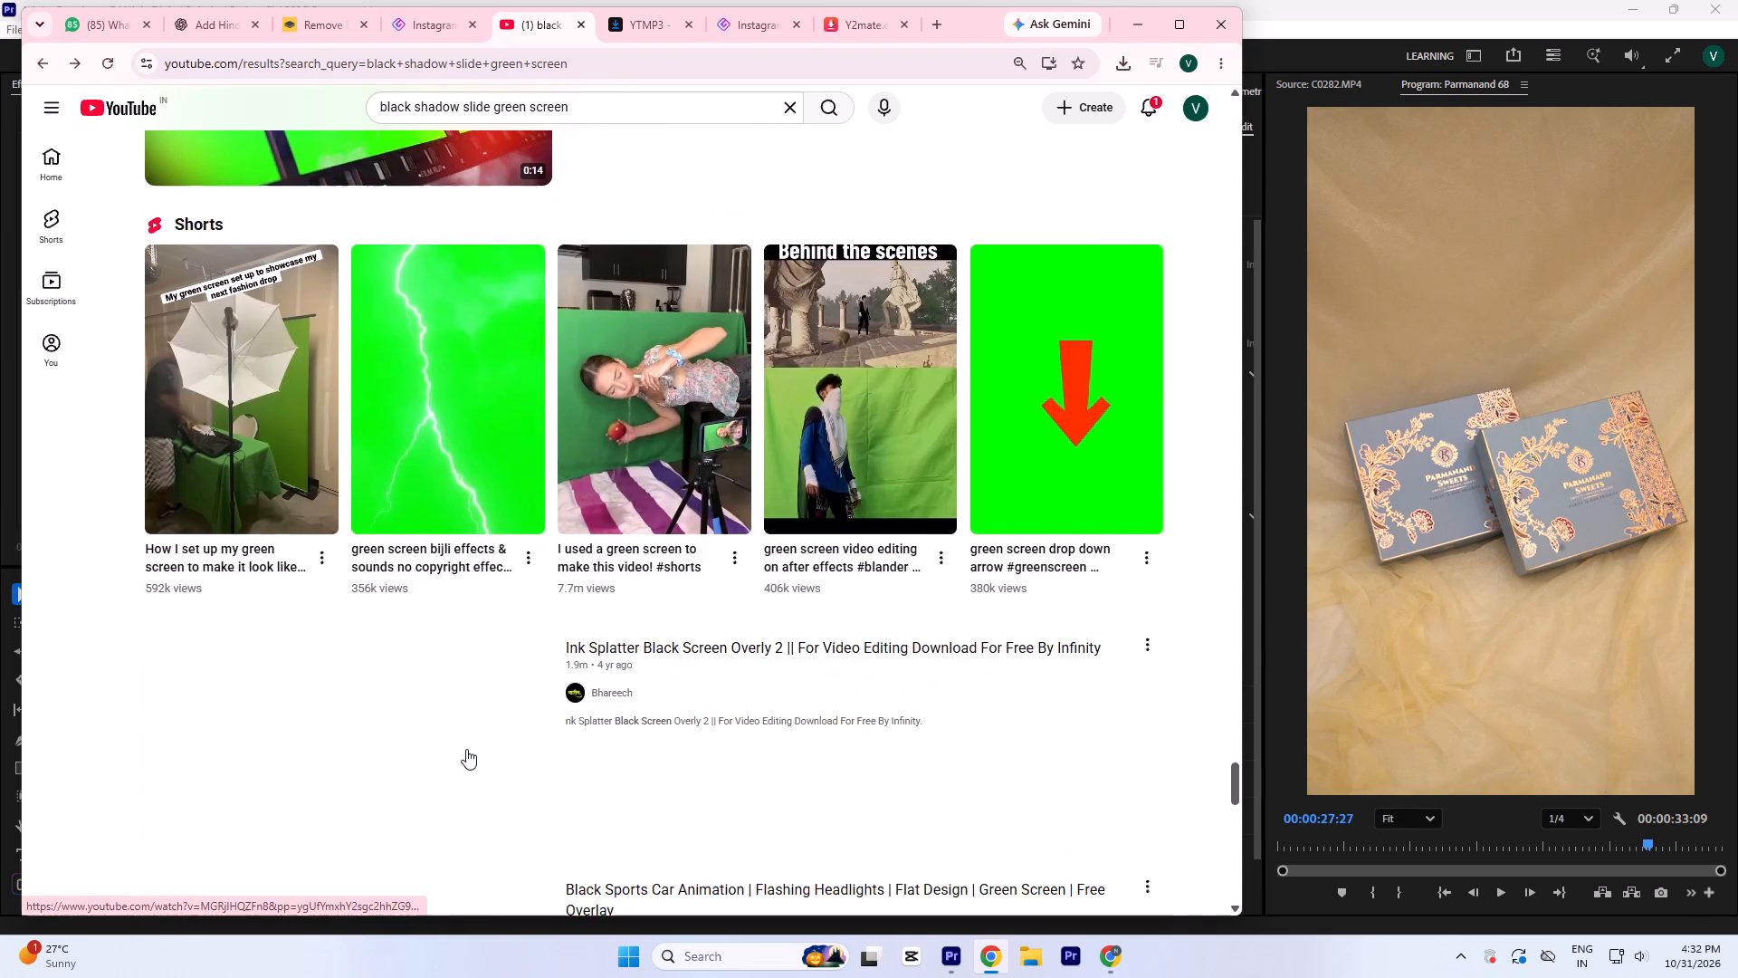
scroll(396, 742, "down", 15)
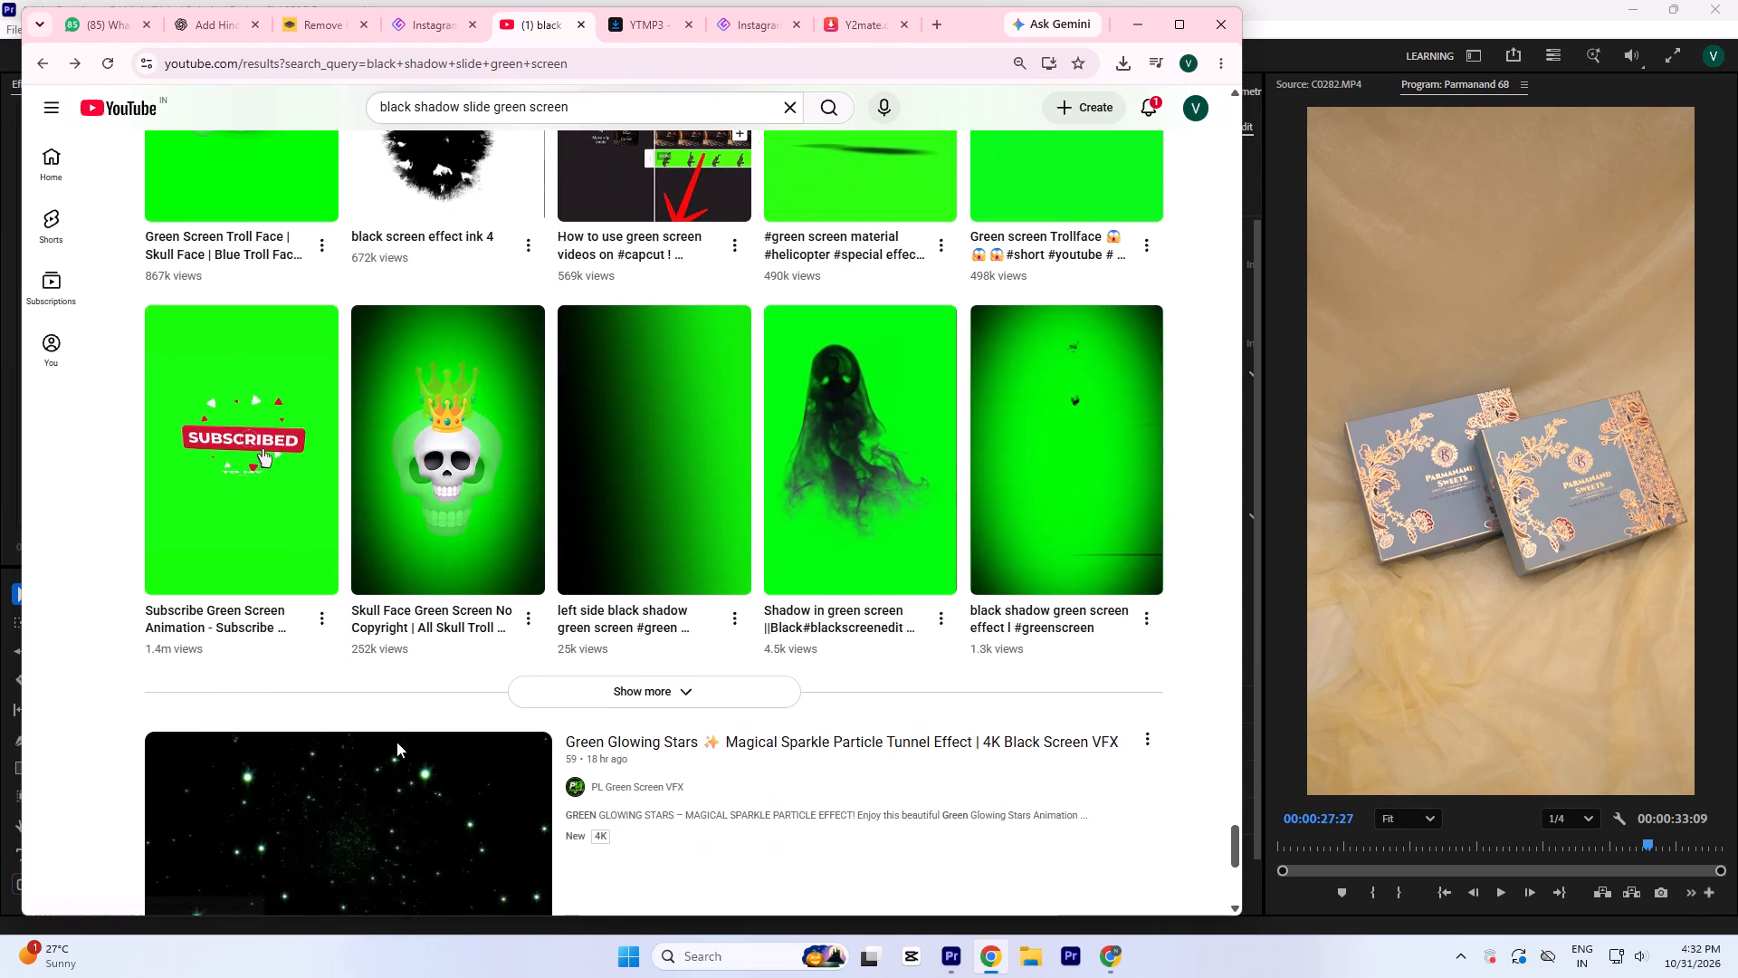
scroll(396, 742, "down", 2)
scroll(596, 334, "up", 3)
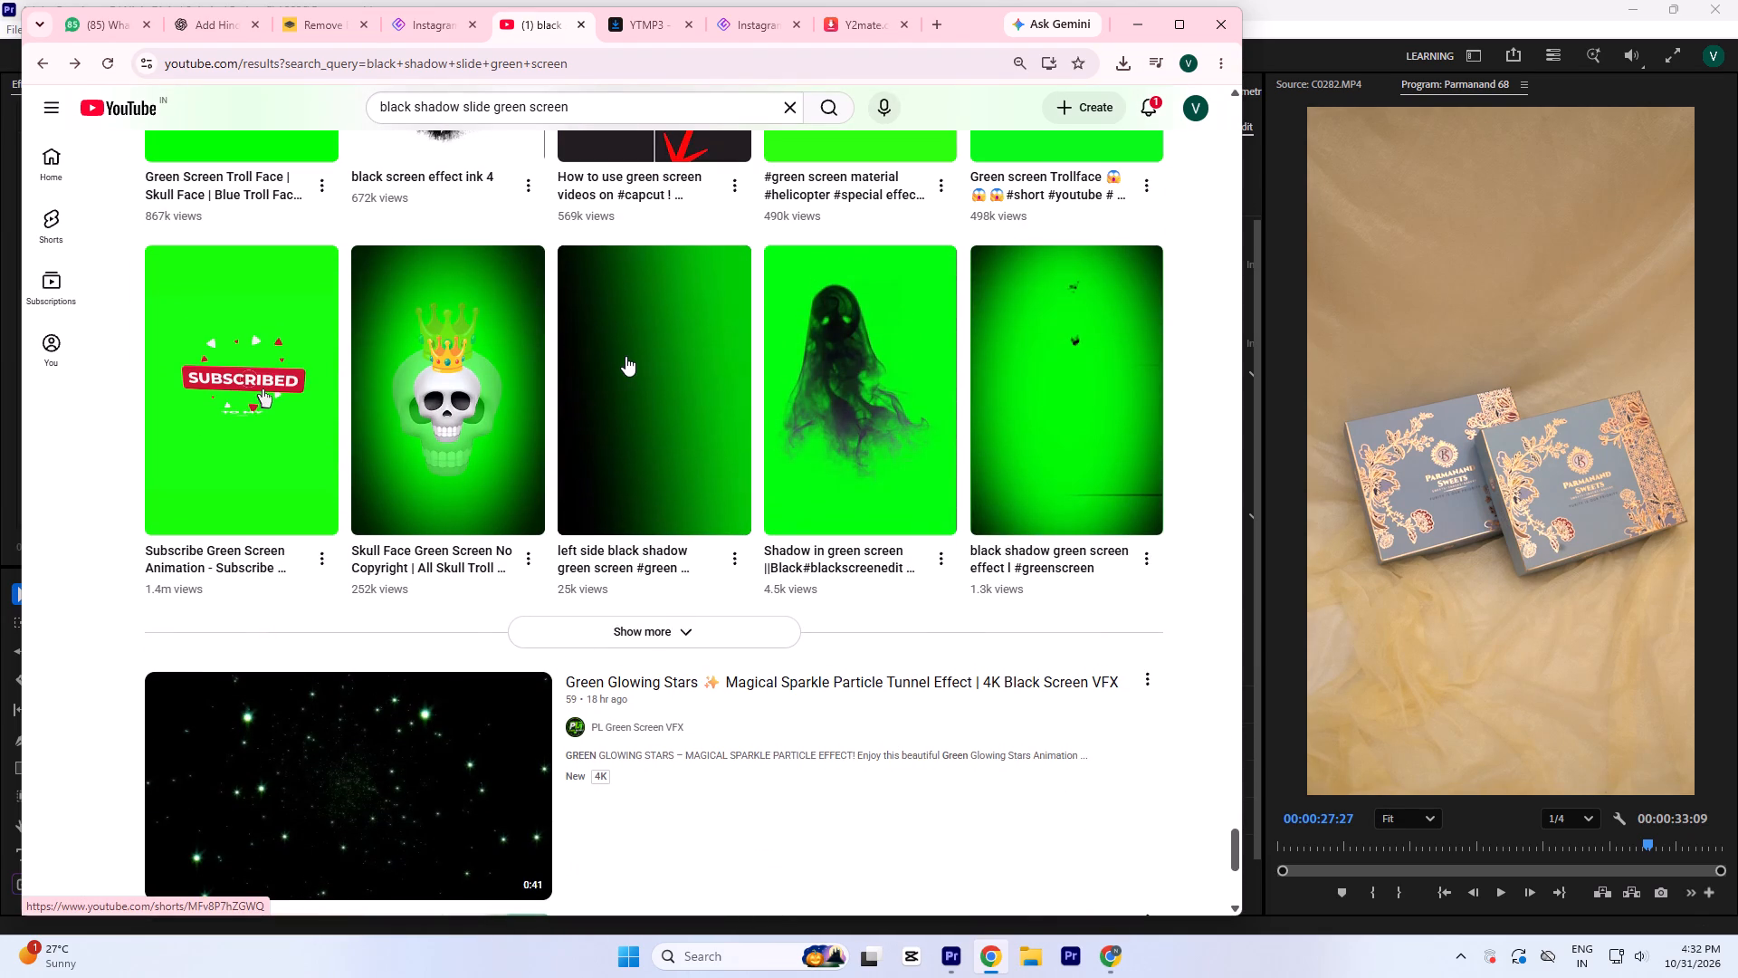
Watch the "left side black shadow green screen" short and return to the search results.
left_click(645, 390)
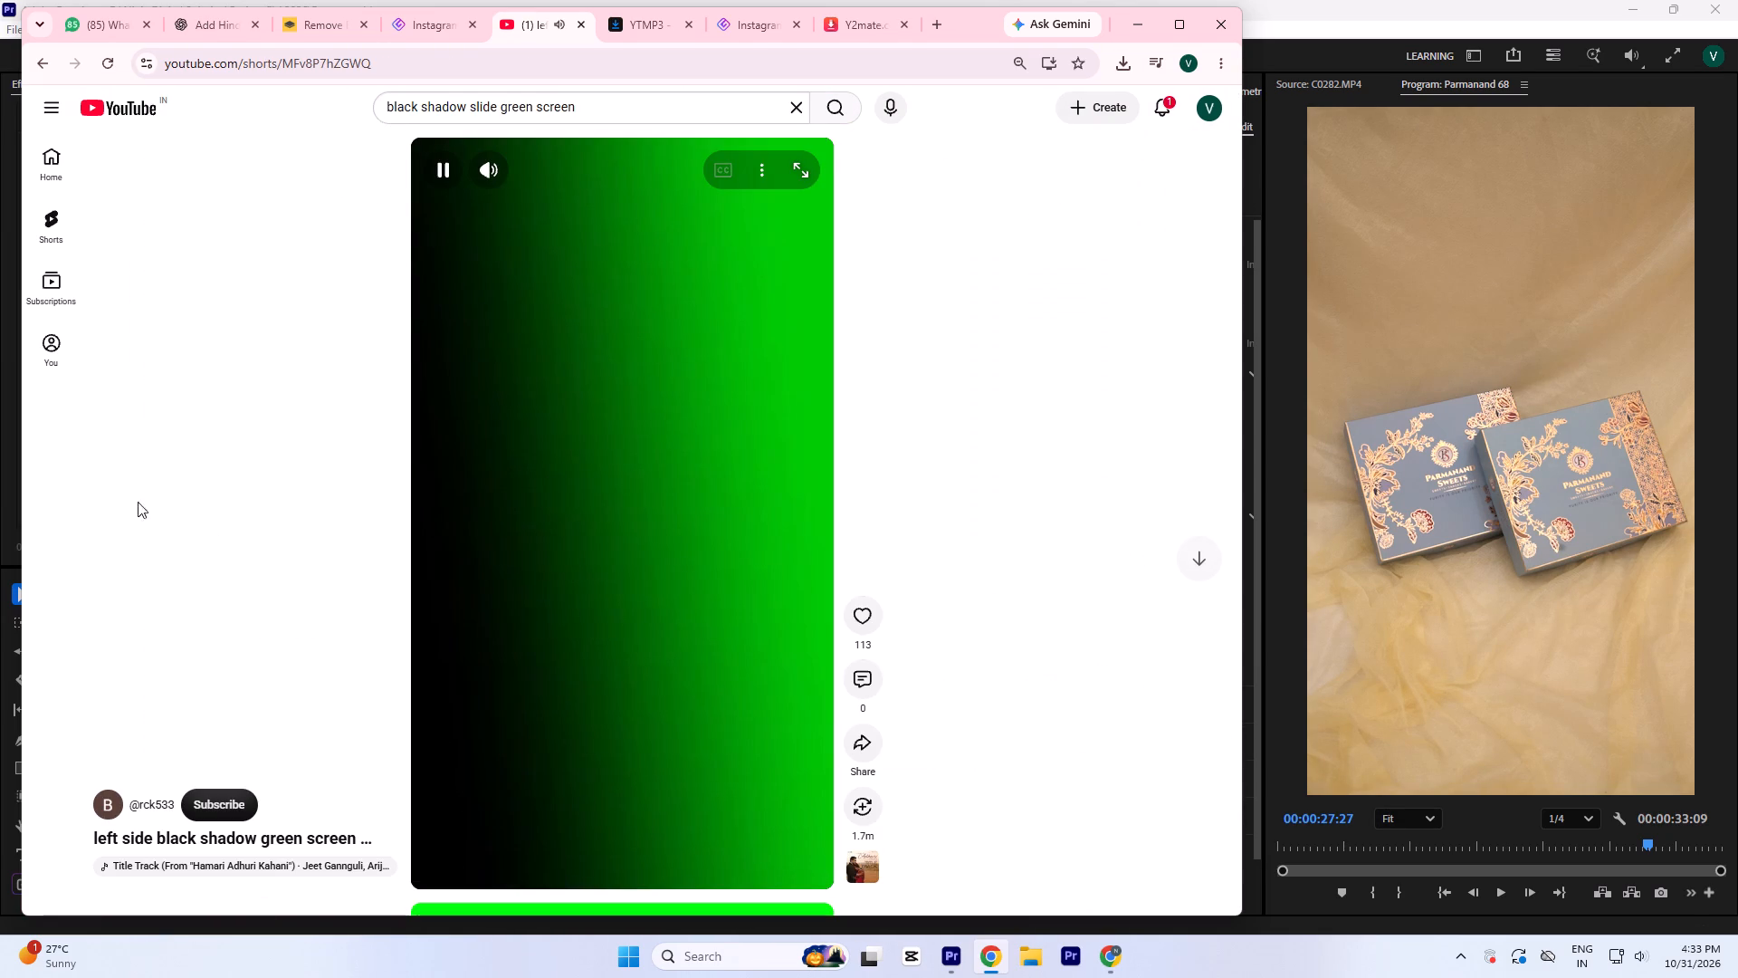
left_click(42, 66)
Browse further through the YouTube results for "black shadow slide green screen", examining the shorts and videos for a suitable shadow or smoke transition.
scroll(739, 484, "down", 5)
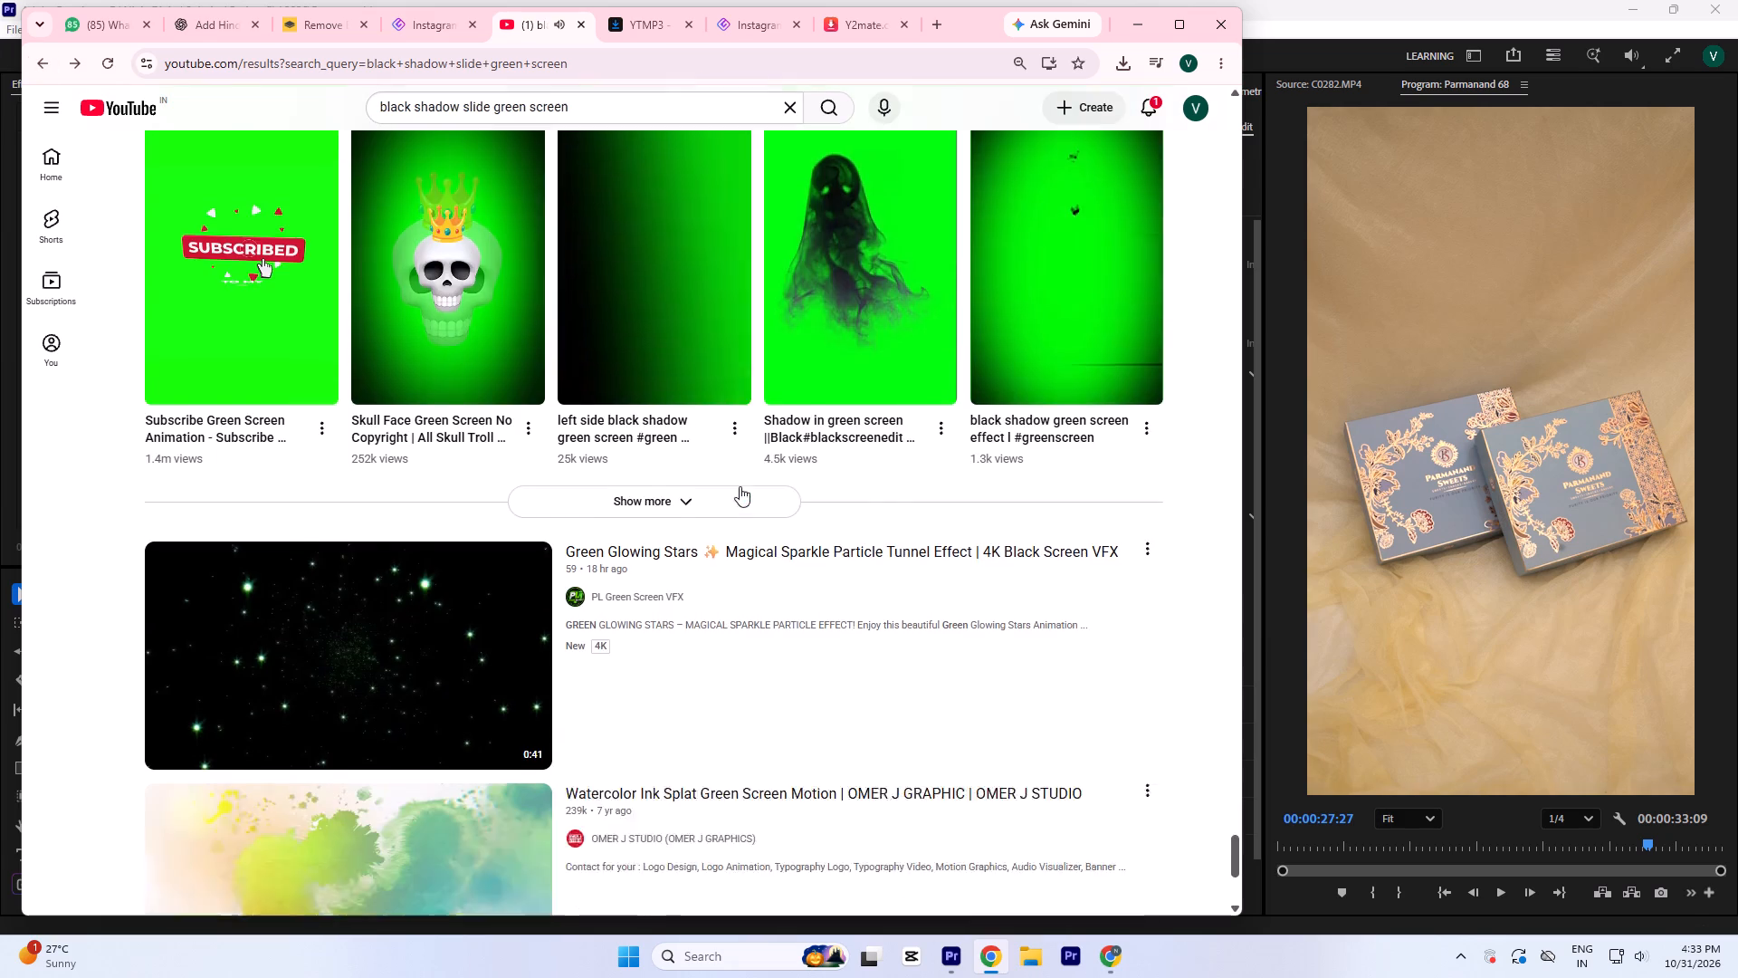
scroll(583, 626, "down", 15)
scroll(493, 727, "down", 7)
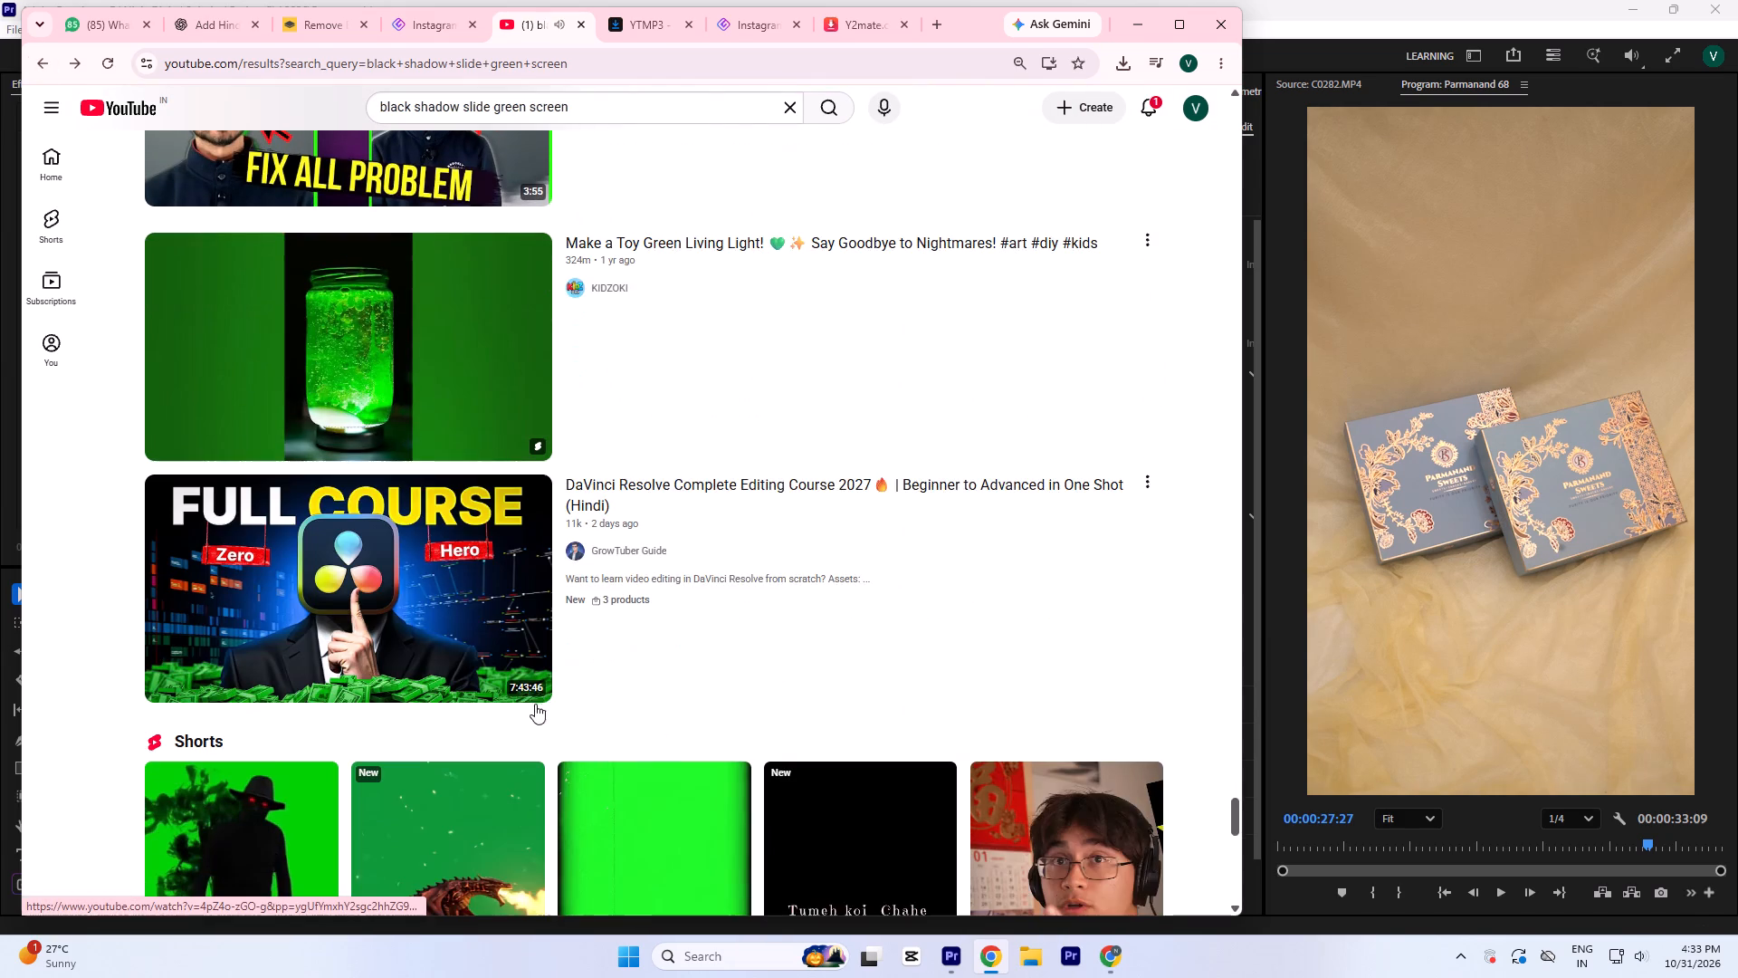
scroll(428, 620, "down", 5)
scroll(677, 605, "down", 7)
scroll(311, 628, "down", 6)
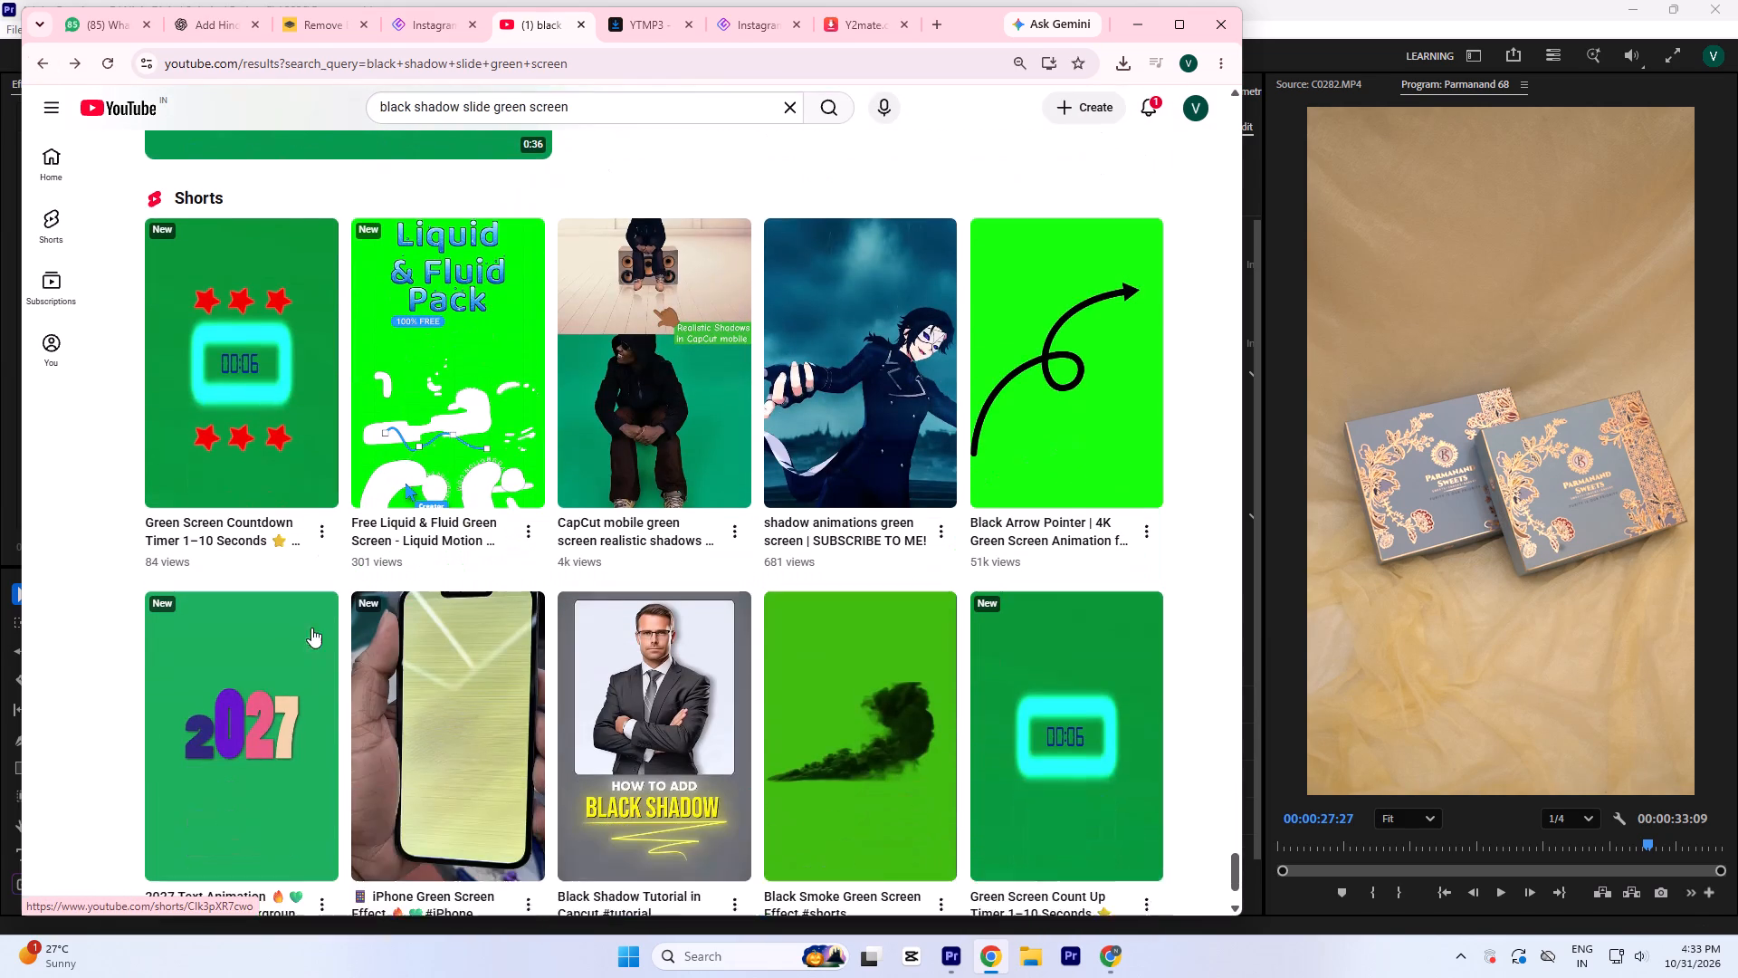
scroll(826, 657, "down", 6)
scroll(358, 634, "down", 7)
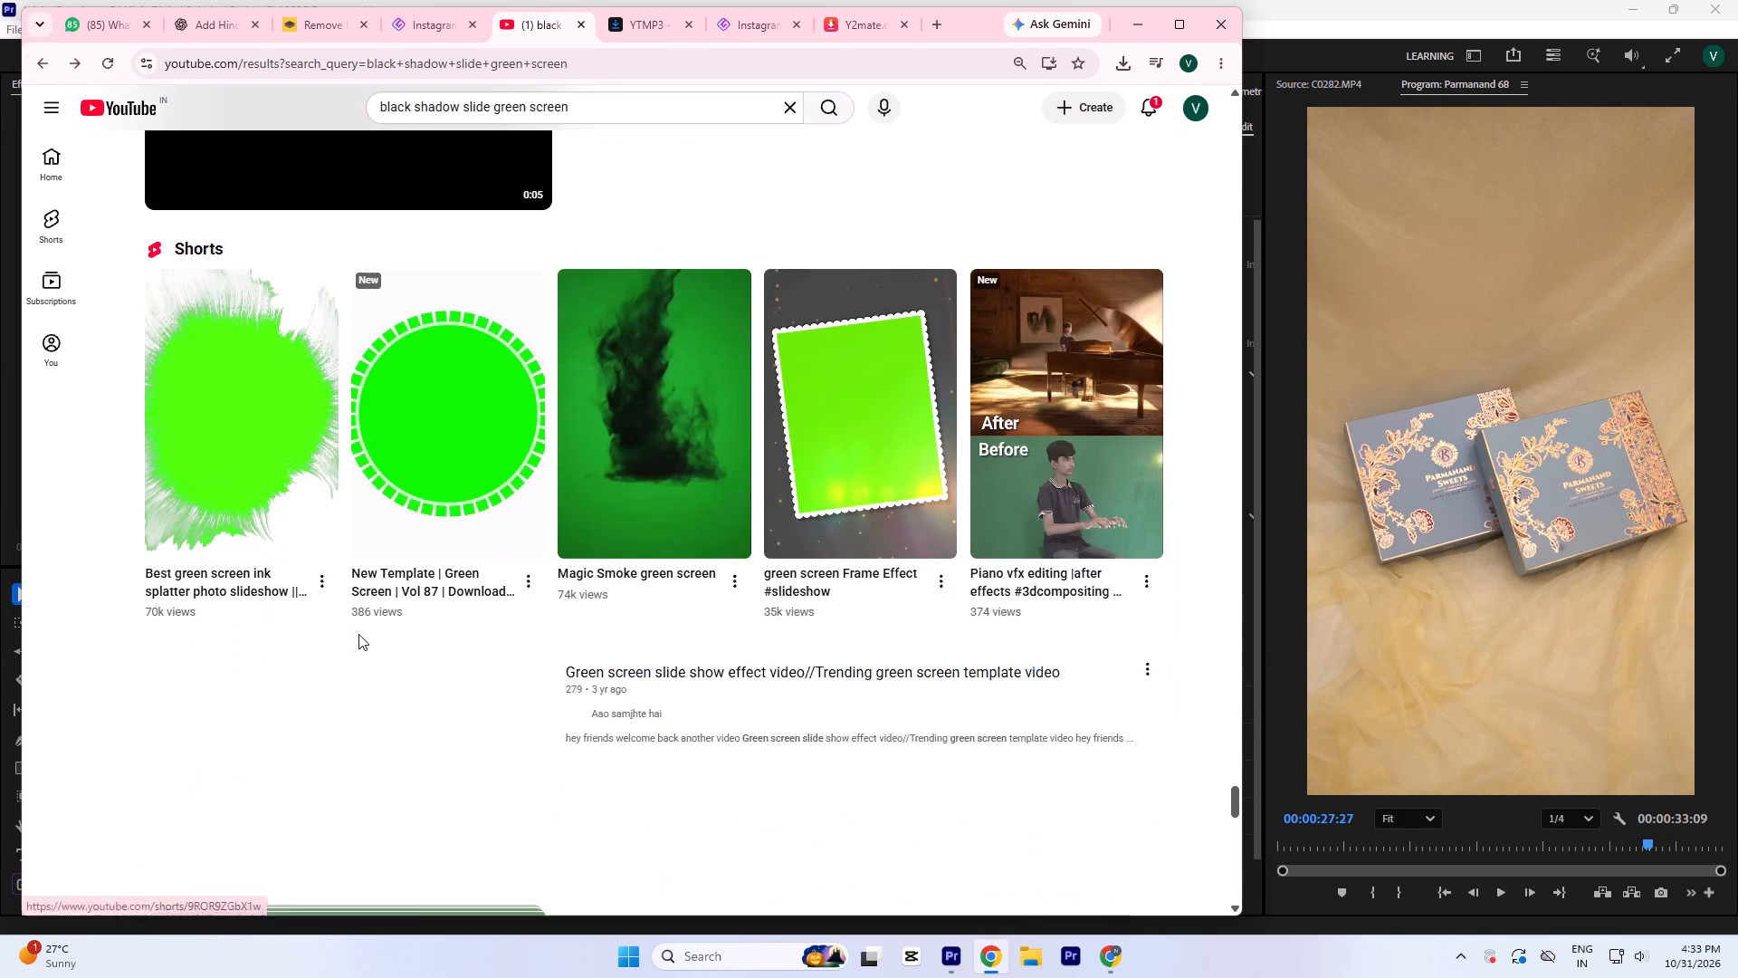
scroll(668, 426, "down", 6)
scroll(416, 577, "down", 4)
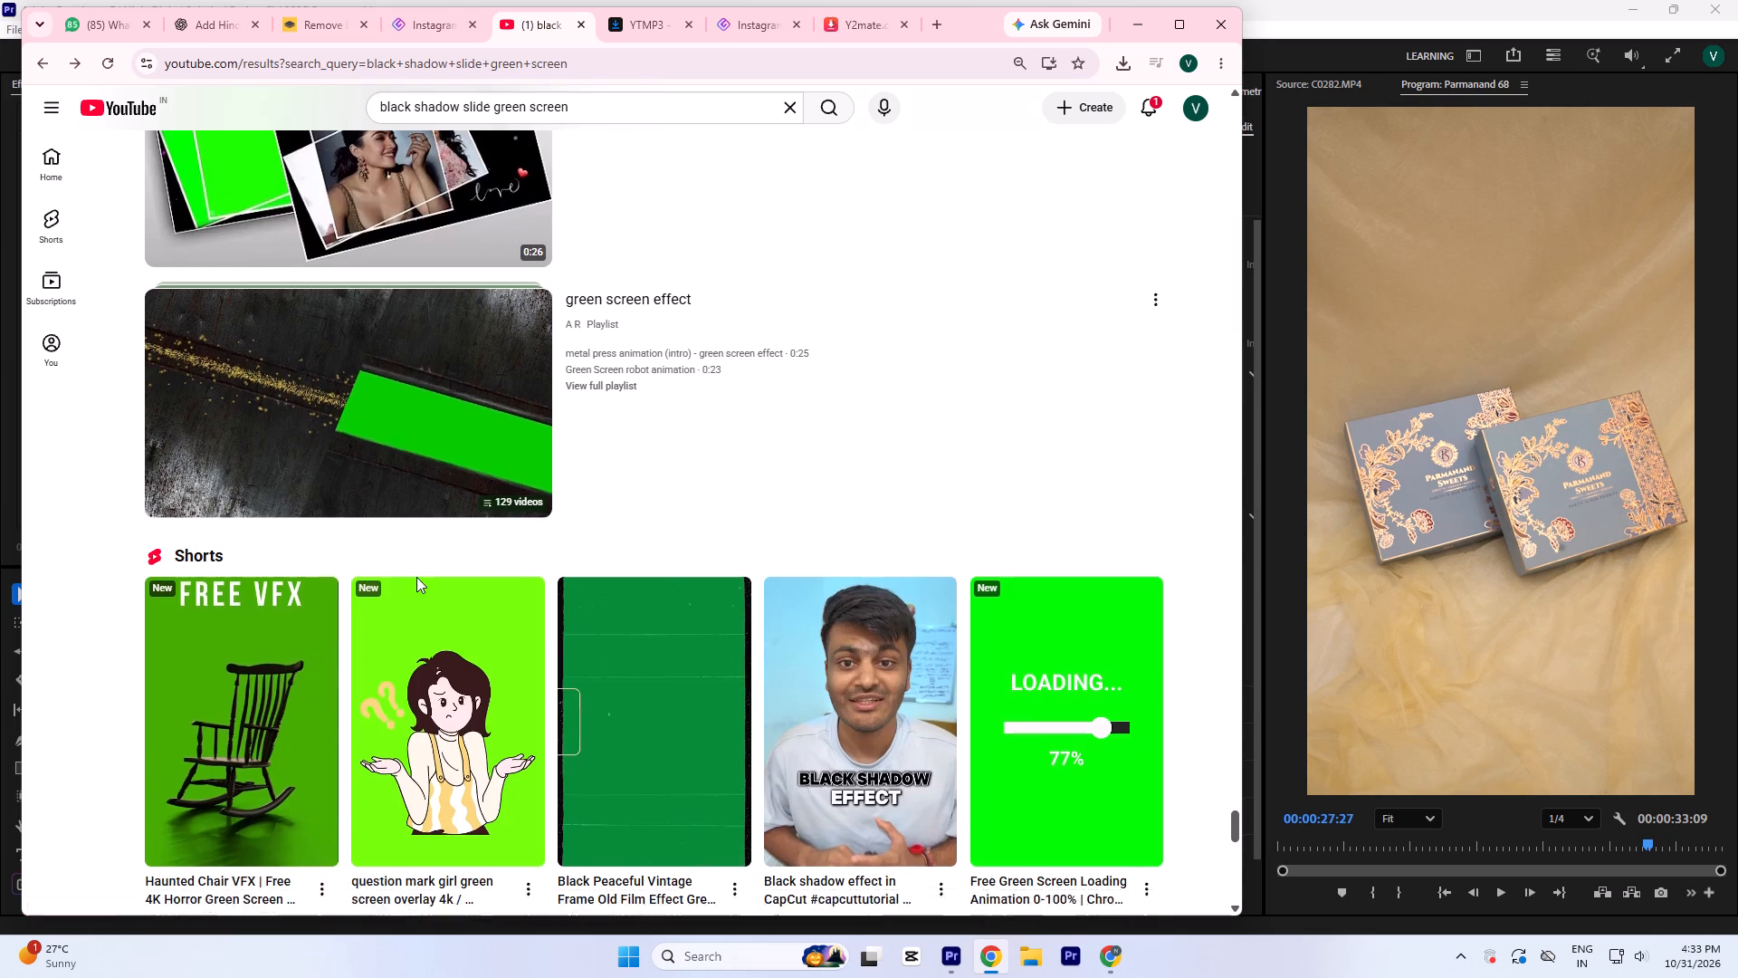
scroll(416, 577, "down", 3)
scroll(496, 579, "down", 6)
scroll(304, 665, "down", 7)
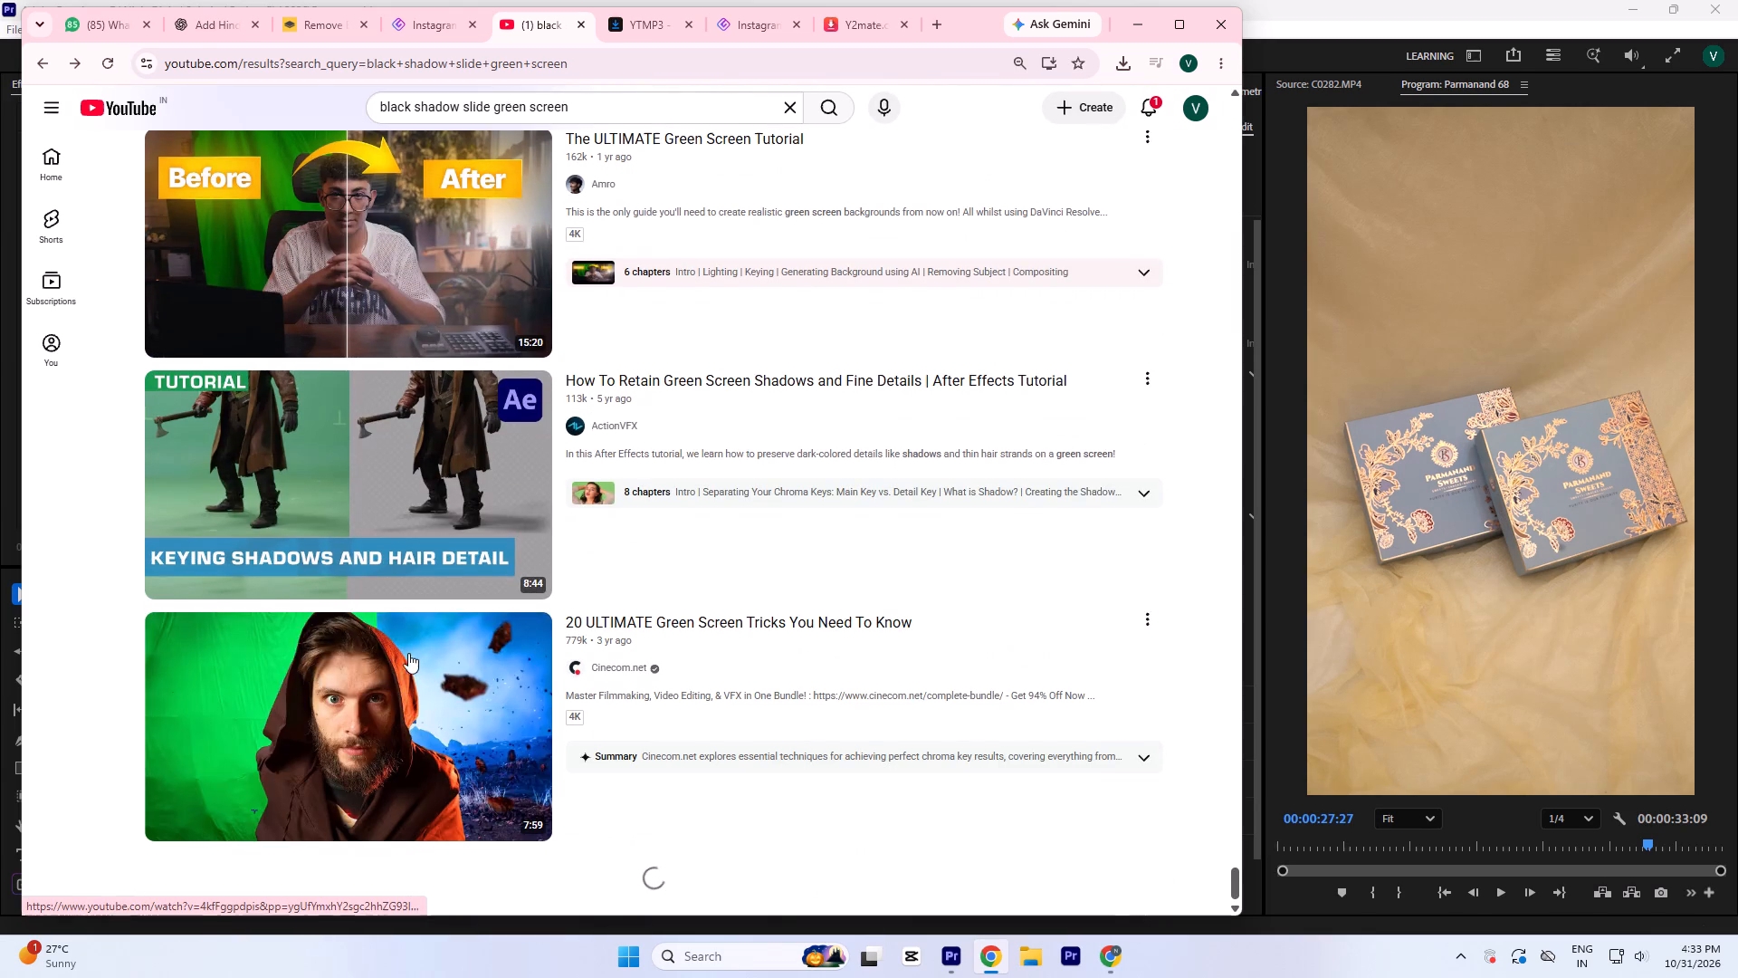
scroll(430, 653, "down", 7)
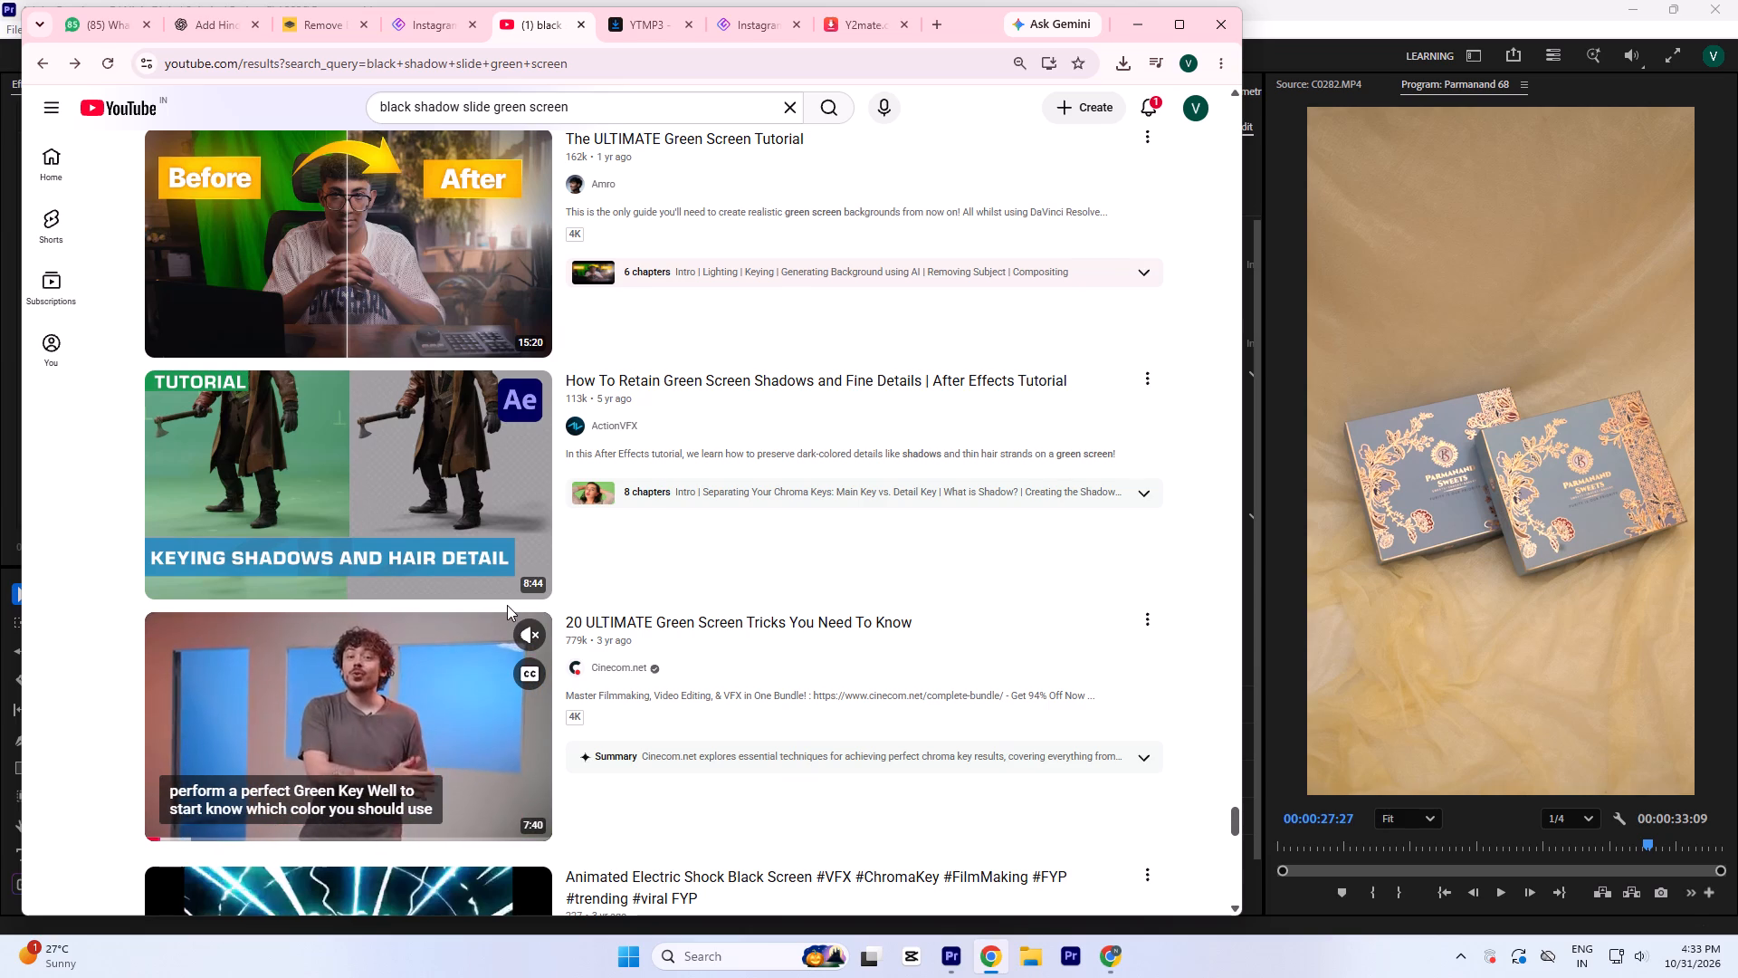
scroll(540, 643, "down", 2)
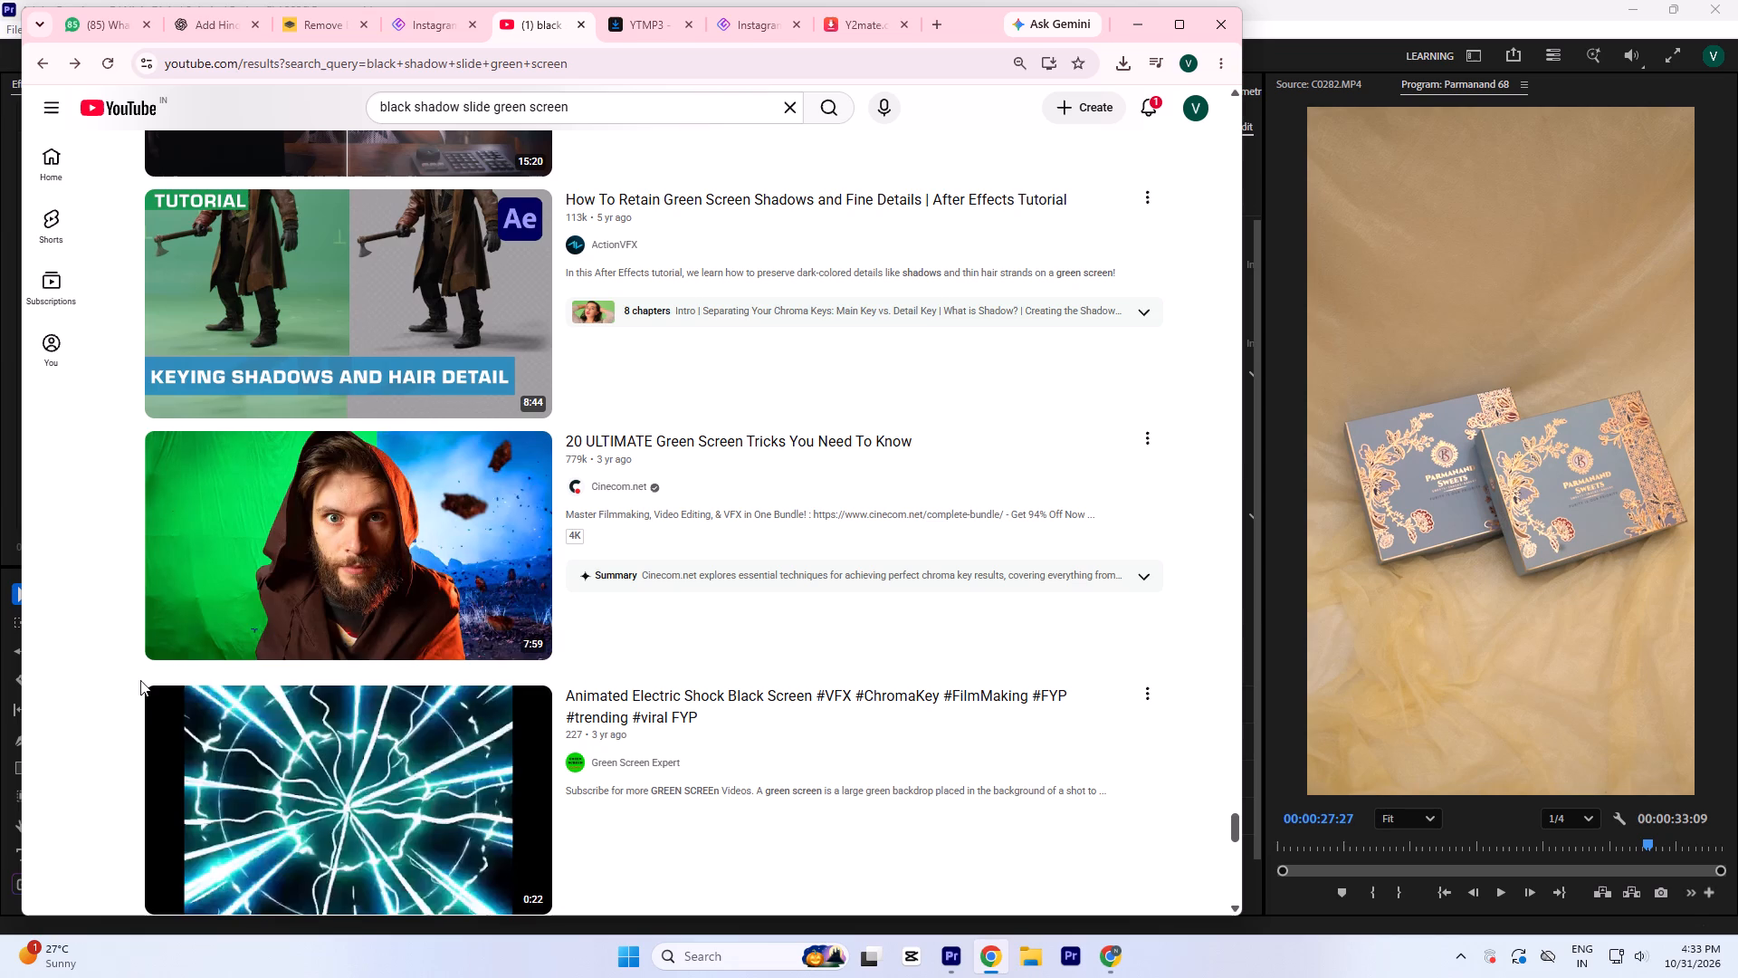
scroll(138, 694, "down", 14)
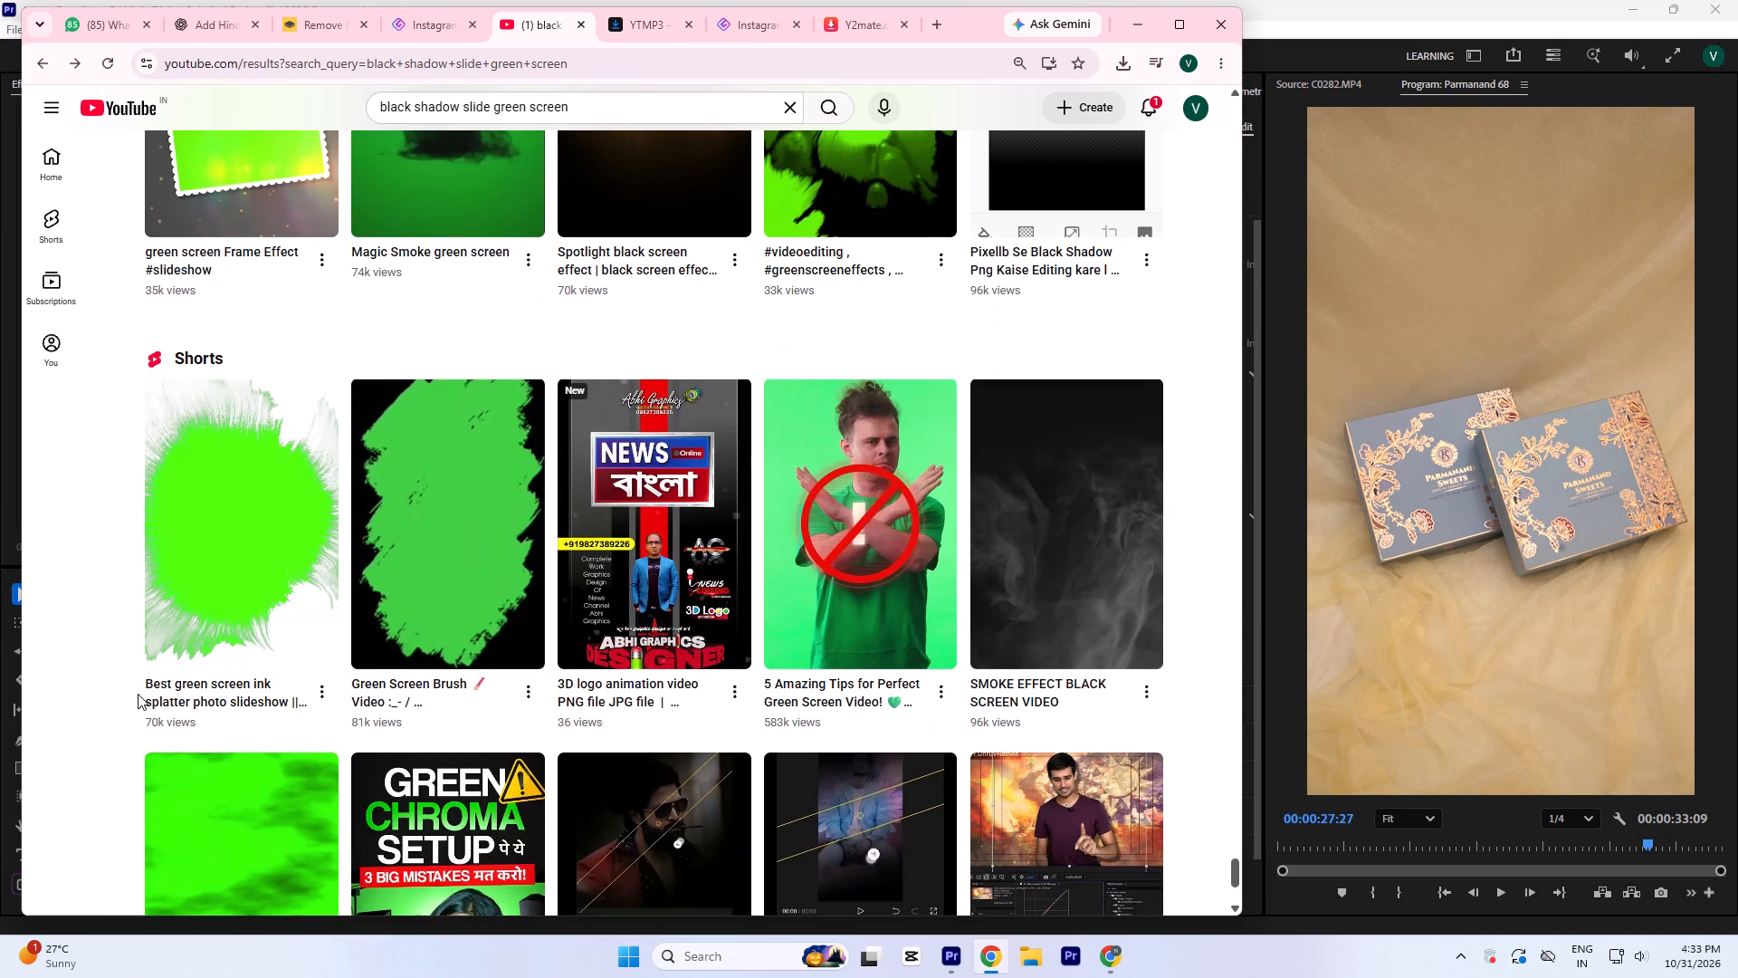
scroll(138, 694, "down", 13)
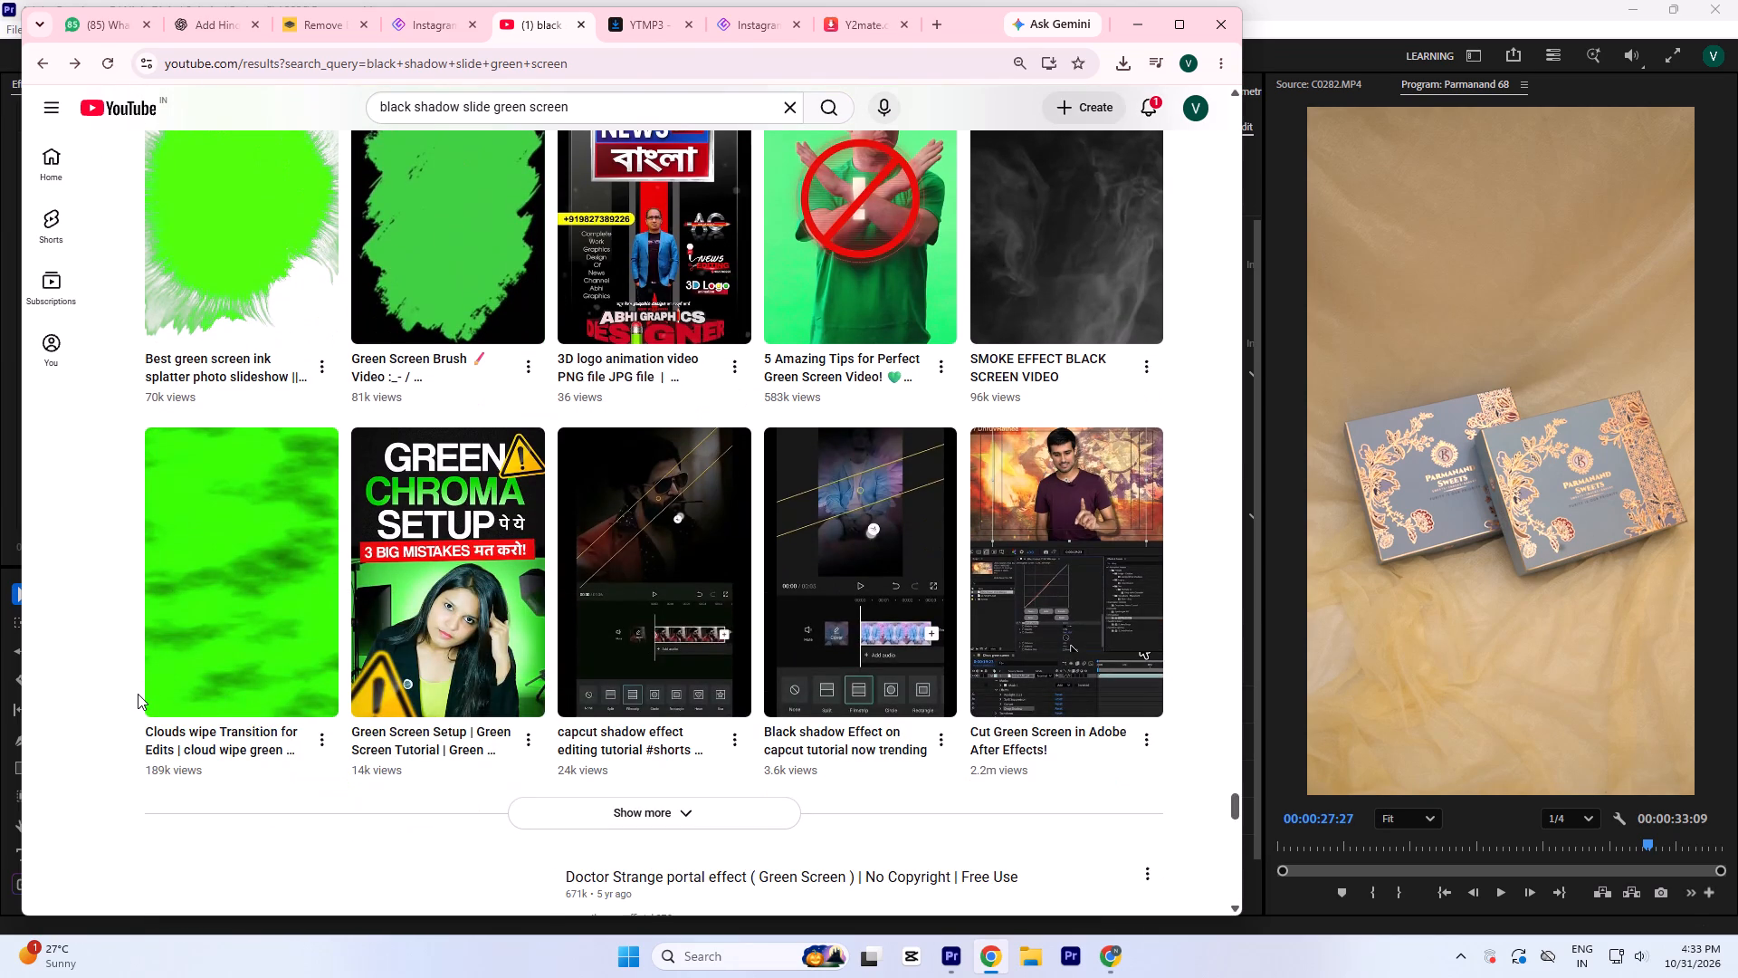
scroll(138, 694, "down", 8)
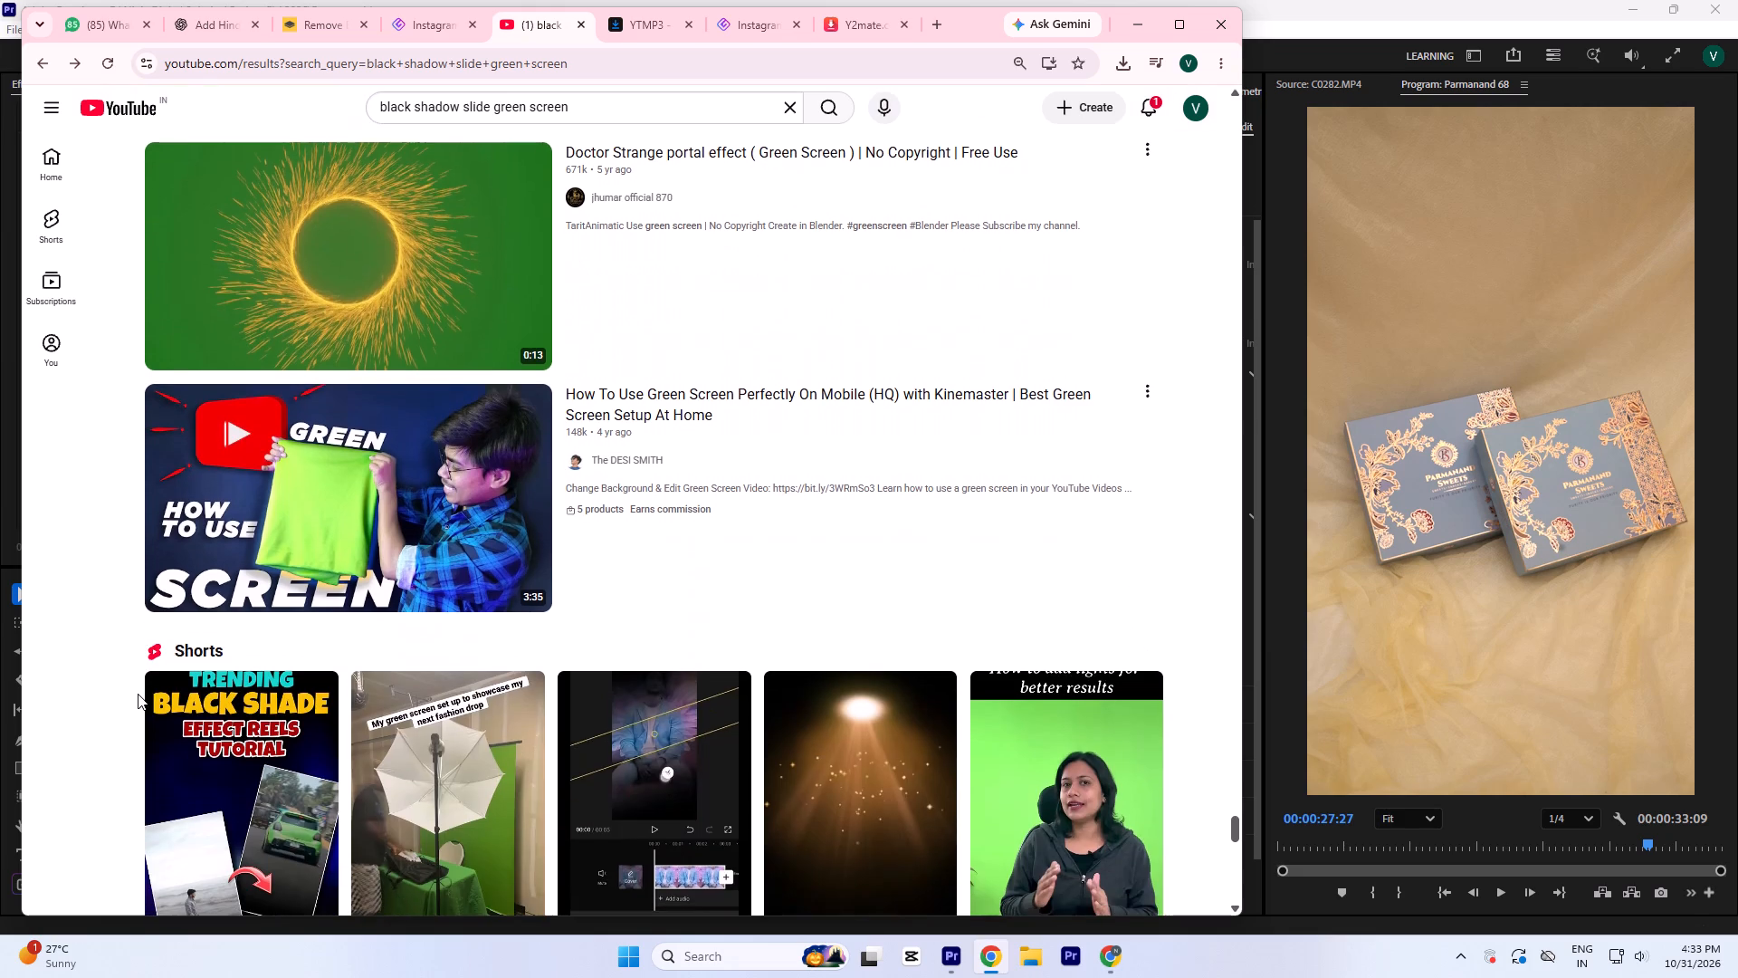
scroll(138, 694, "down", 16)
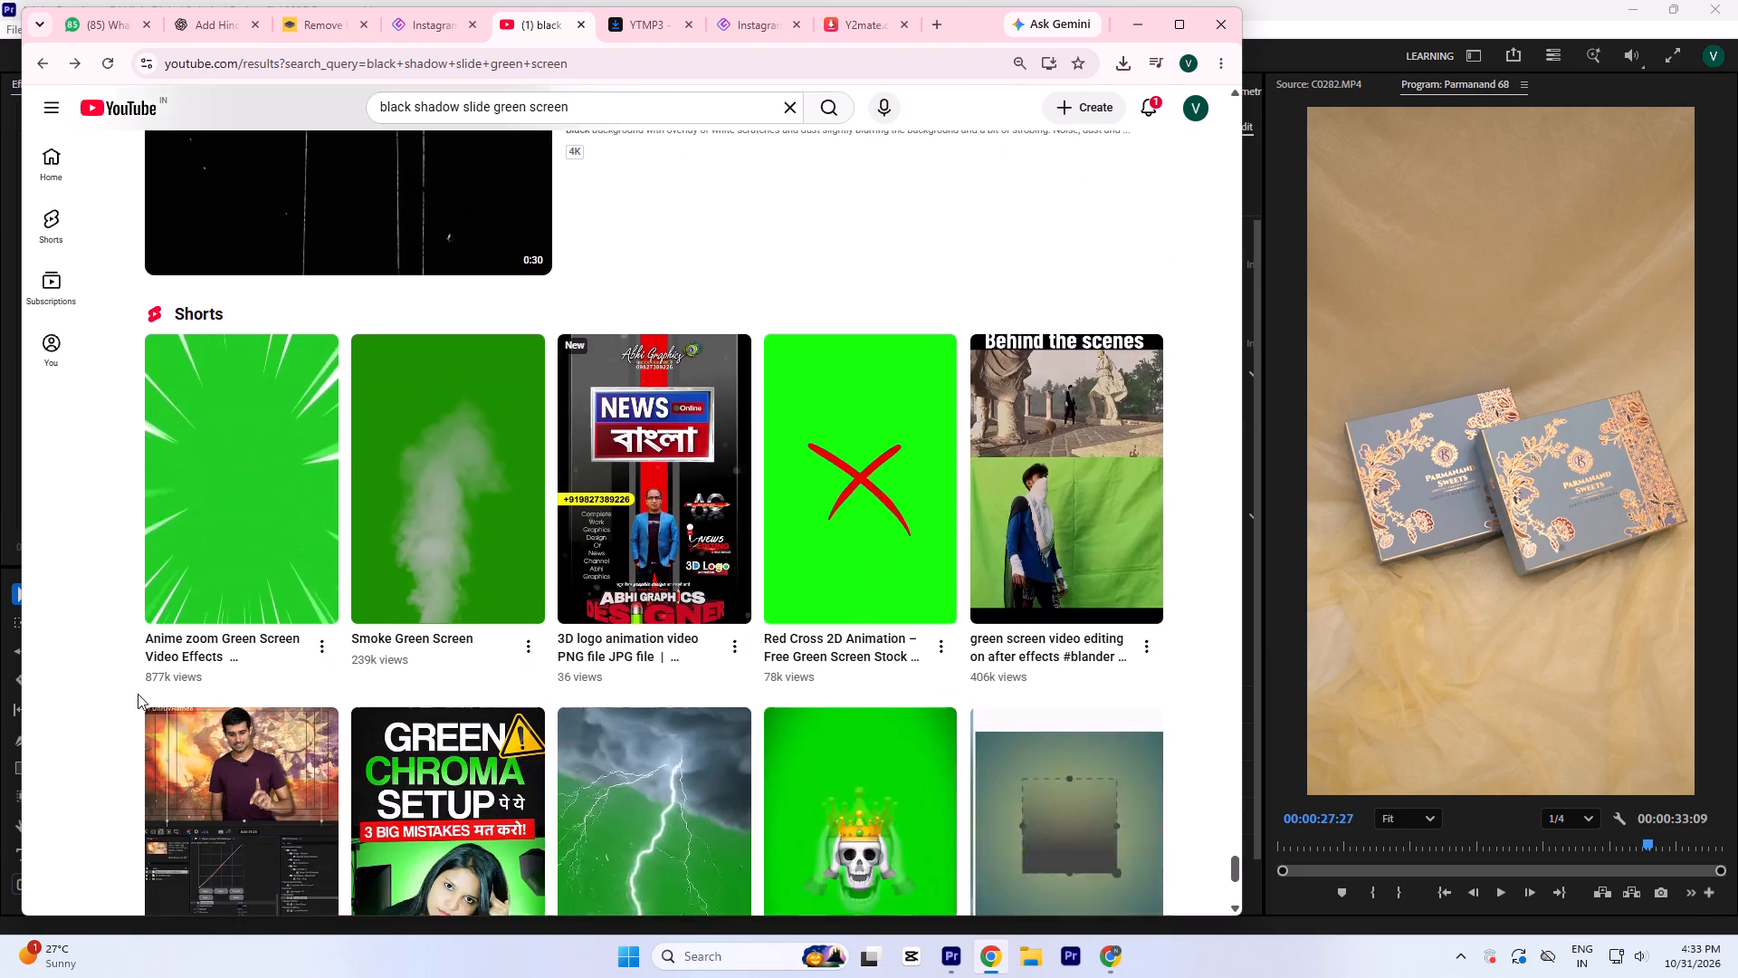
scroll(138, 694, "down", 14)
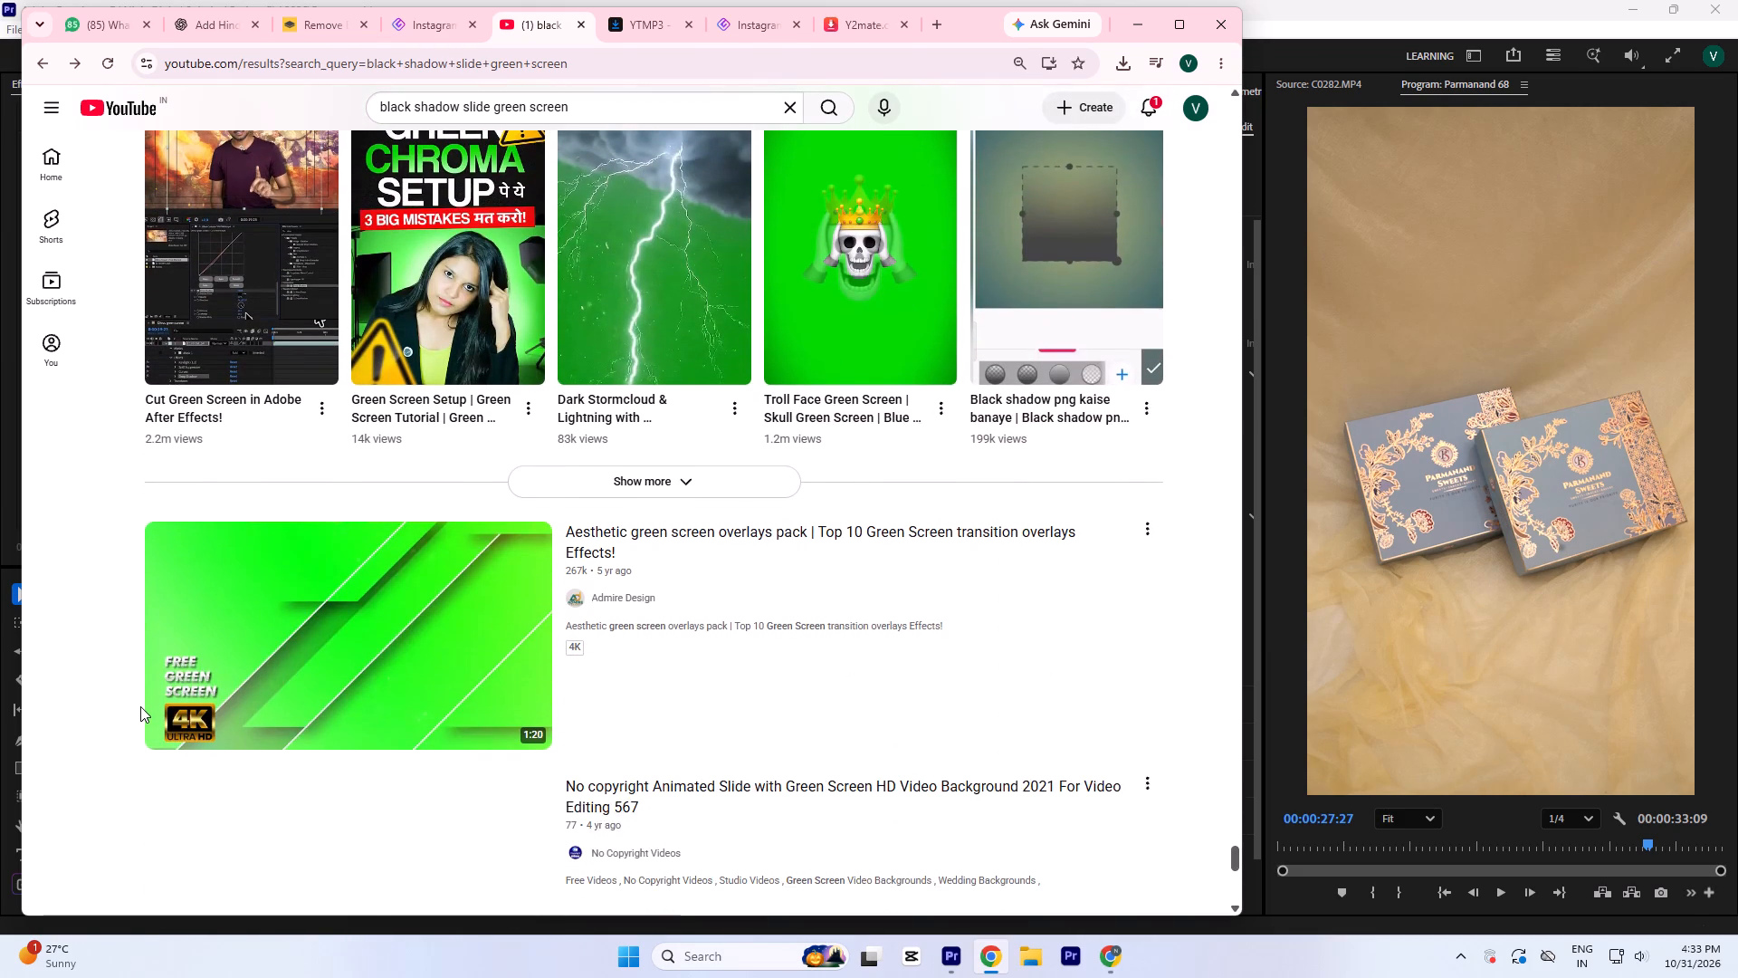
scroll(139, 709, "down", 14)
scroll(138, 711, "down", 7)
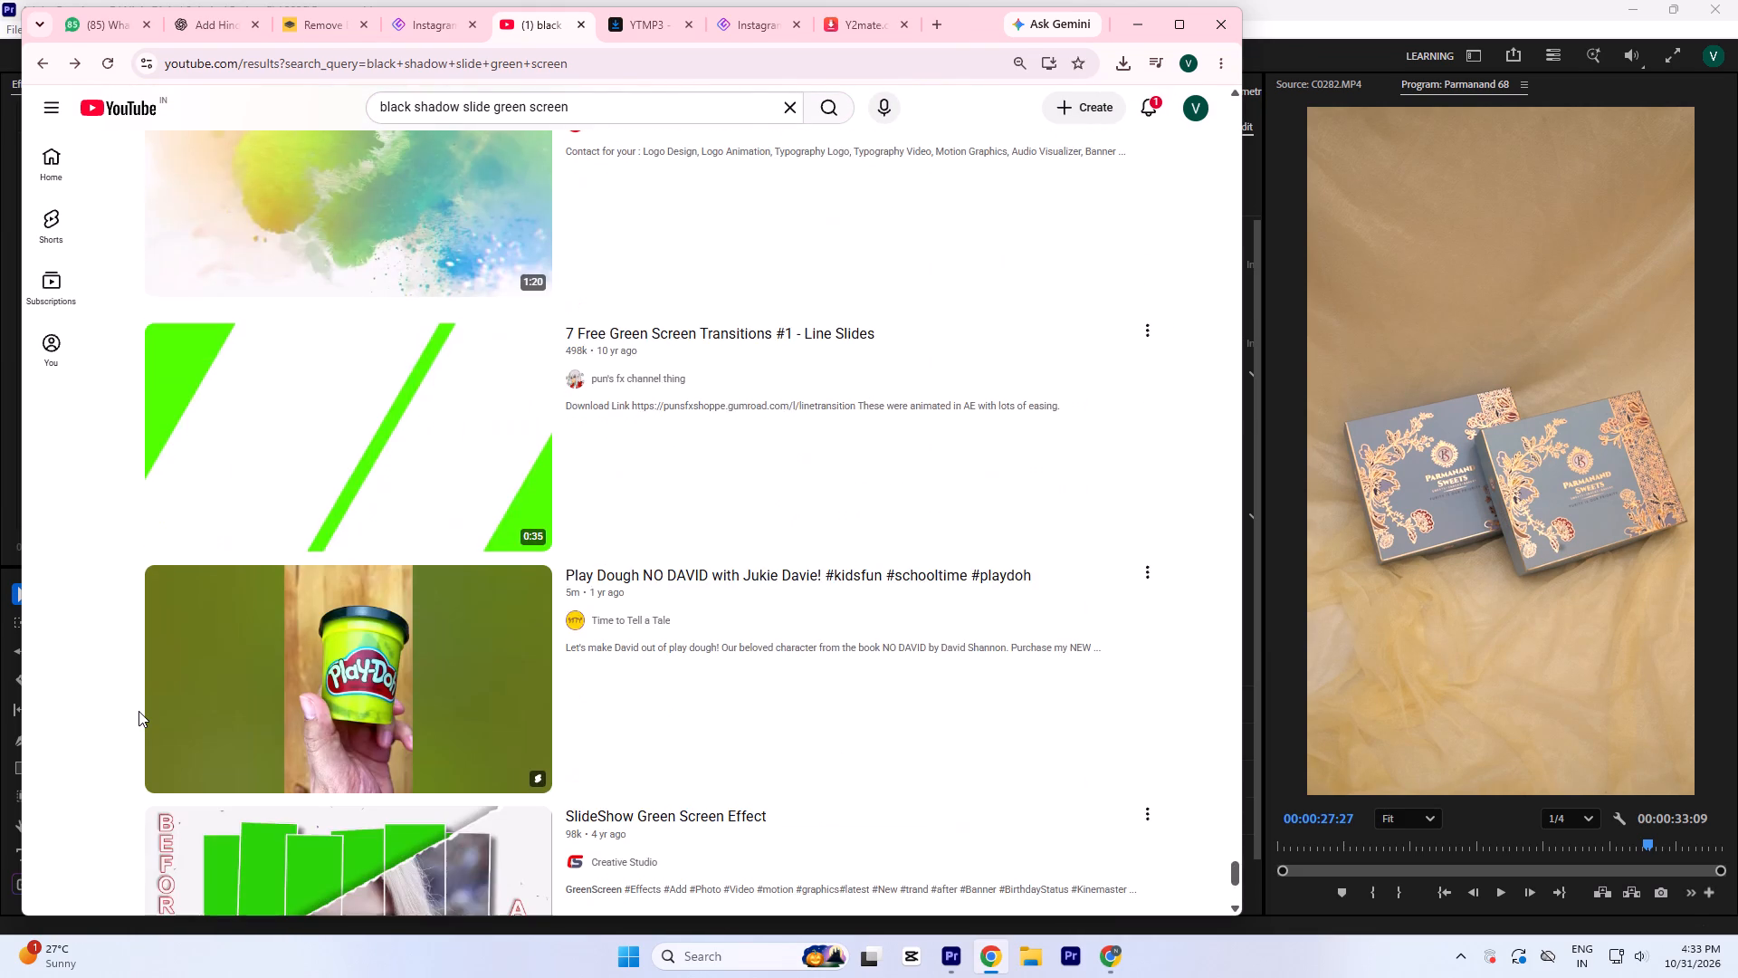
scroll(138, 711, "down", 14)
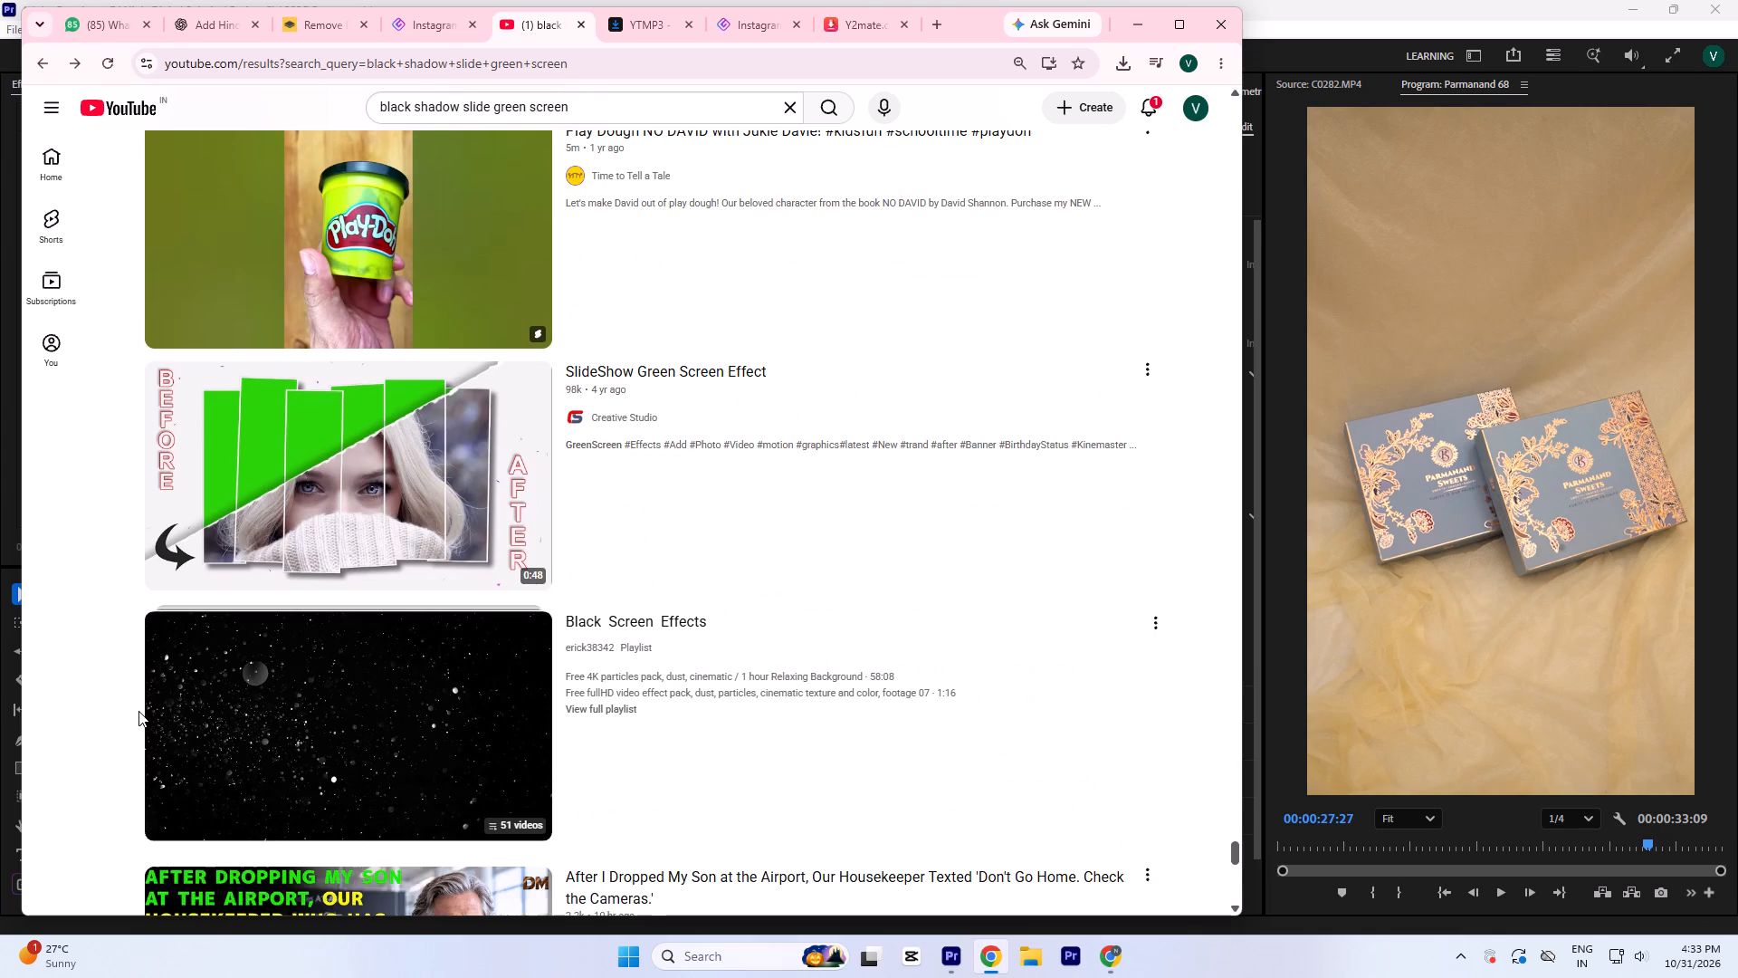
scroll(138, 711, "down", 14)
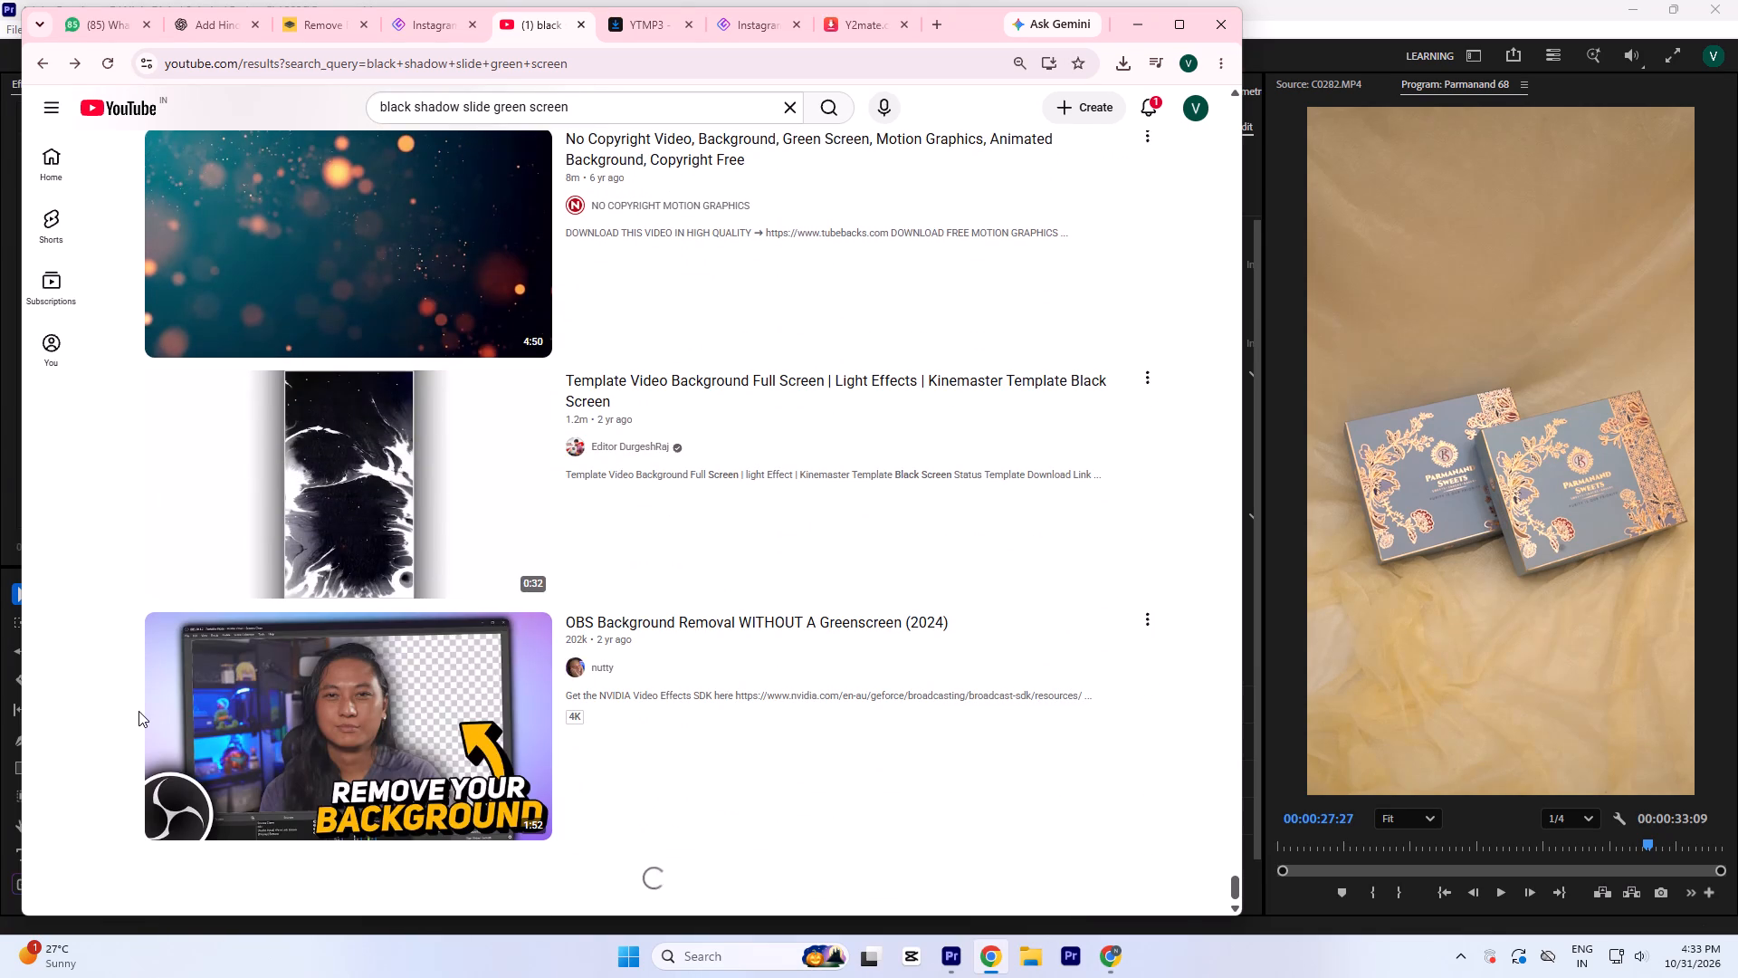
scroll(138, 711, "down", 19)
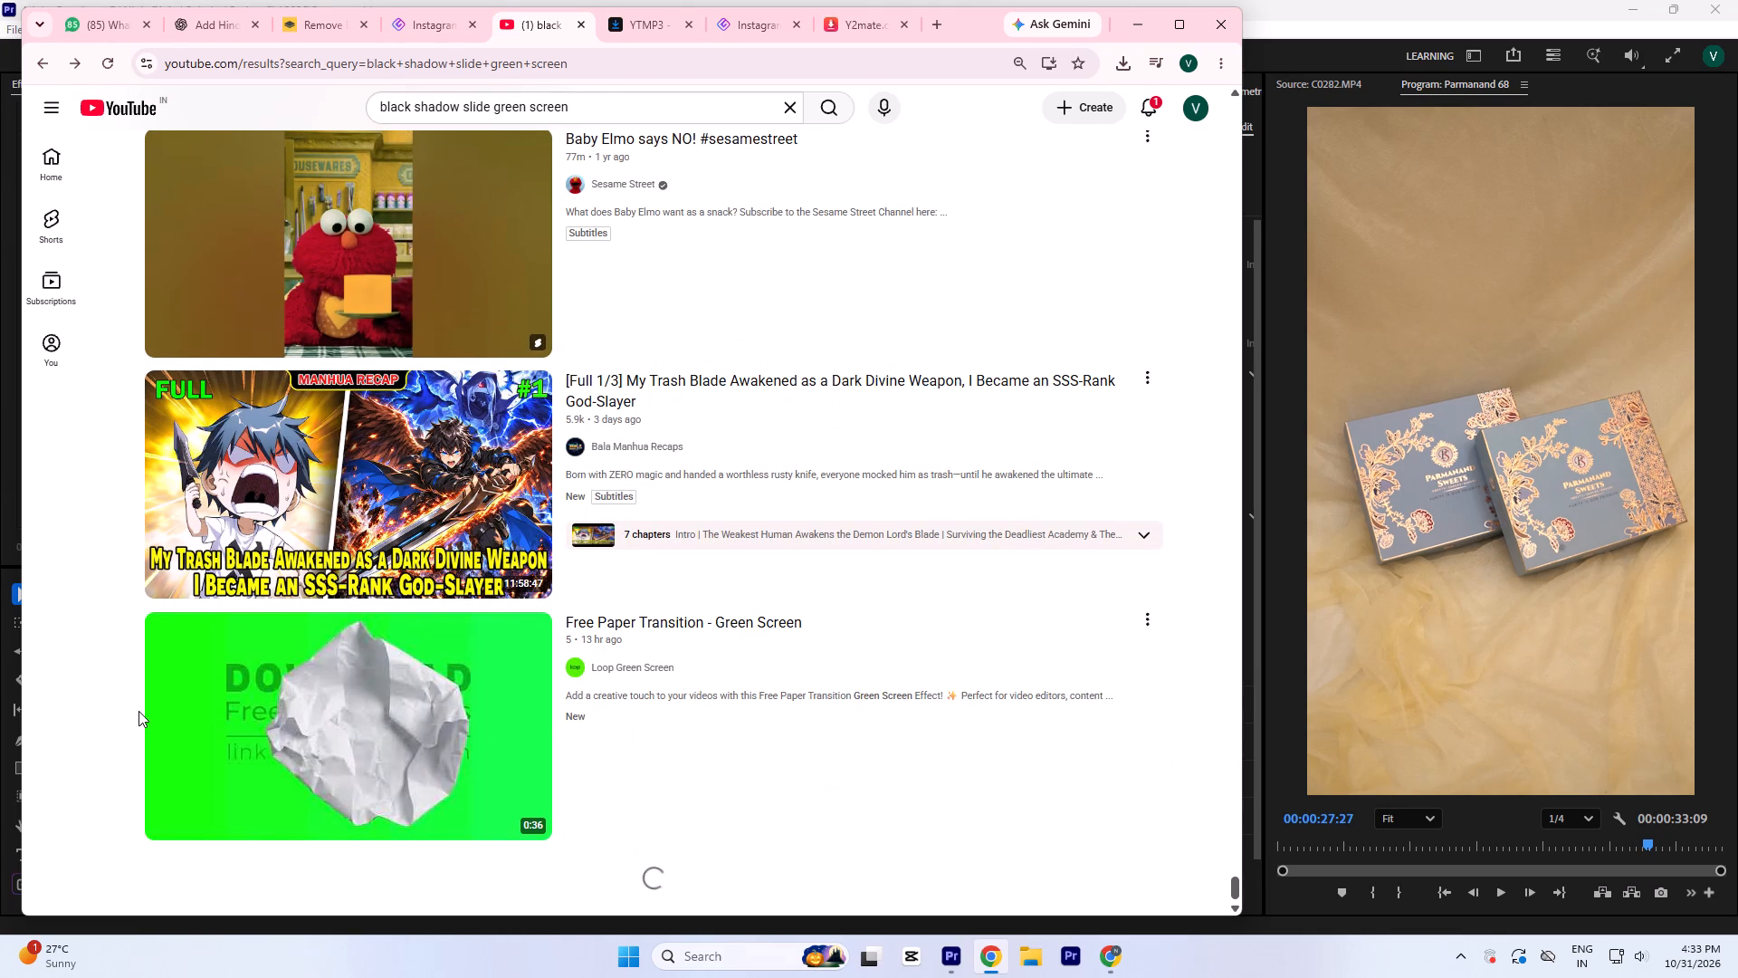
scroll(138, 711, "down", 8)
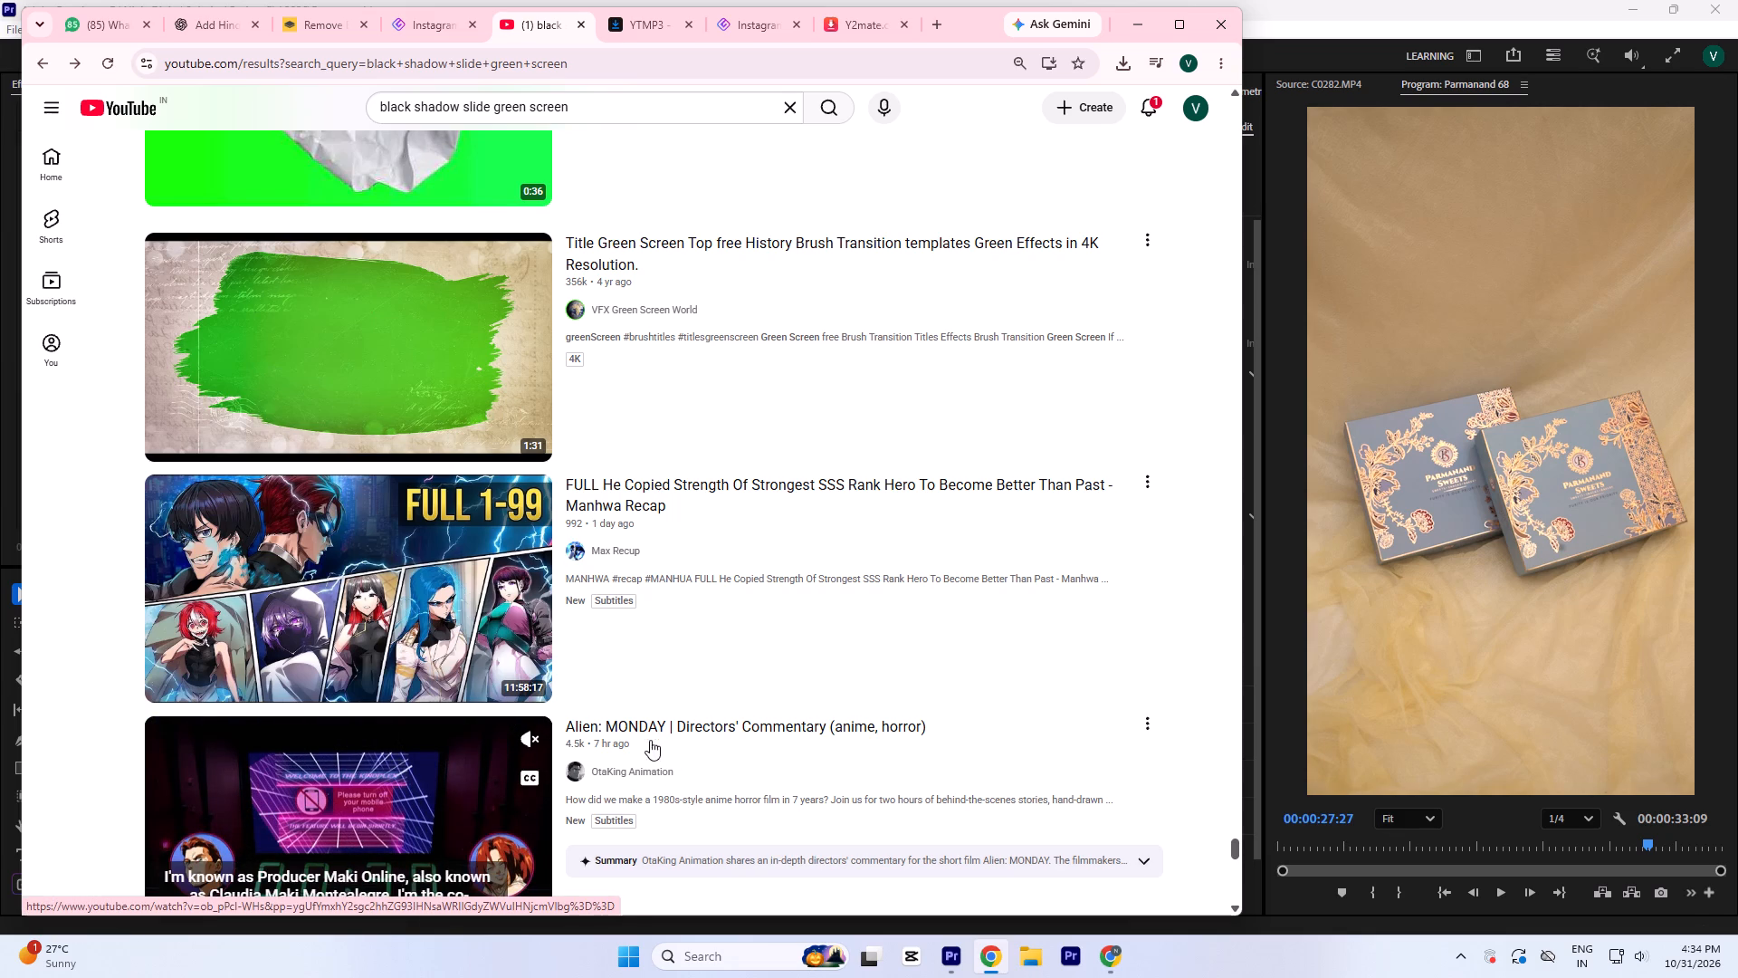
scroll(650, 740, "up", 4)
Switch to Premiere Pro and preview gift-box clips C0278, C0272, C0258 and C0237 from the Parmanand & Mithai lab 21Oct bin.
left_click(950, 955)
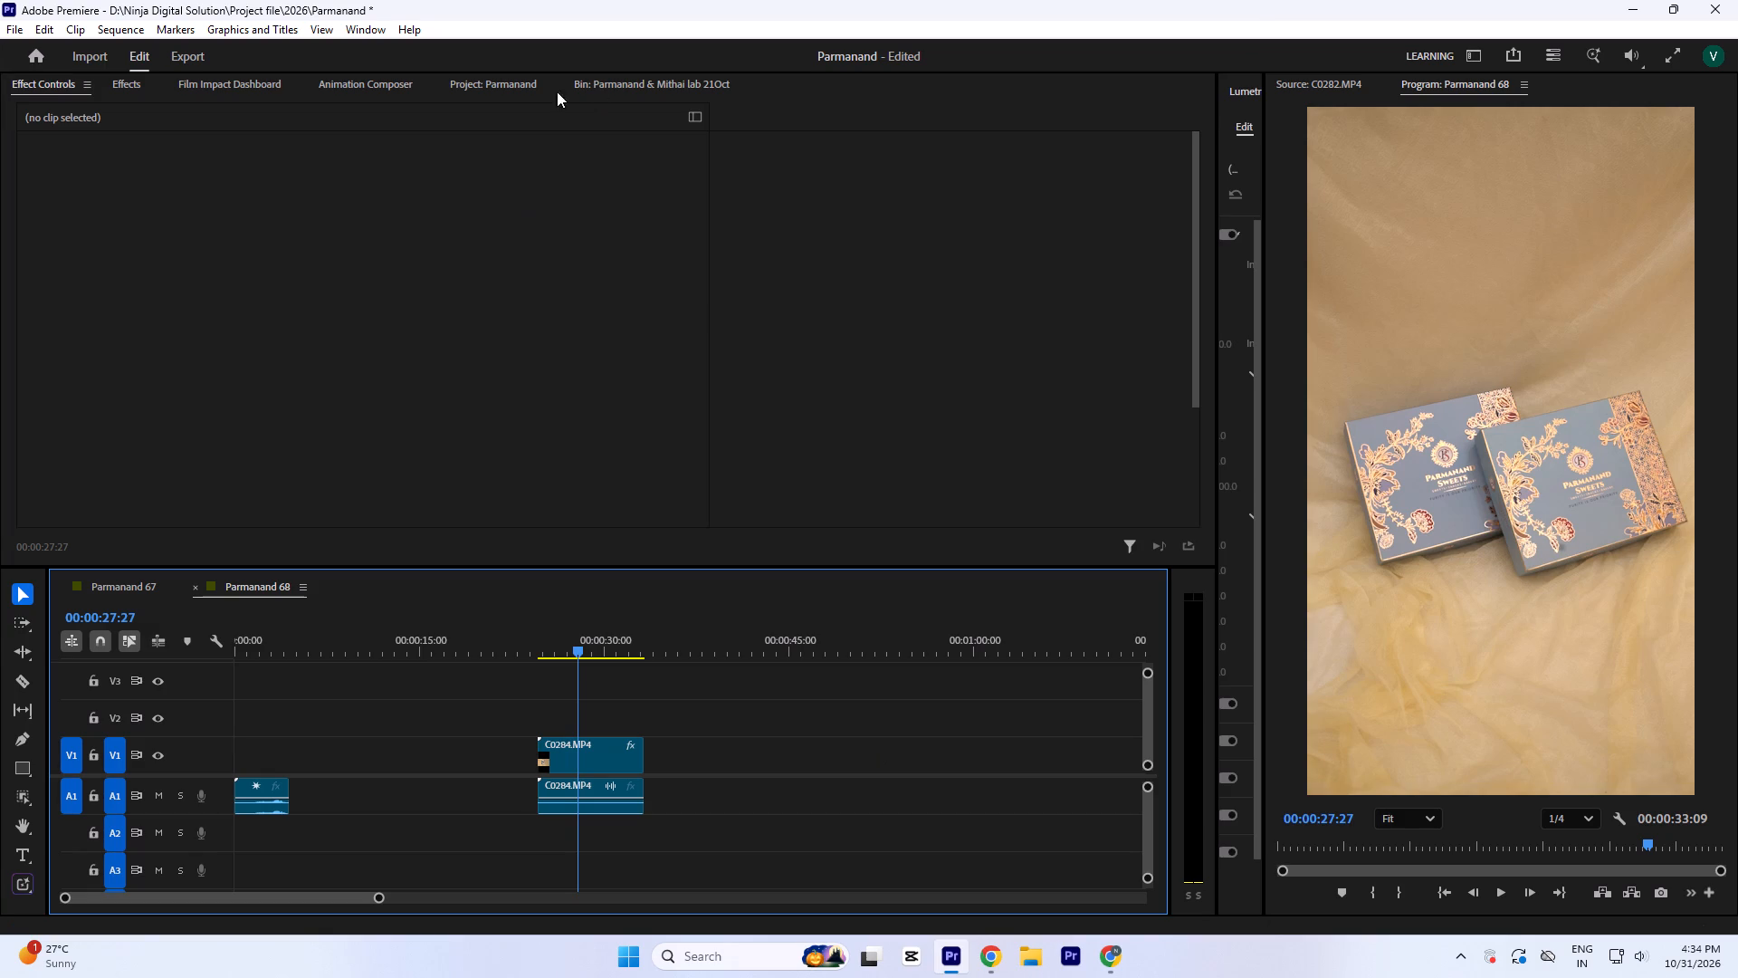
left_click(621, 83)
scroll(619, 340, "down", 4)
scroll(586, 400, "up", 1)
triple_click(611, 353)
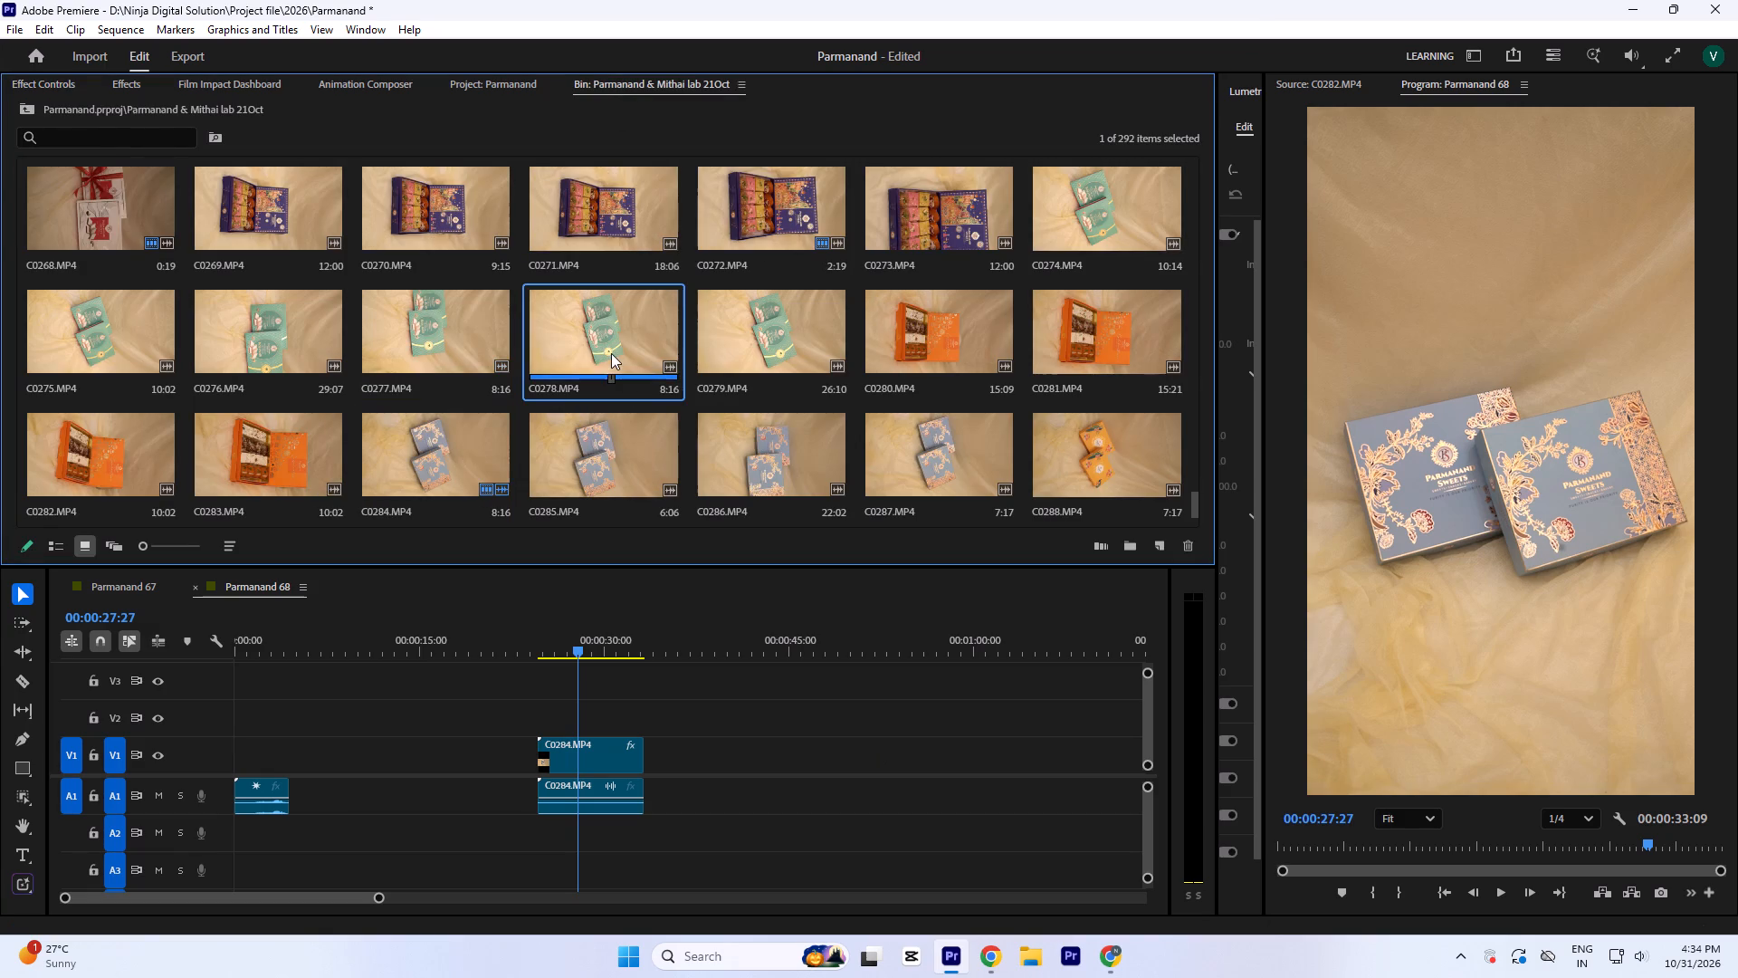
scroll(618, 365, "up", 2)
double_click(779, 441)
scroll(779, 441, "up", 1)
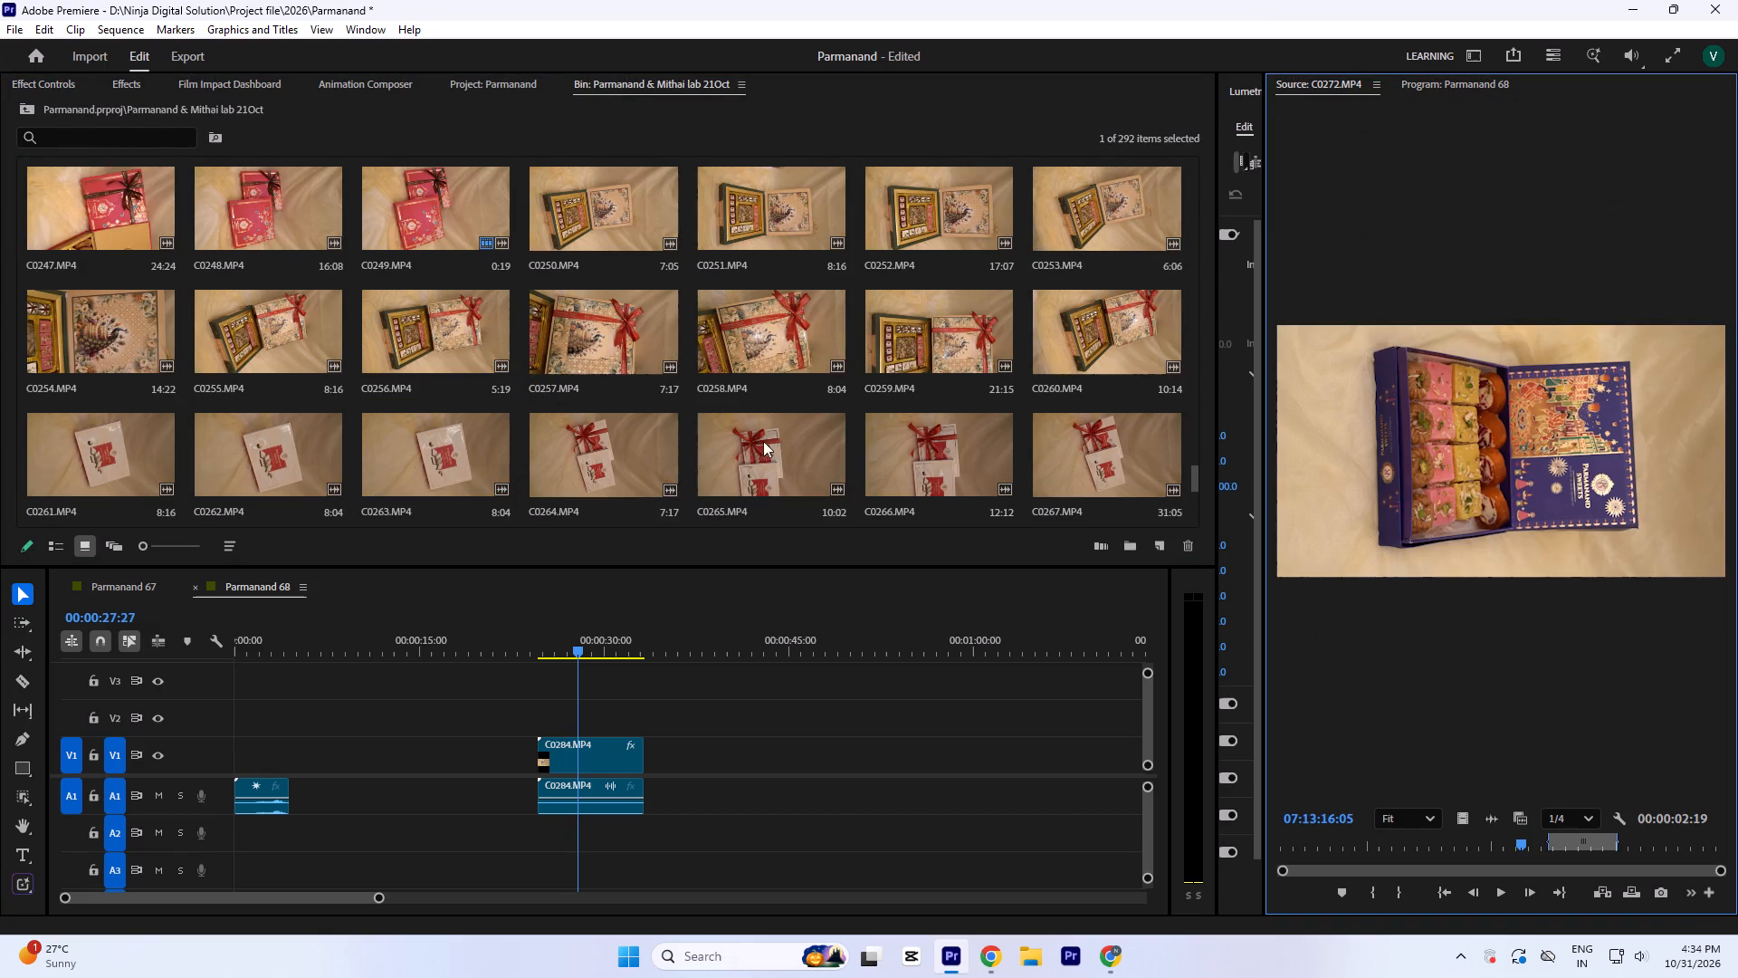
double_click(744, 349)
scroll(744, 349, "up", 3)
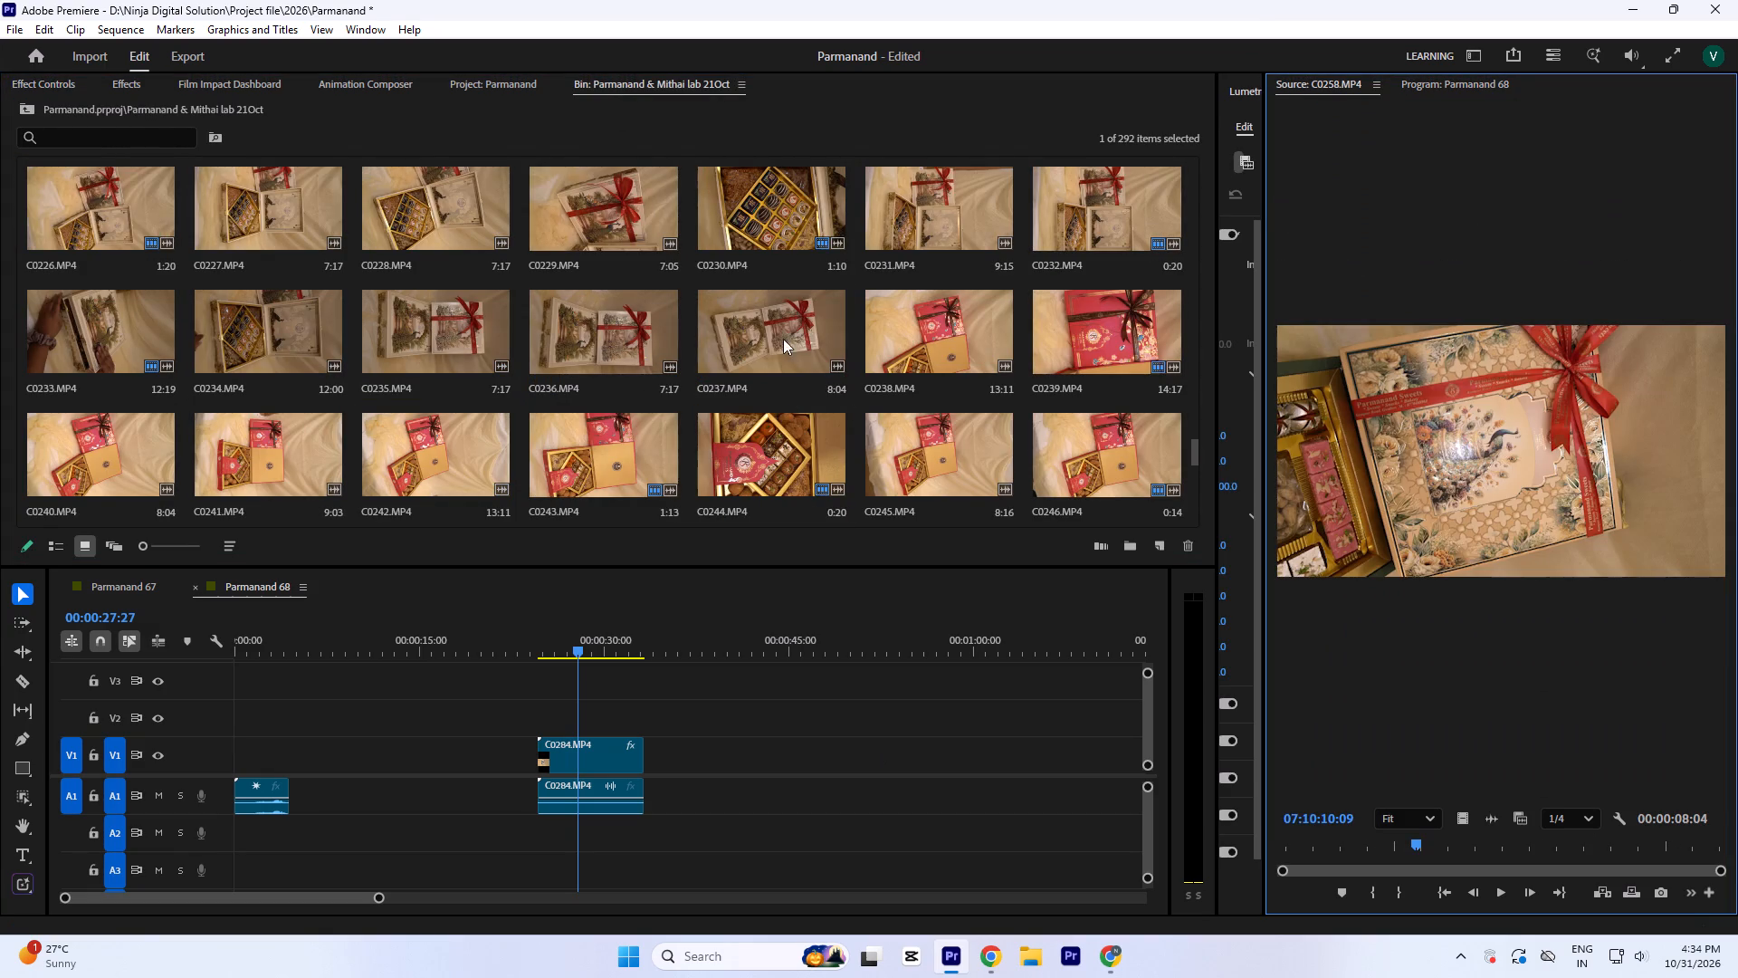
double_click(759, 320)
Preview the blue, yellow, orange and purple gift-box clips C0287, C0288, C0281 and C0273 from the same bin.
scroll(768, 346, "down", 4)
scroll(904, 359, "down", 10)
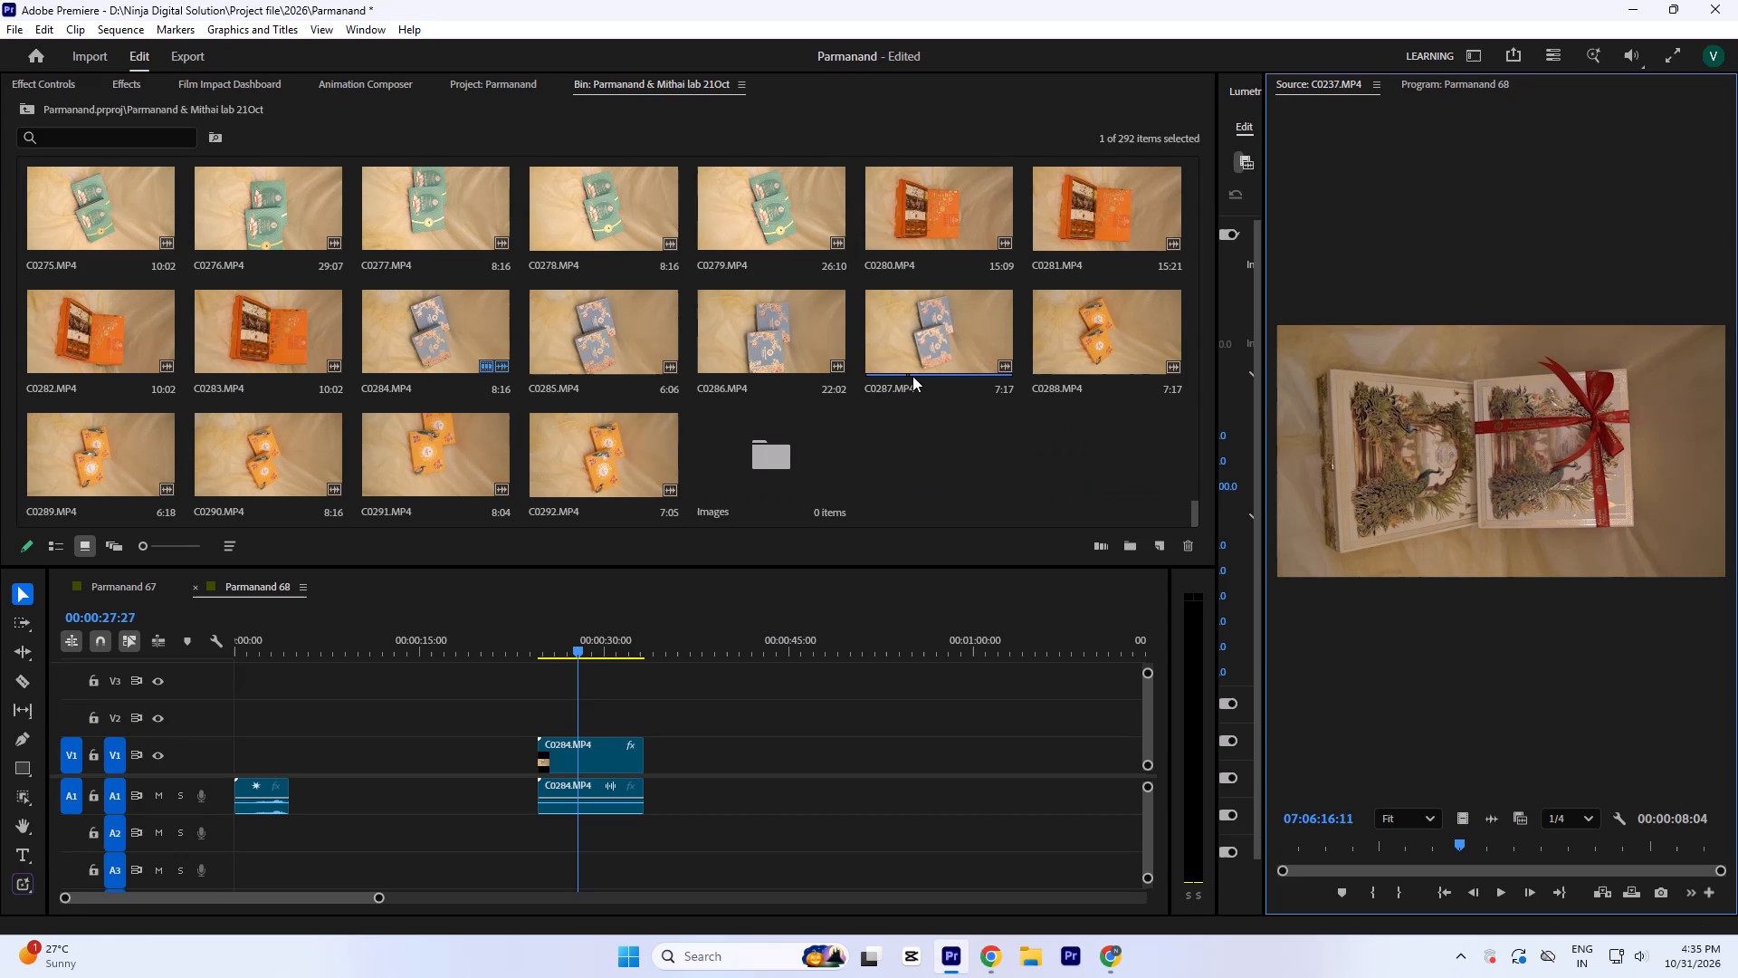
double_click(909, 320)
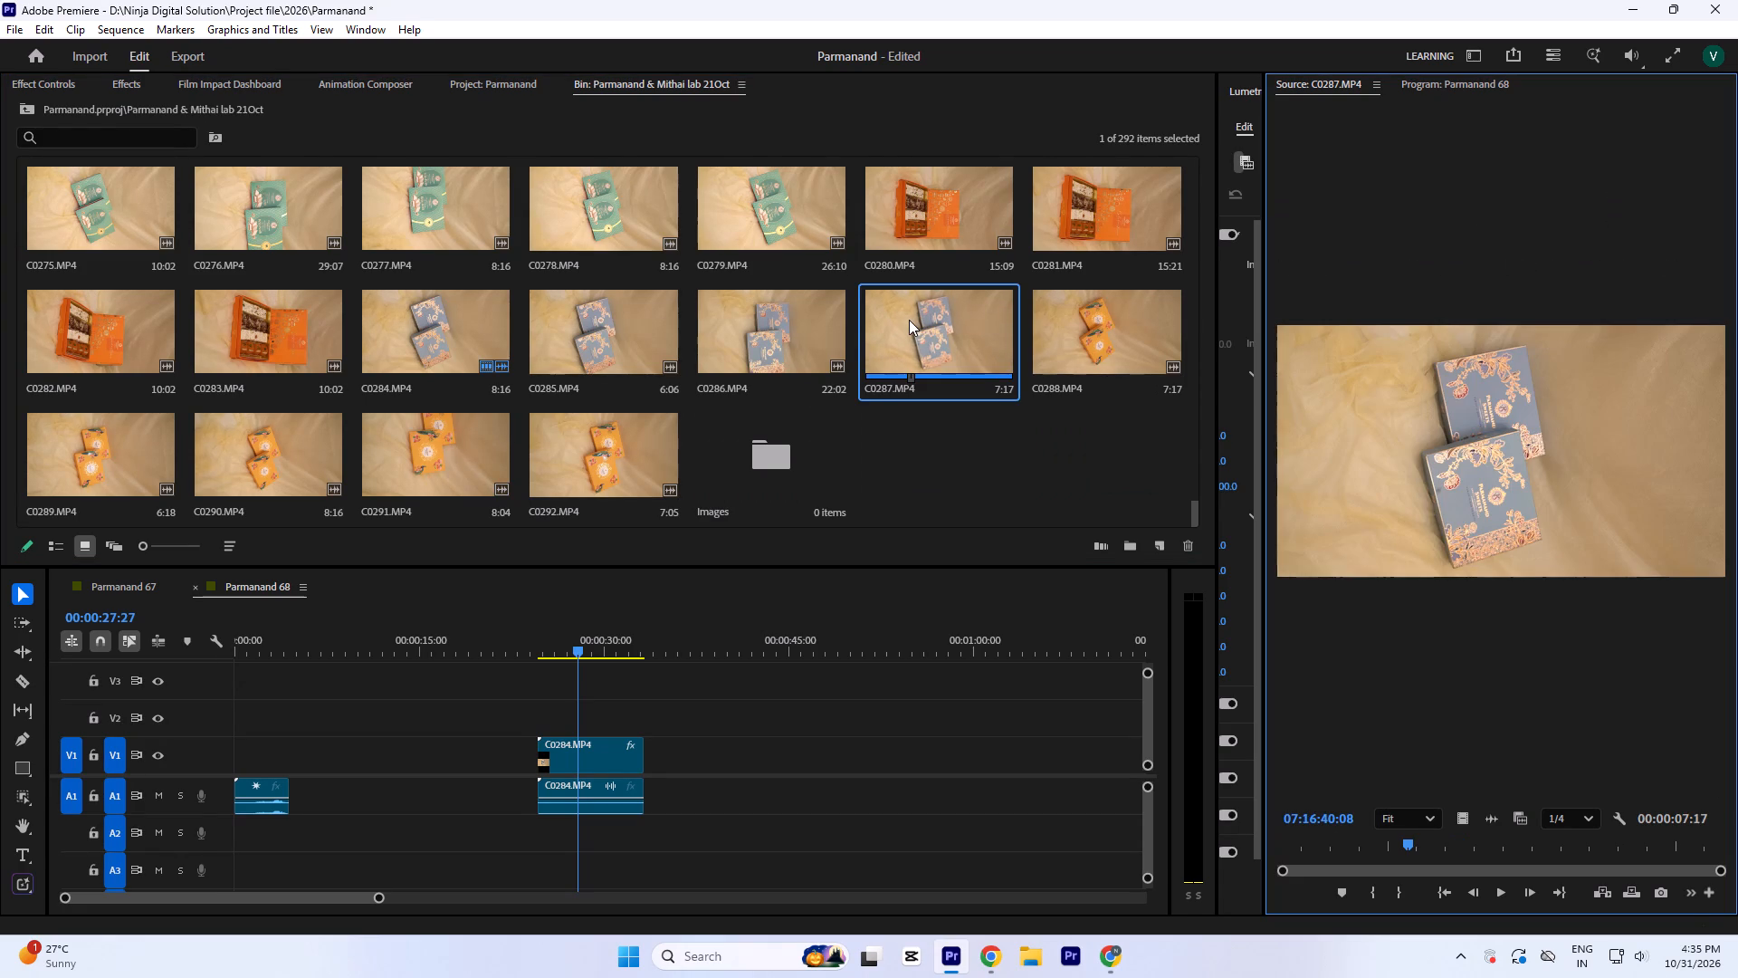
double_click(1069, 331)
scroll(1070, 331, "up", 1)
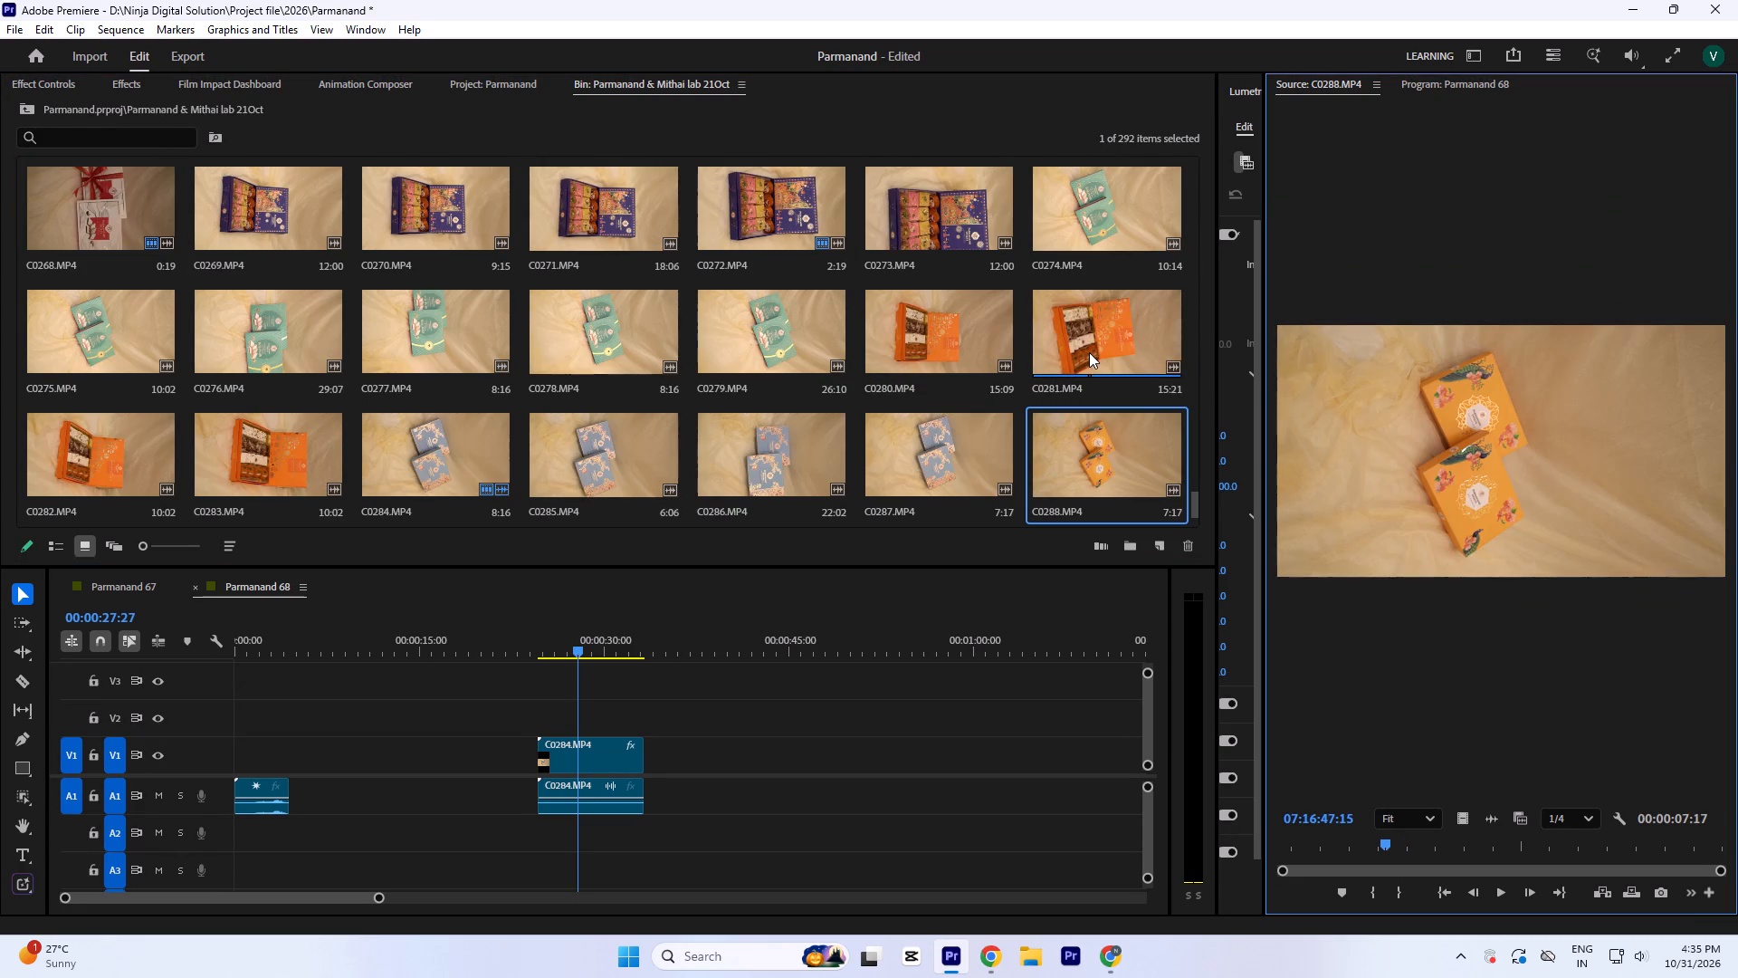
double_click(1090, 351)
scroll(1073, 362, "up", 1)
double_click(954, 327)
scroll(961, 349, "up", 1)
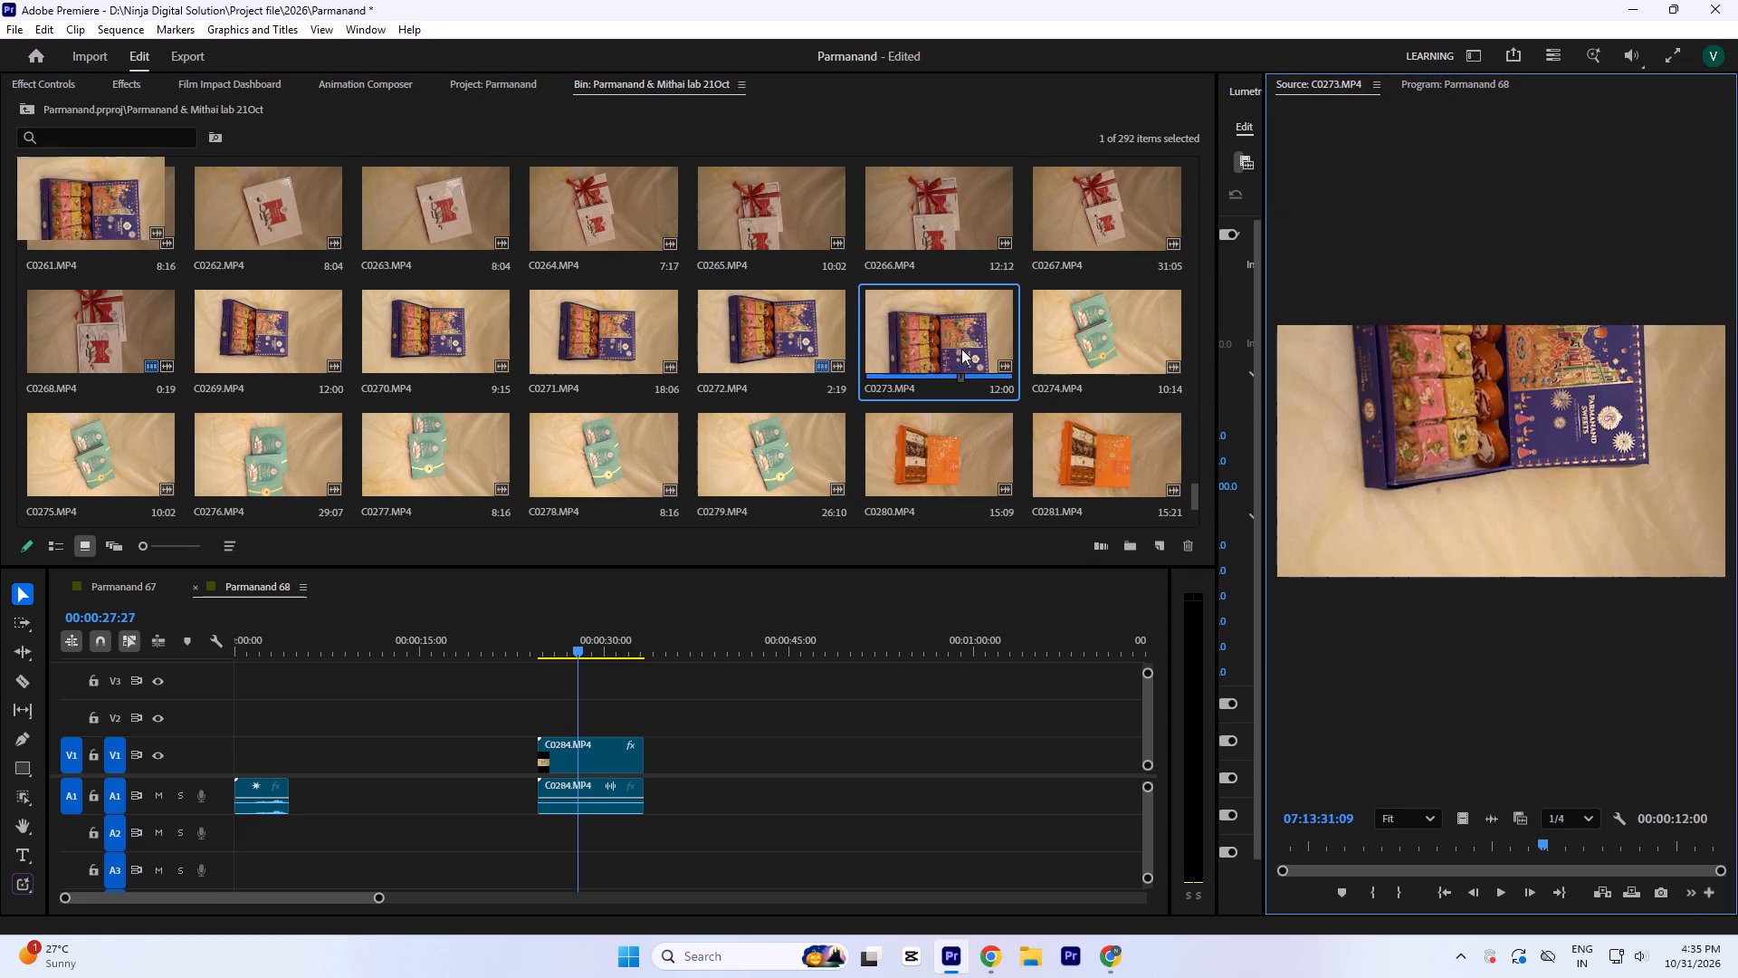
Browse the remaining gift-box clips in the Parmanand & Mithai lab 21Oct bin and preview the yellow-orange box clip C0292.
scroll(899, 382, "up", 1)
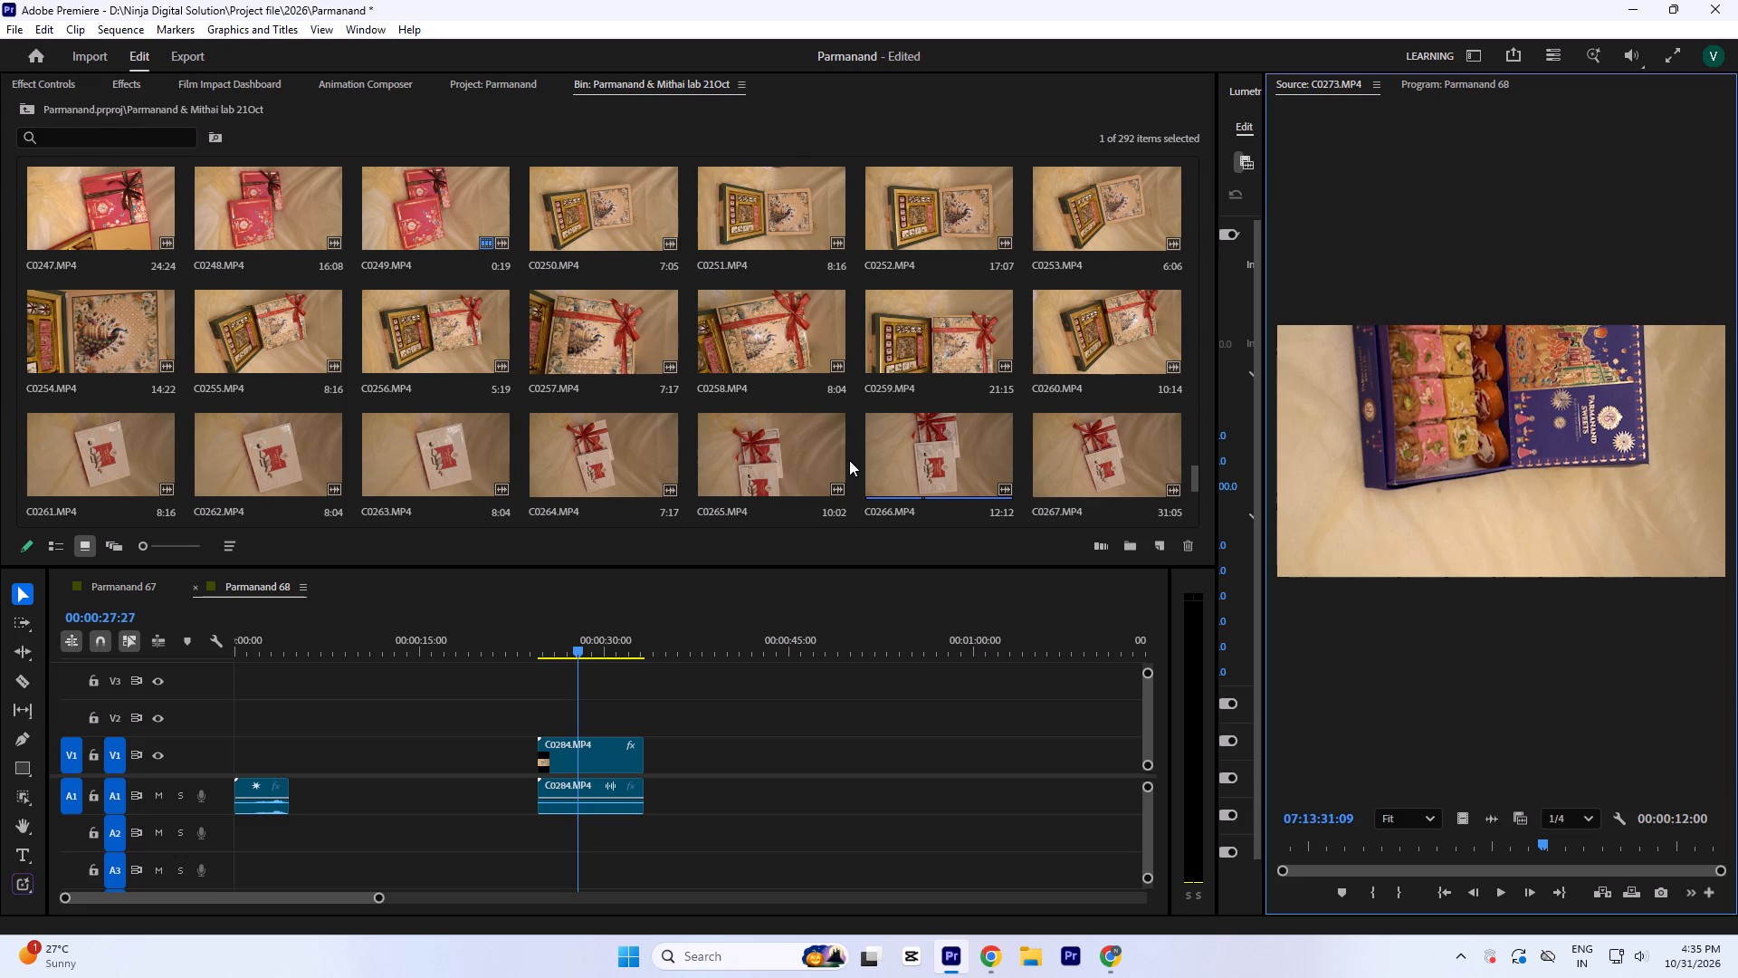
scroll(768, 381, "down", 7)
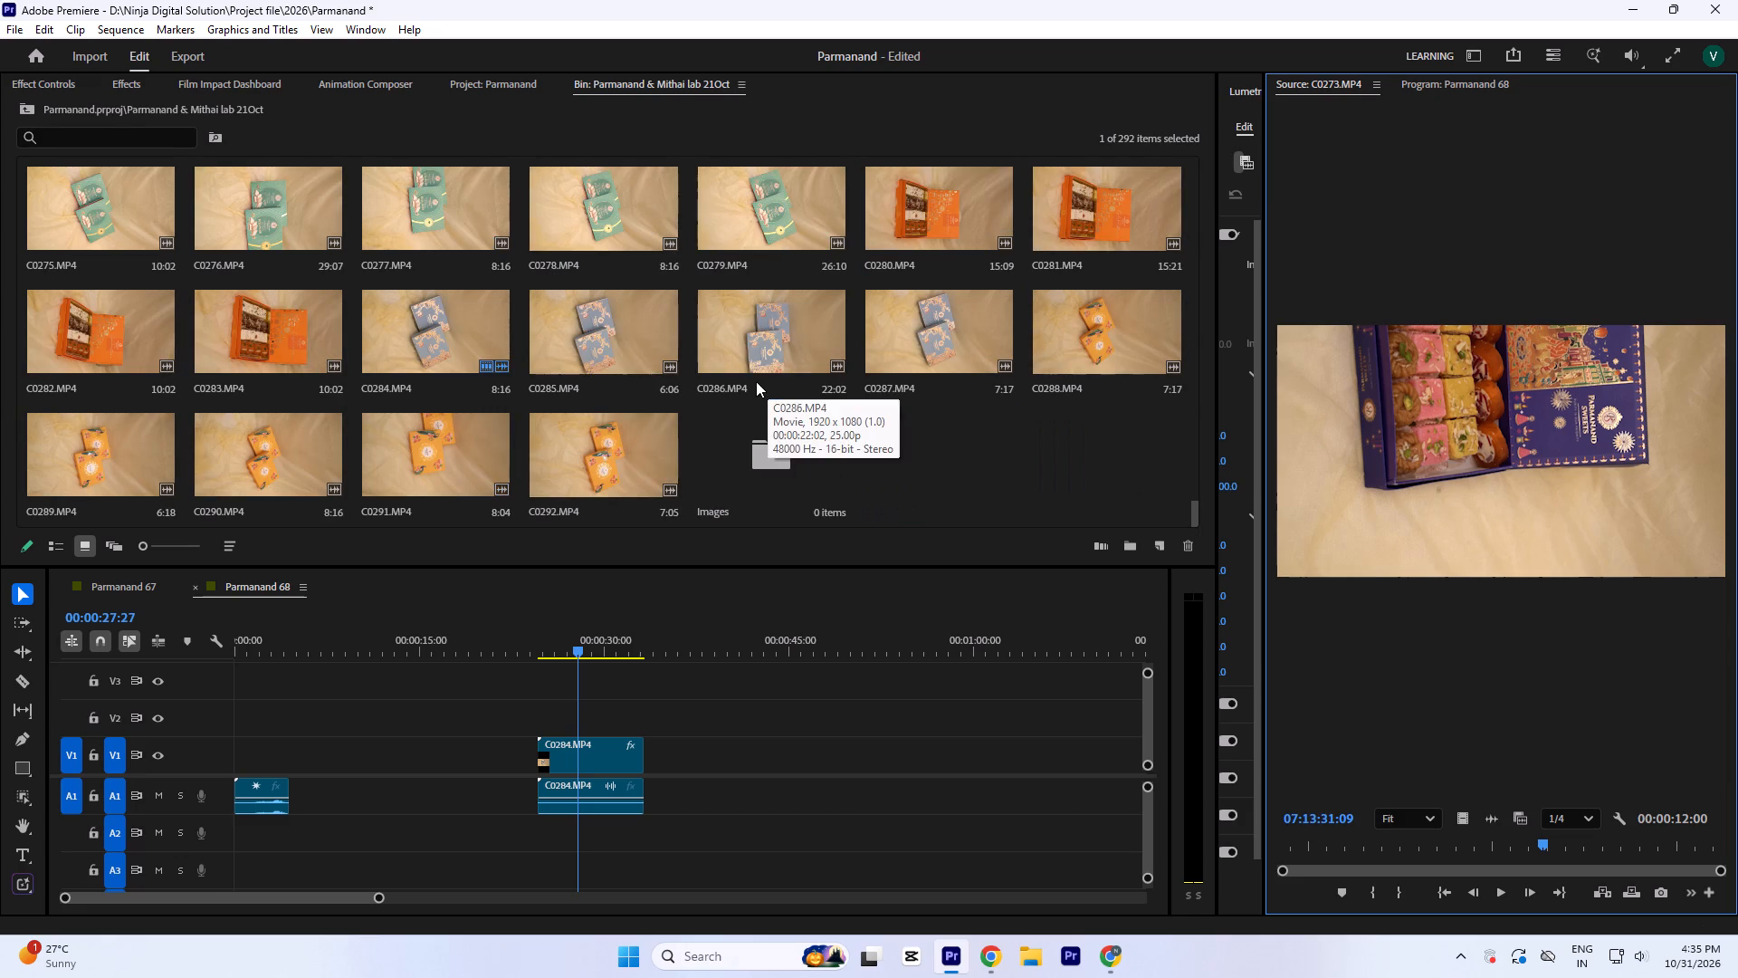
scroll(755, 382, "down", 6)
double_click(616, 457)
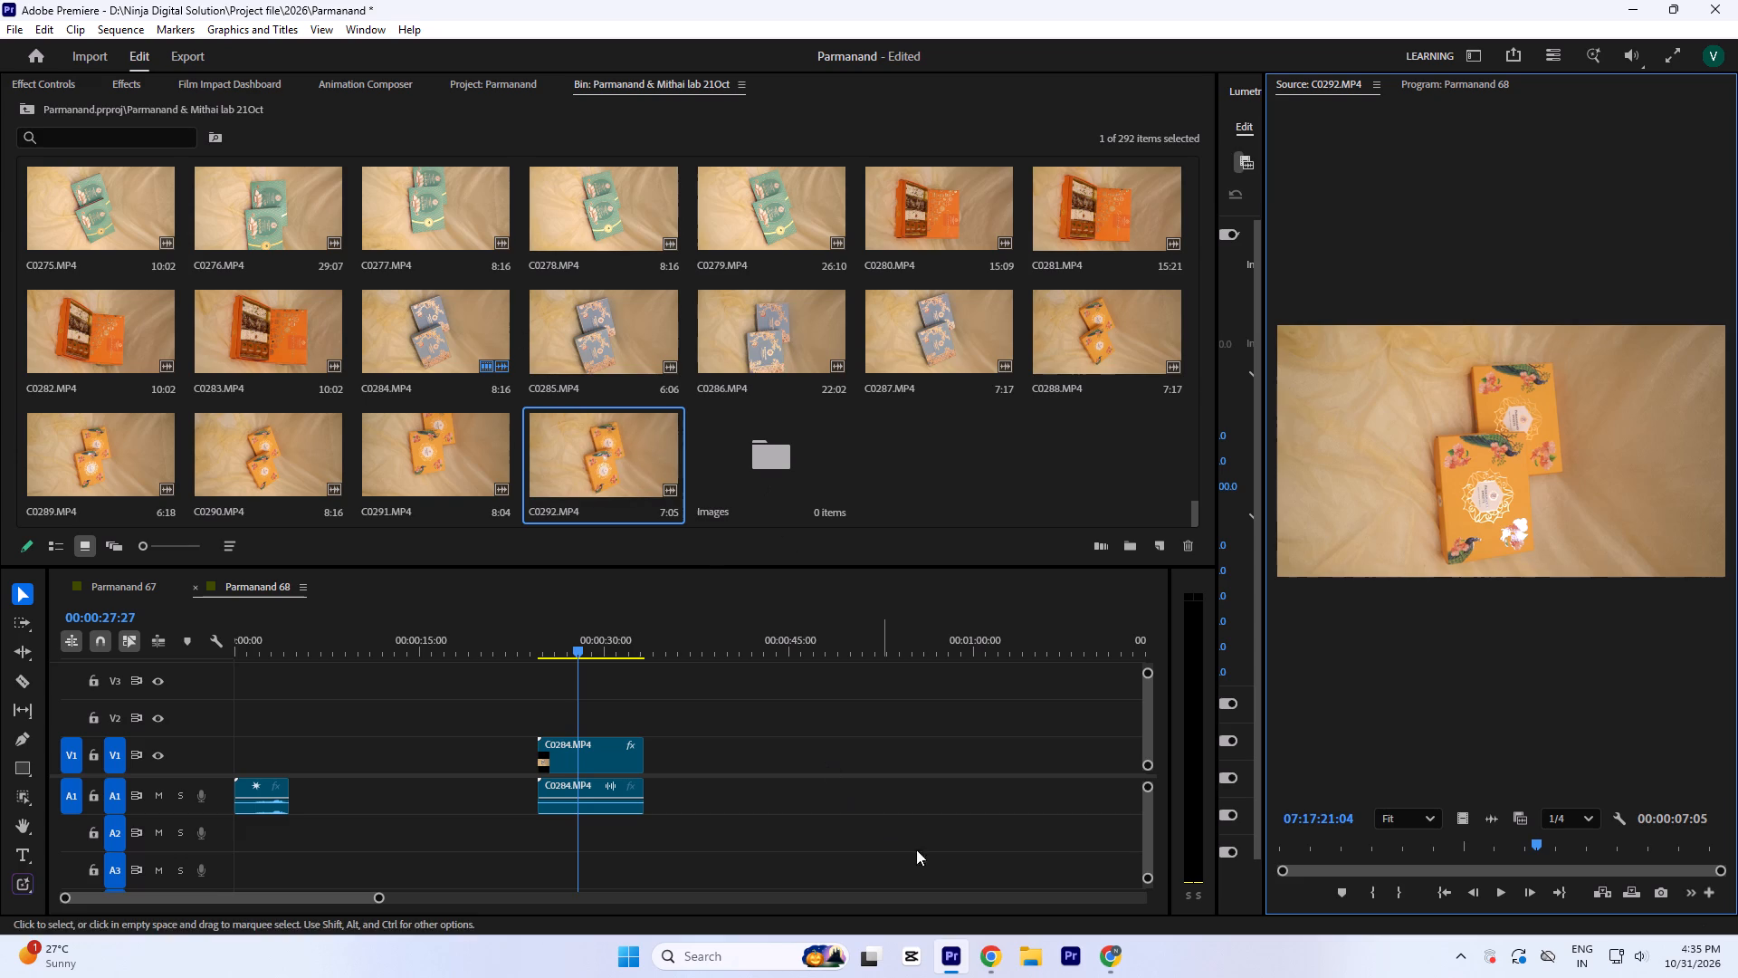
Switch to Chrome with the YouTube results for "black shadow slide green screen".
left_click(981, 952)
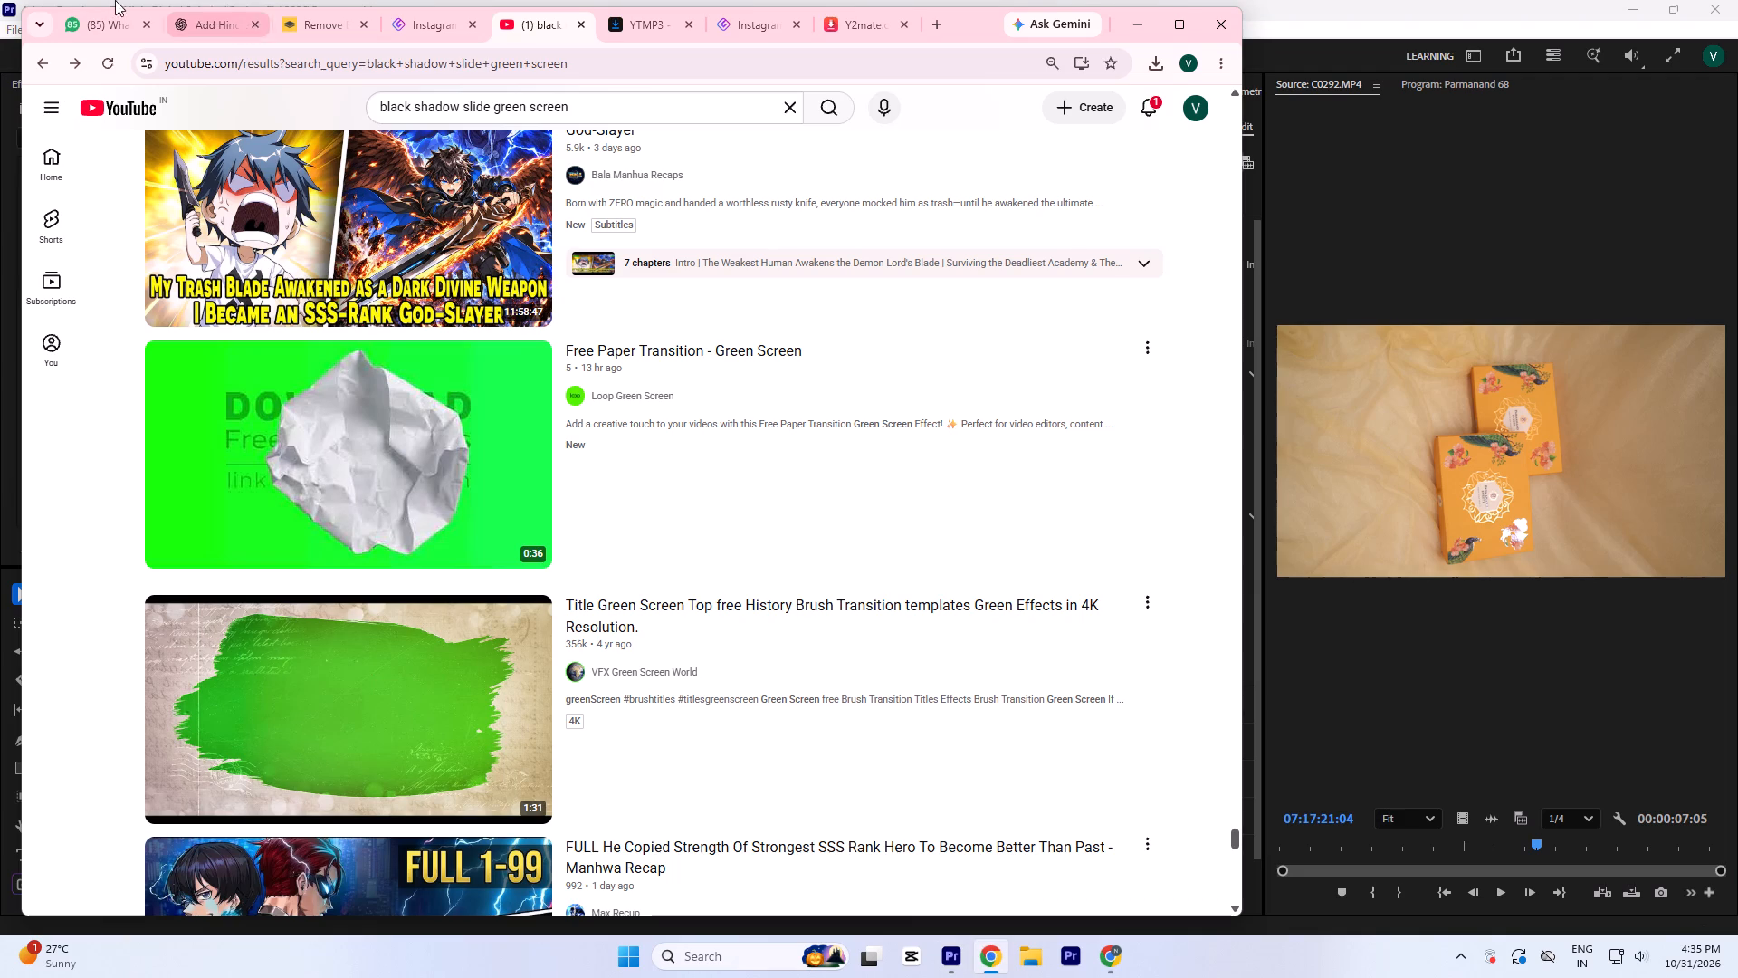